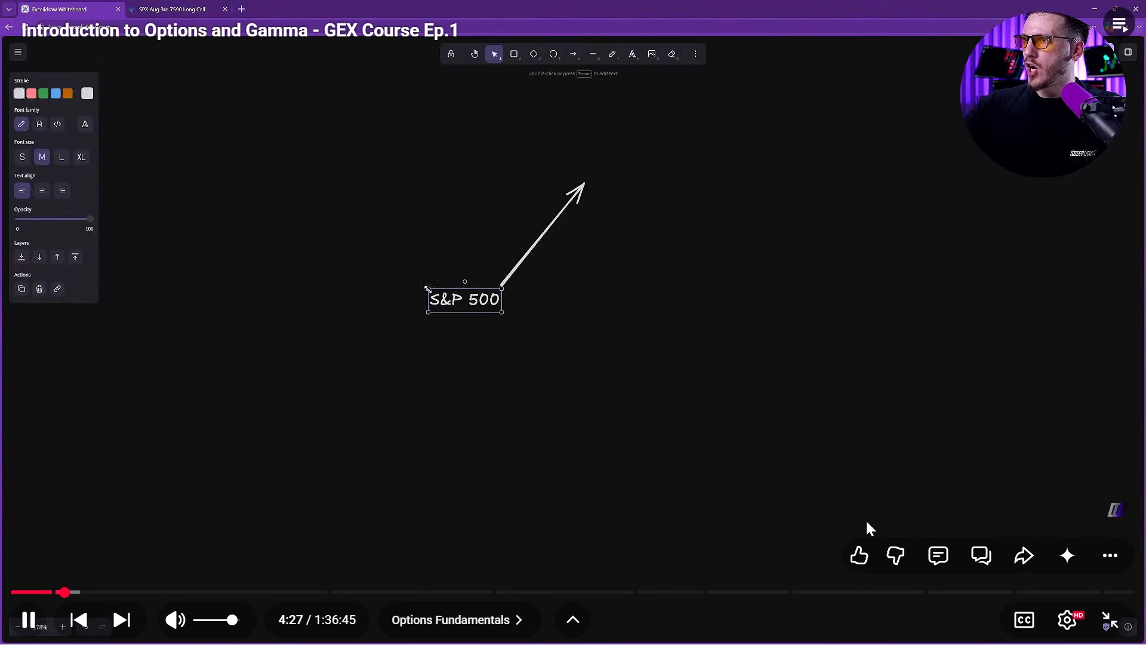
Exit the full-screen view of the GEX course video and close the iPhone 14 Pro search tab.
{"action": "left_click", "coordinate": [1104, 612]}
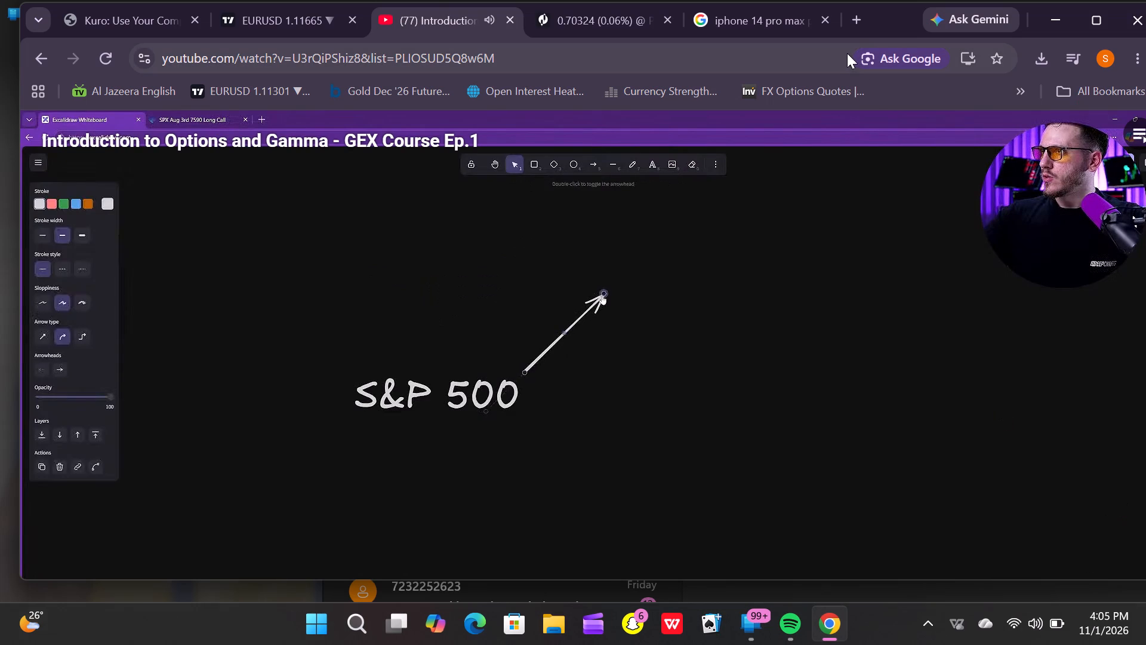
{"action": "left_click", "coordinate": [825, 20]}
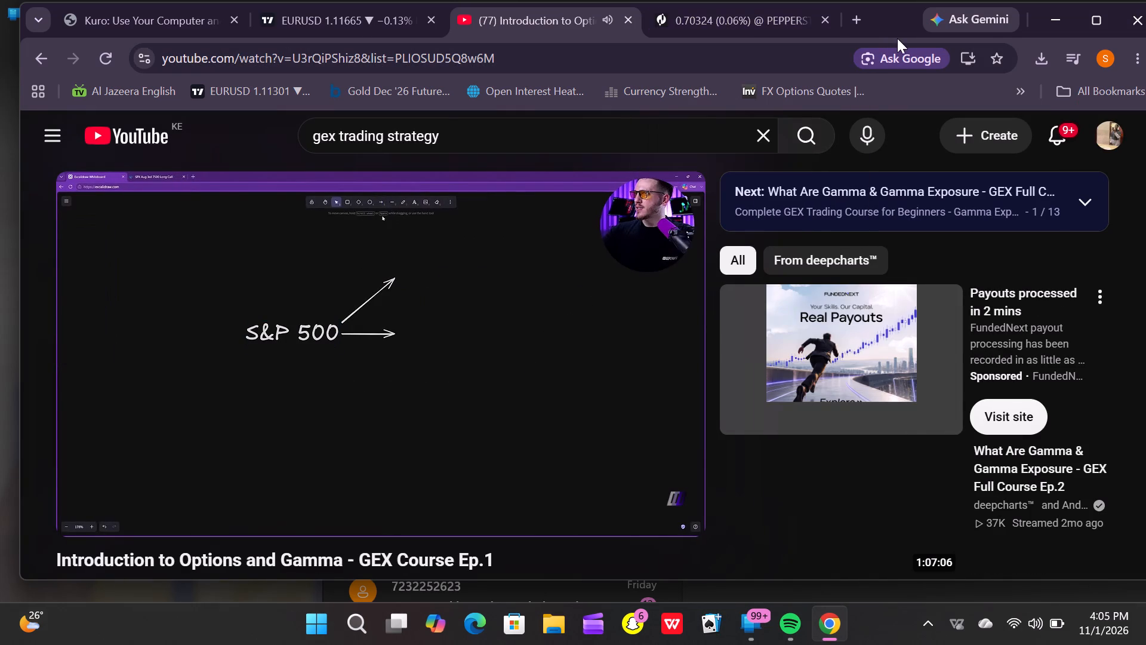
Switch to the GoCharting terminal and choose the PEPPERSTONEUK AUDUSD symbol from the recently viewed symbols.
{"action": "left_click", "coordinate": [683, 24]}
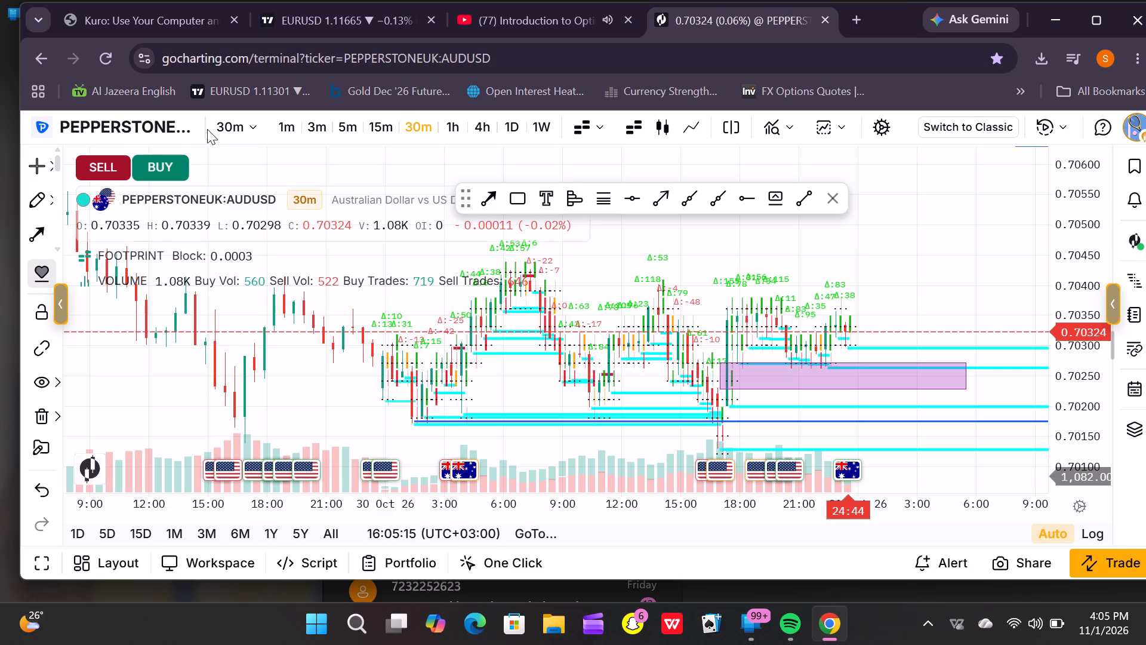
{"action": "left_click", "coordinate": [187, 133]}
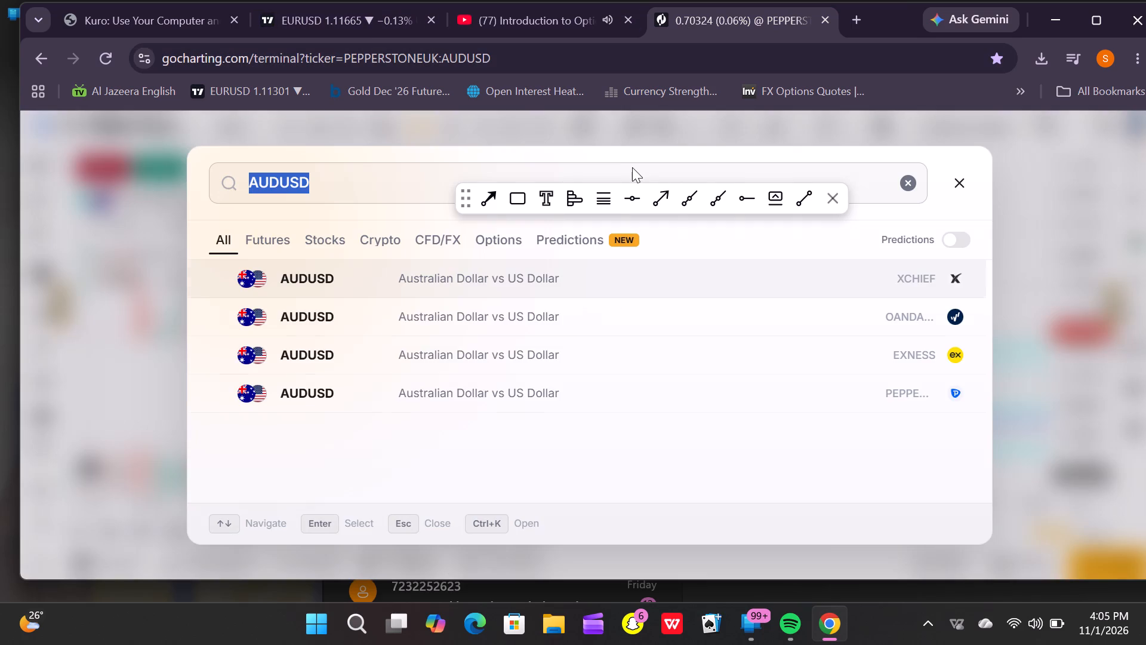
{"action": "left_click", "coordinate": [906, 180]}
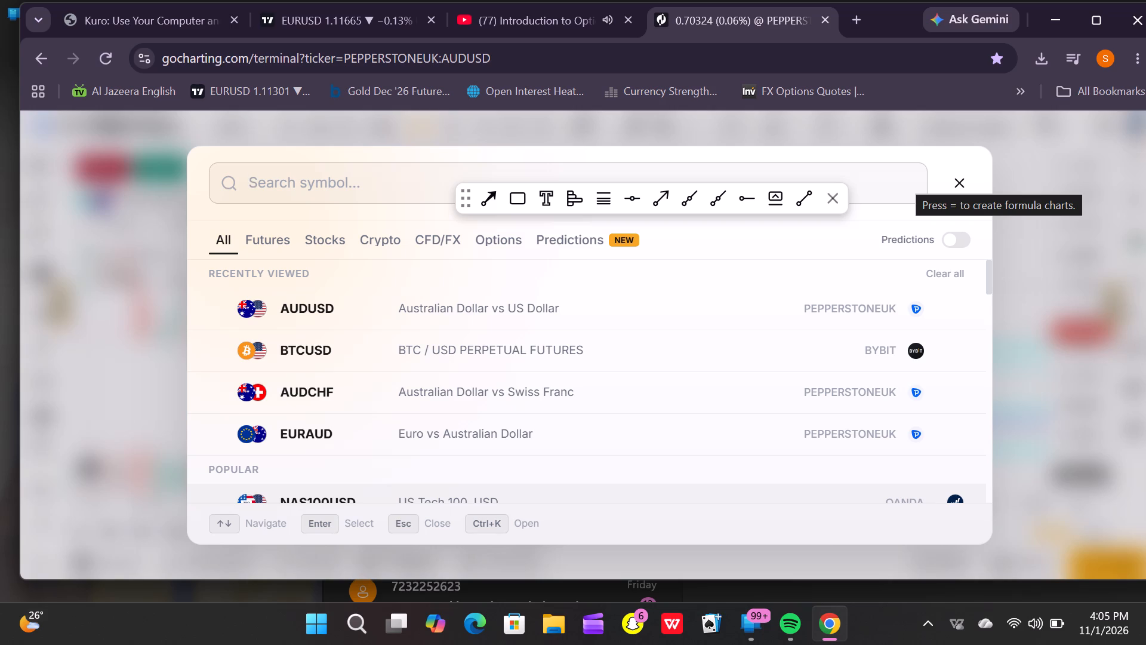
{"action": "left_click", "coordinate": [788, 300]}
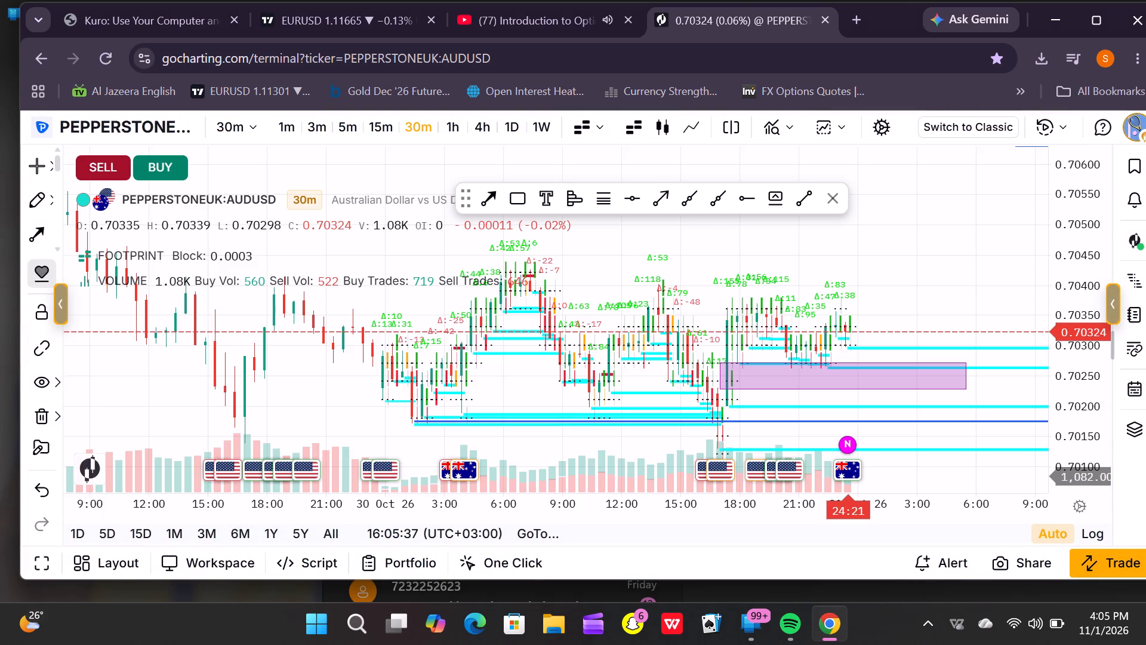
Change the AUDUSD chart type from footprint to candlestick.
{"action": "left_click", "coordinate": [662, 135]}
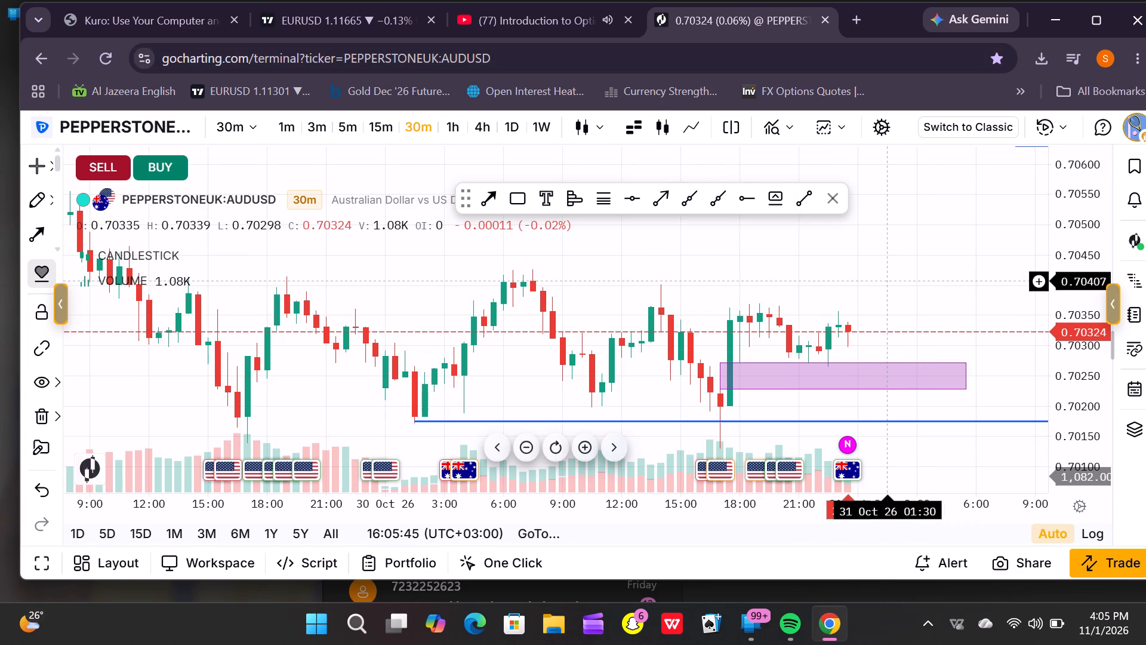
Delete the two blue horizontal rays above the current price, at about 0.7066 and 0.70630.
{"action": "left_click", "coordinate": [530, 448]}
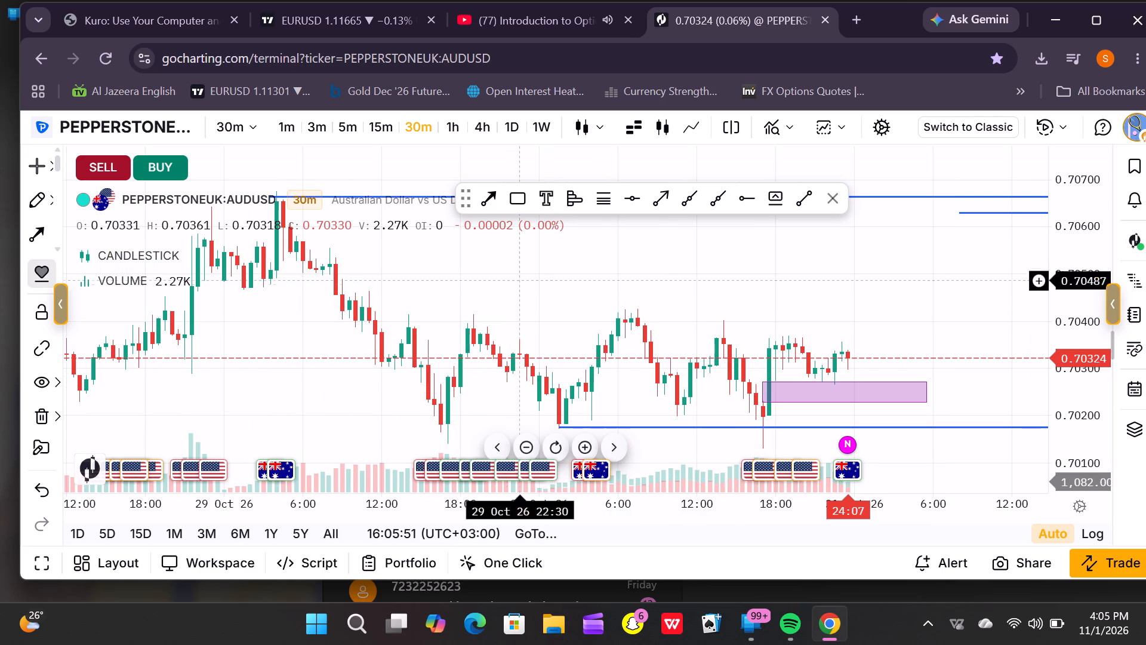
{"action": "left_click", "coordinate": [875, 197]}
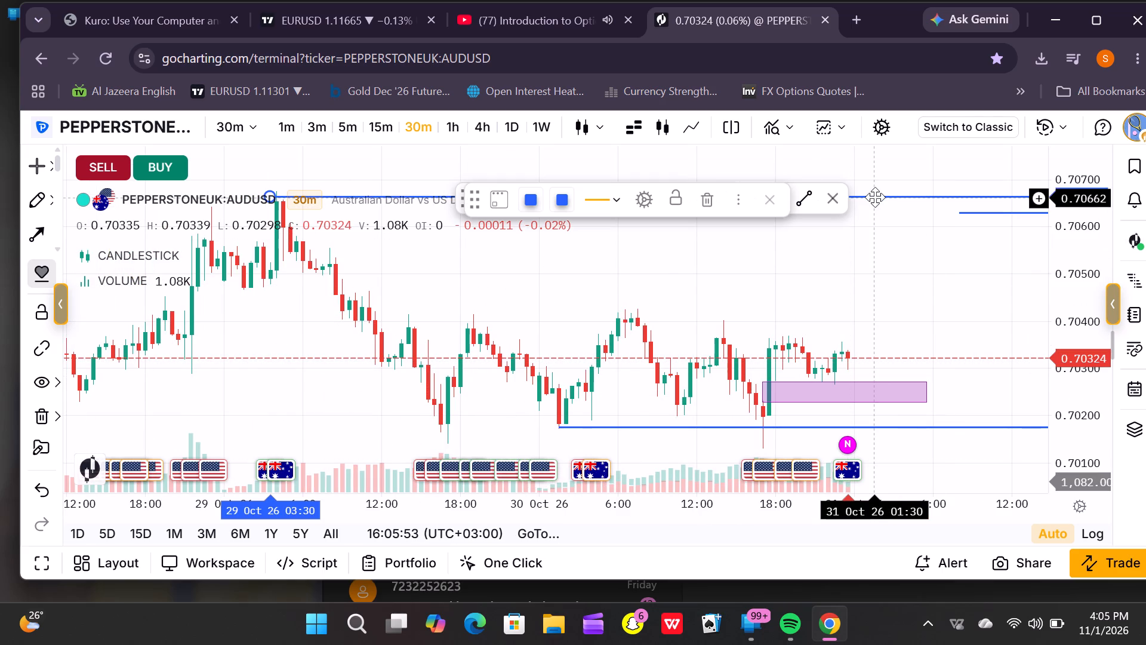
{"action": "left_click", "coordinate": [701, 208]}
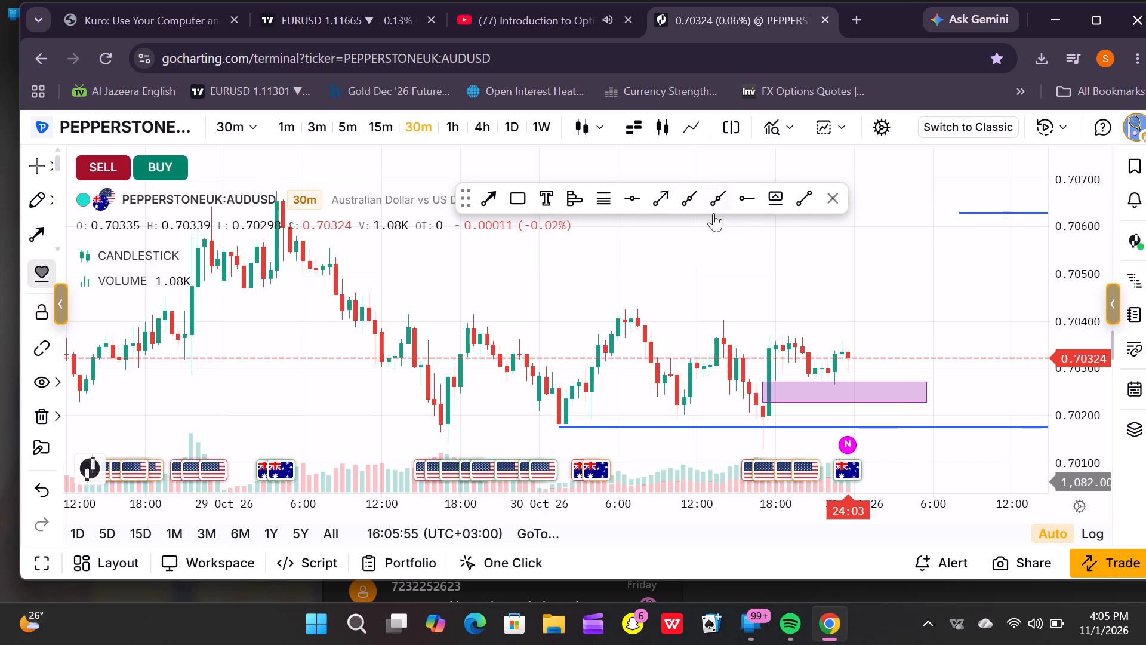
{"action": "left_click", "coordinate": [961, 220]}
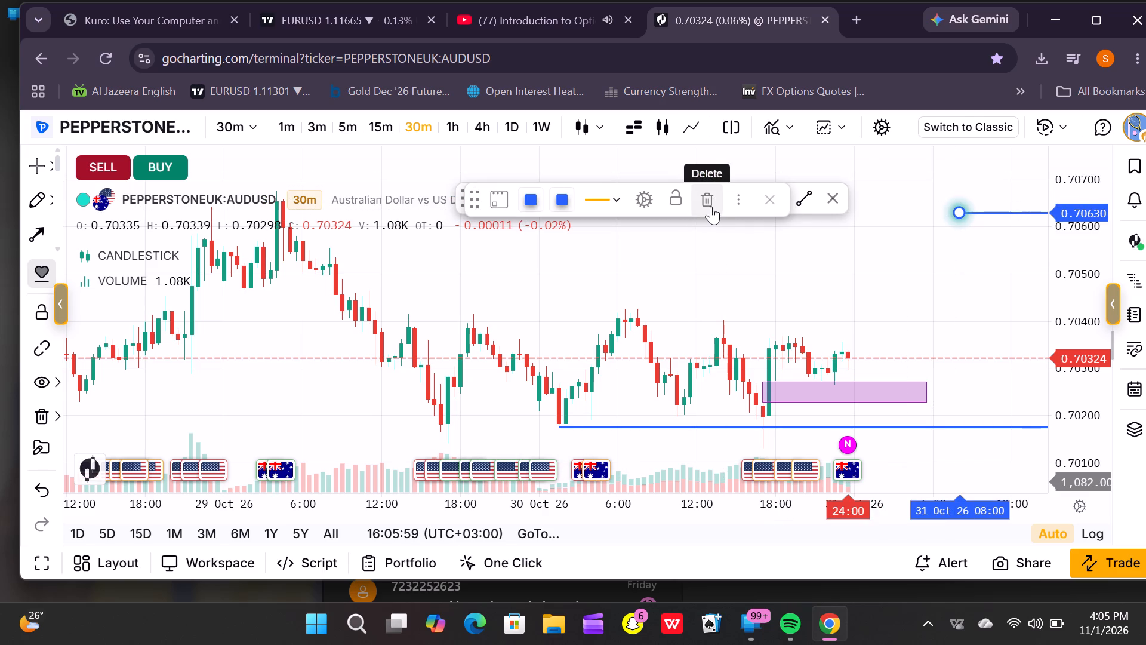
{"action": "left_click", "coordinate": [711, 205]}
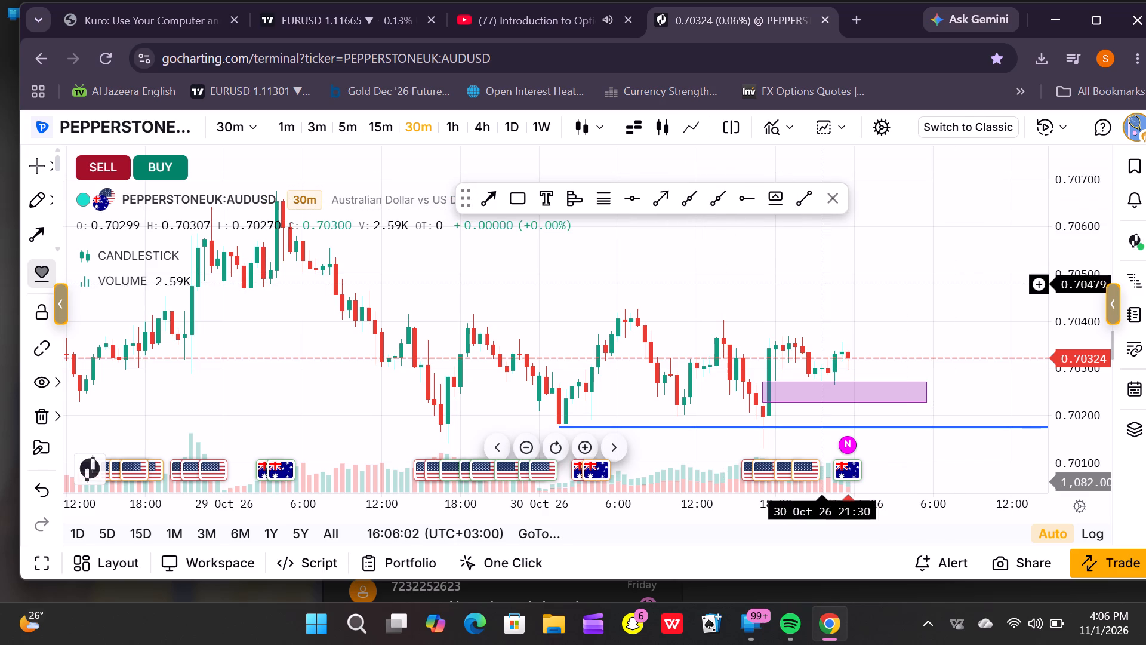
Delete the purple rectangle zone drawn beneath the latest AUDUSD candles.
{"action": "left_click", "coordinate": [495, 444]}
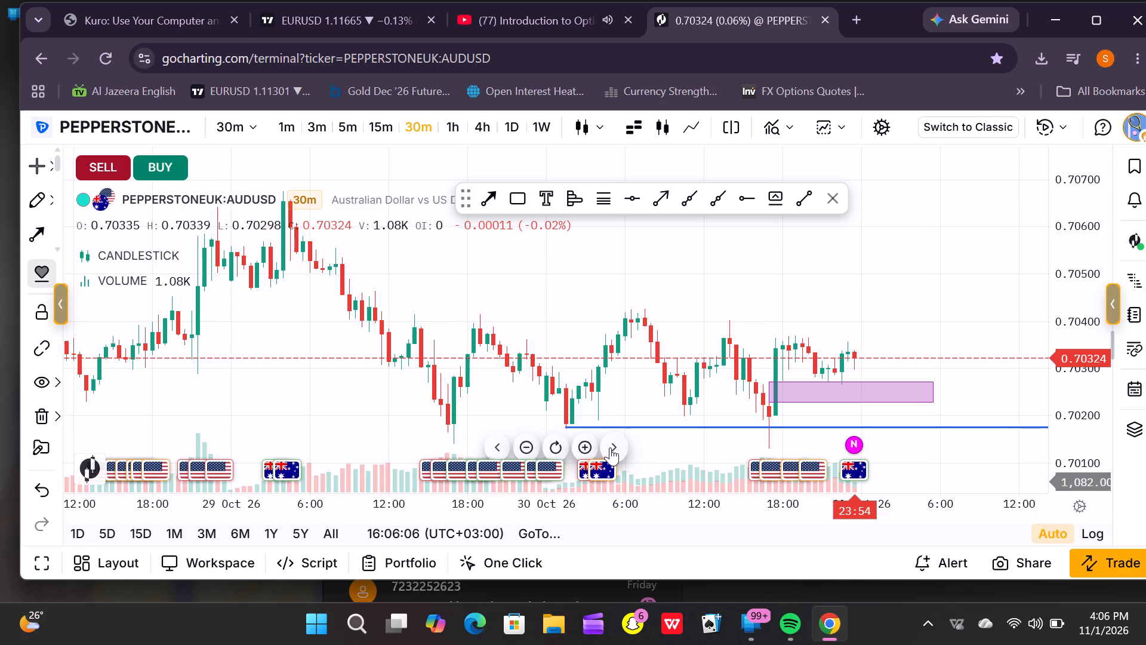
{"action": "triple_click", "coordinate": [610, 447]}
{"action": "triple_click", "coordinate": [610, 447]}
{"action": "triple_click", "coordinate": [610, 447]}
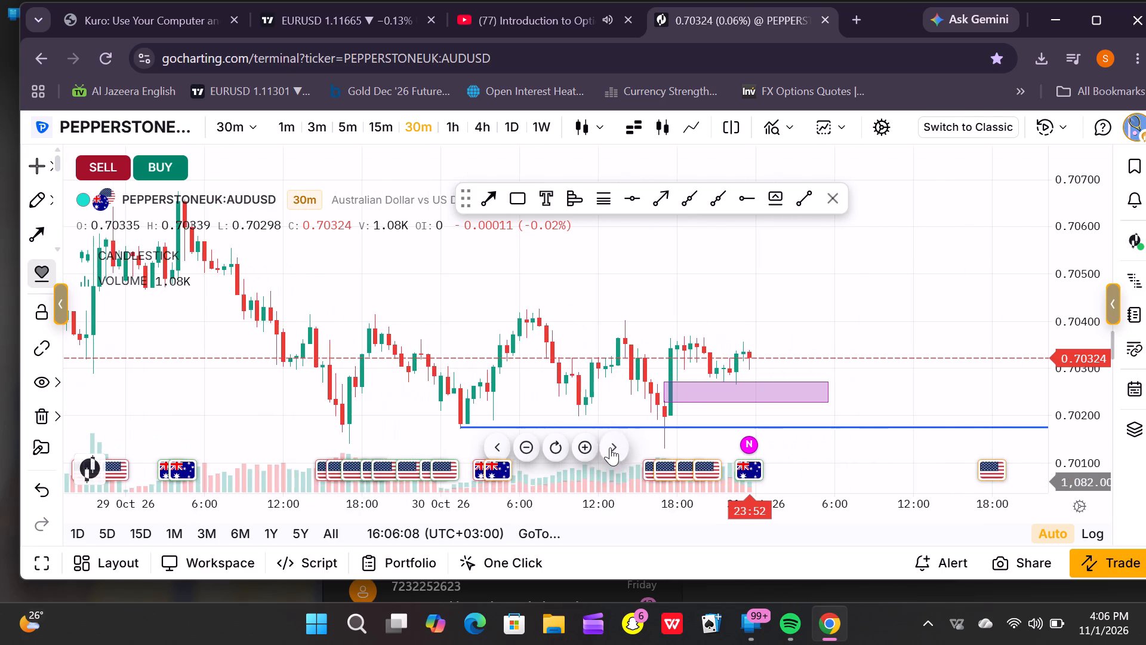
{"action": "triple_click", "coordinate": [610, 447]}
{"action": "left_click", "coordinate": [610, 447]}
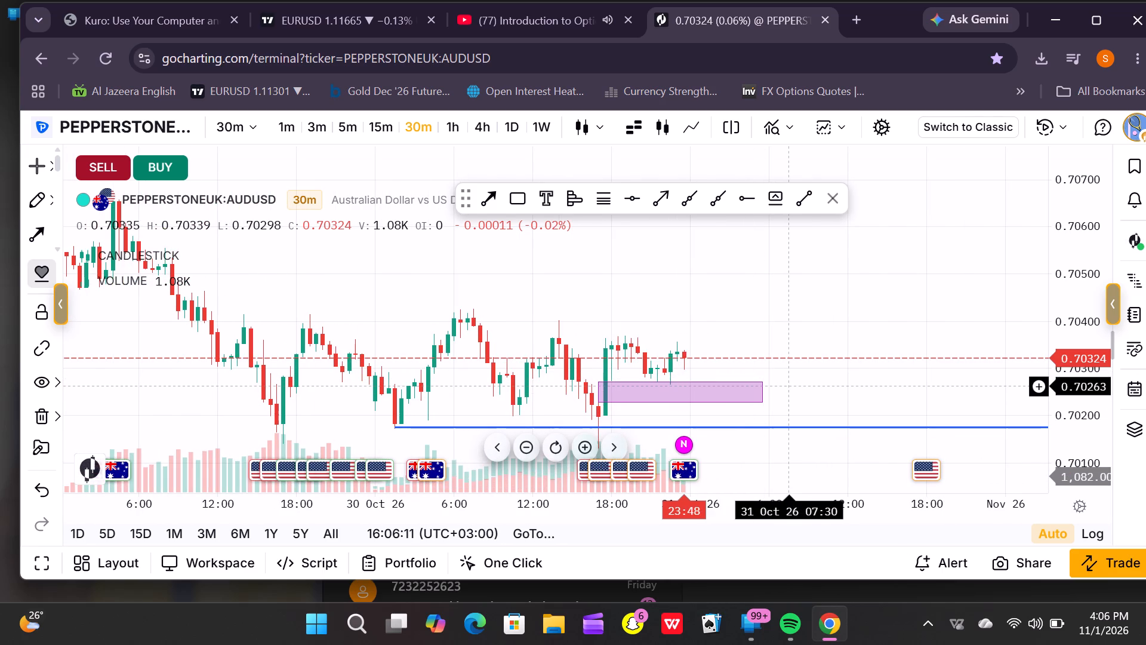
{"action": "left_click_drag", "start_coordinate": [789, 383], "coordinate": [775, 360]}
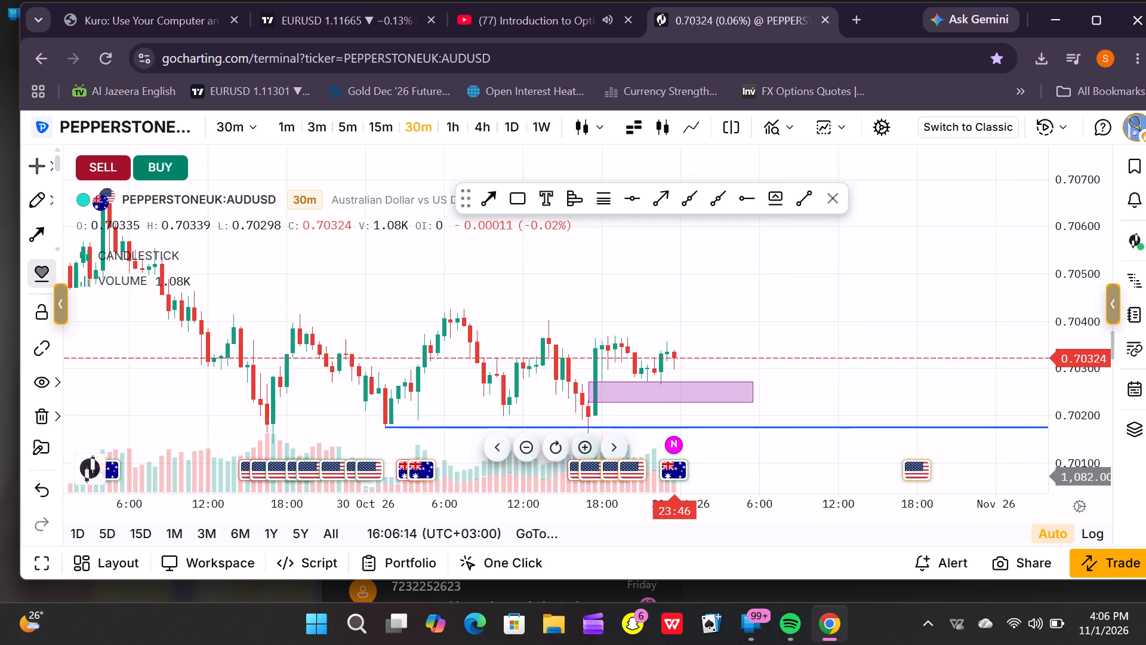
{"action": "left_click_drag", "start_coordinate": [775, 360], "coordinate": [765, 337]}
{"action": "left_click_drag", "start_coordinate": [745, 391], "coordinate": [746, 390]}
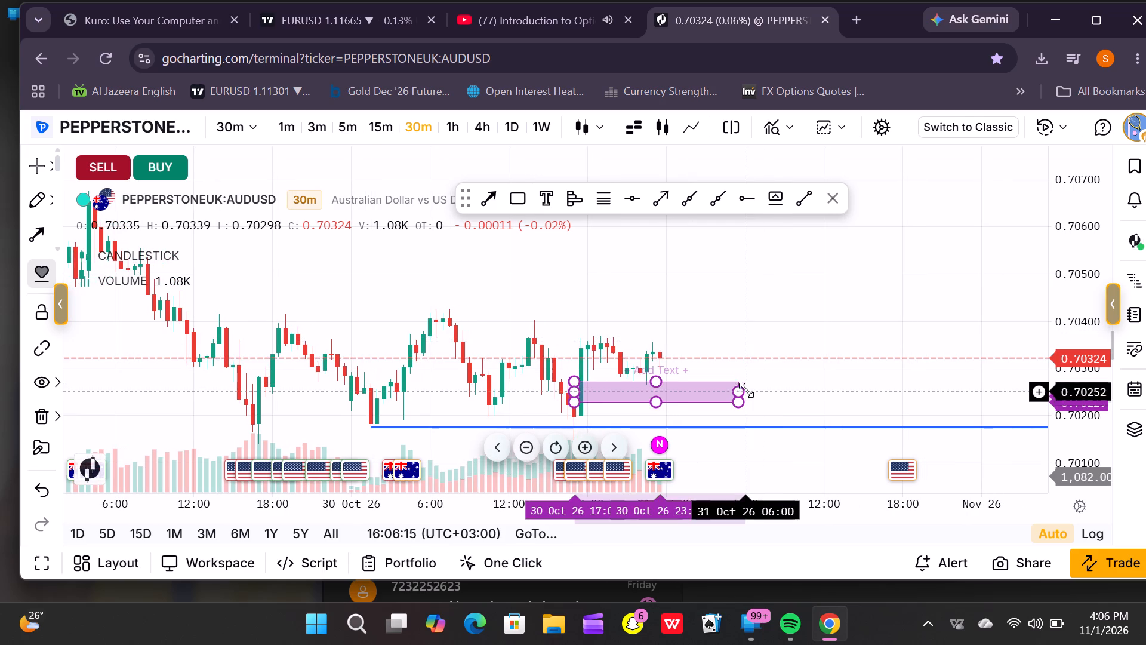
{"action": "left_click_drag", "start_coordinate": [746, 390], "coordinate": [775, 357]}
{"action": "left_click", "coordinate": [775, 357]}
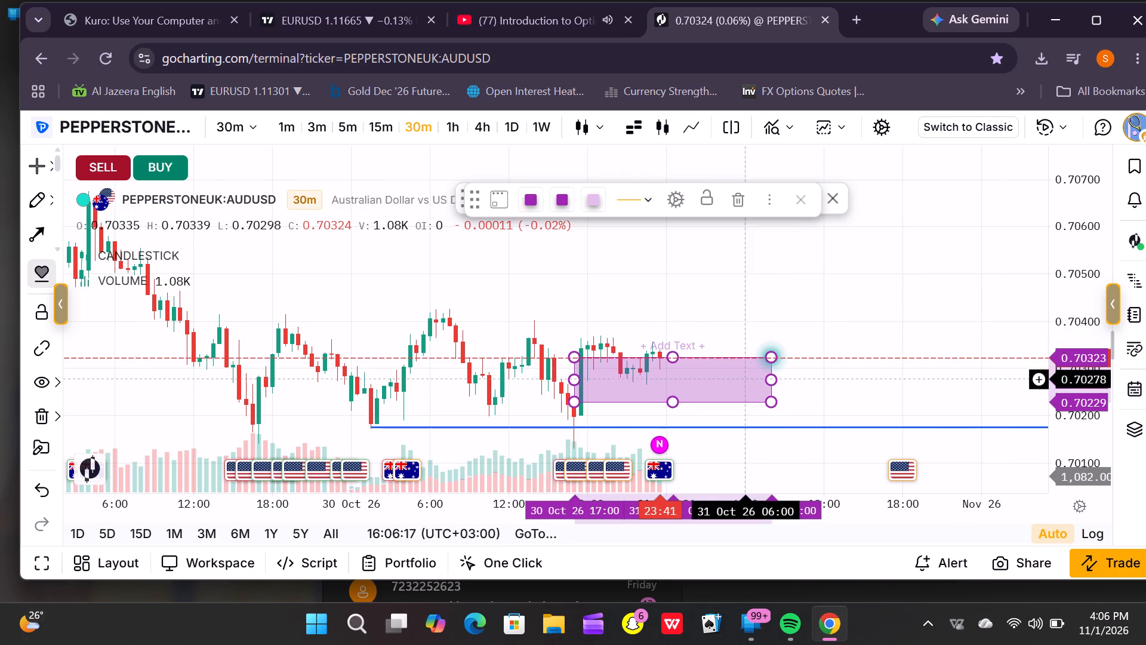
{"action": "left_click", "coordinate": [745, 382]}
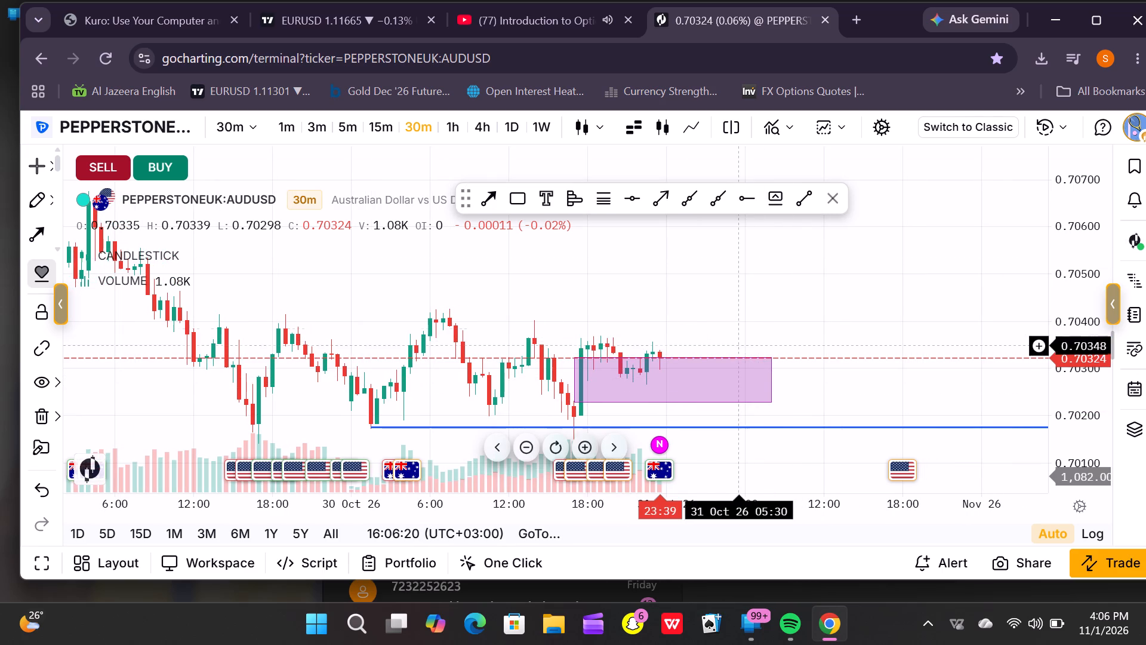
{"action": "left_click", "coordinate": [740, 355]}
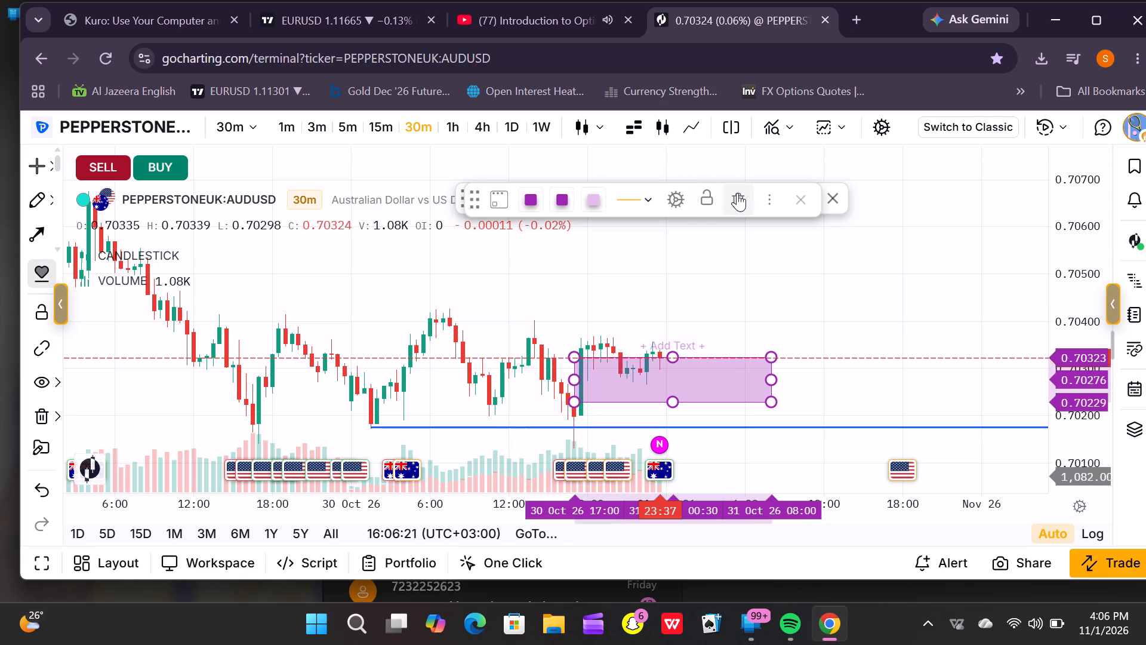
{"action": "left_click", "coordinate": [737, 194]}
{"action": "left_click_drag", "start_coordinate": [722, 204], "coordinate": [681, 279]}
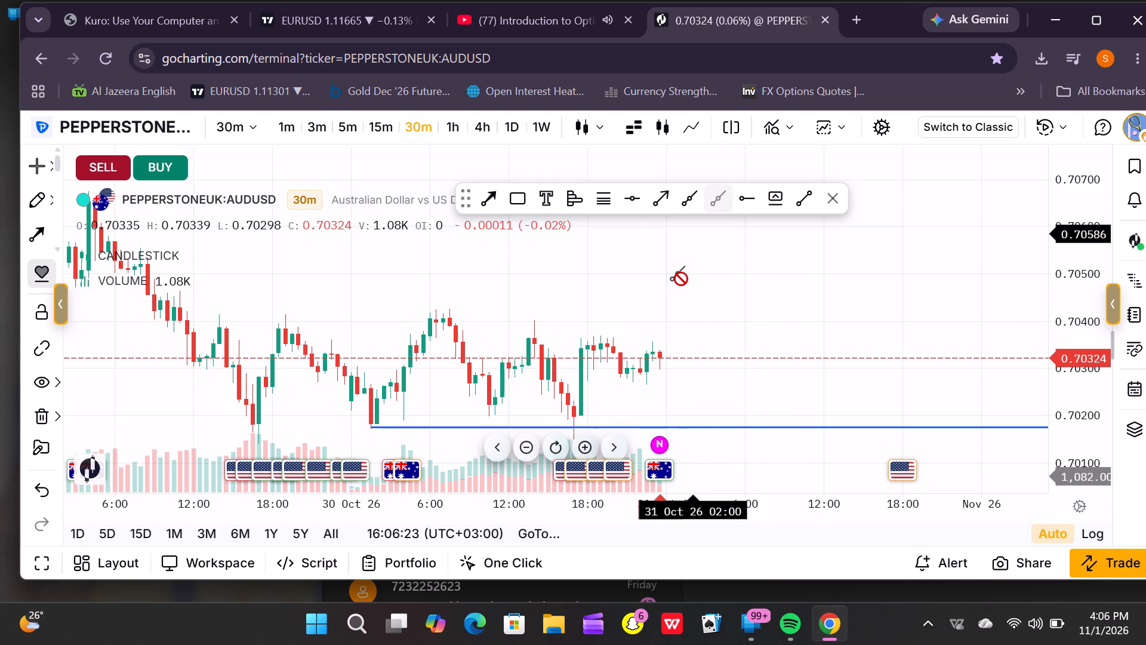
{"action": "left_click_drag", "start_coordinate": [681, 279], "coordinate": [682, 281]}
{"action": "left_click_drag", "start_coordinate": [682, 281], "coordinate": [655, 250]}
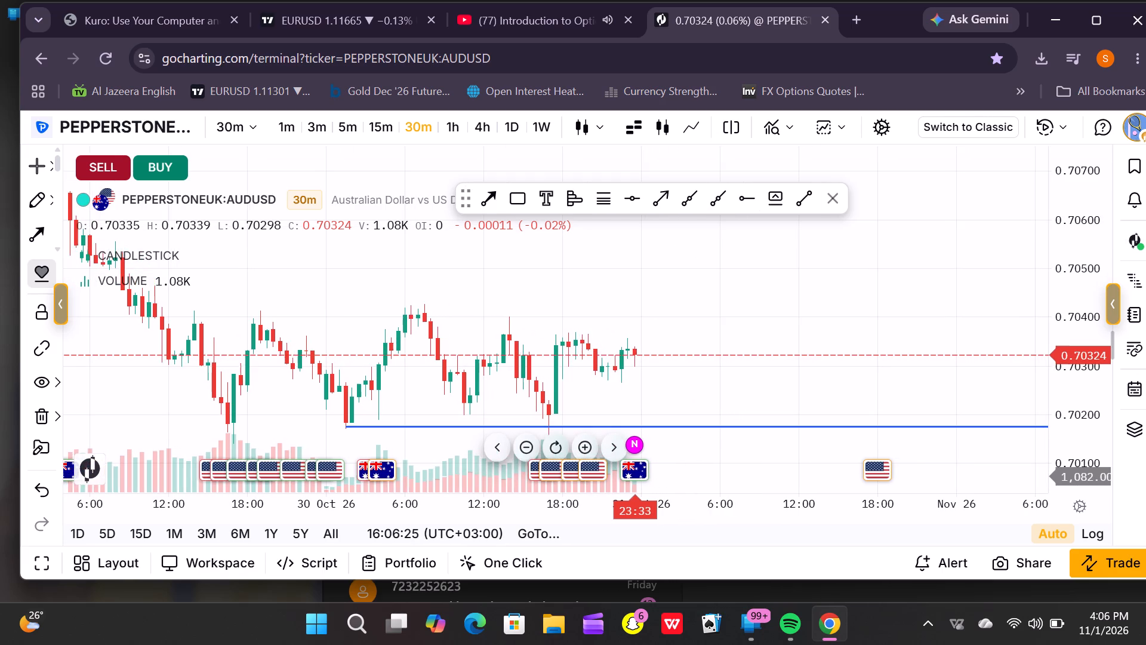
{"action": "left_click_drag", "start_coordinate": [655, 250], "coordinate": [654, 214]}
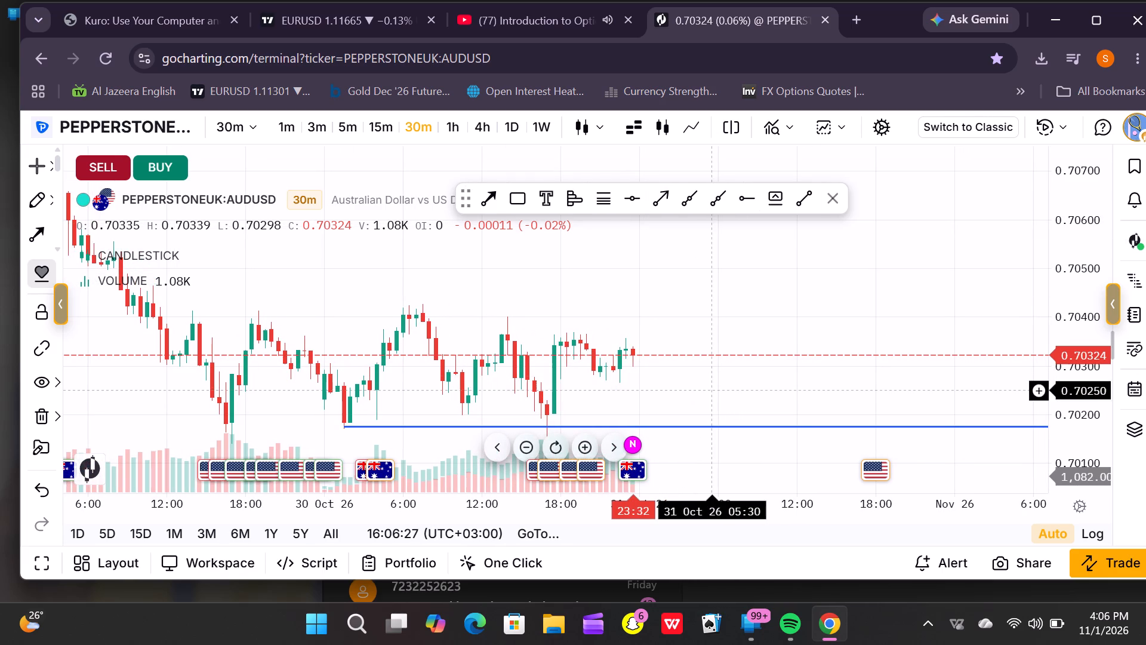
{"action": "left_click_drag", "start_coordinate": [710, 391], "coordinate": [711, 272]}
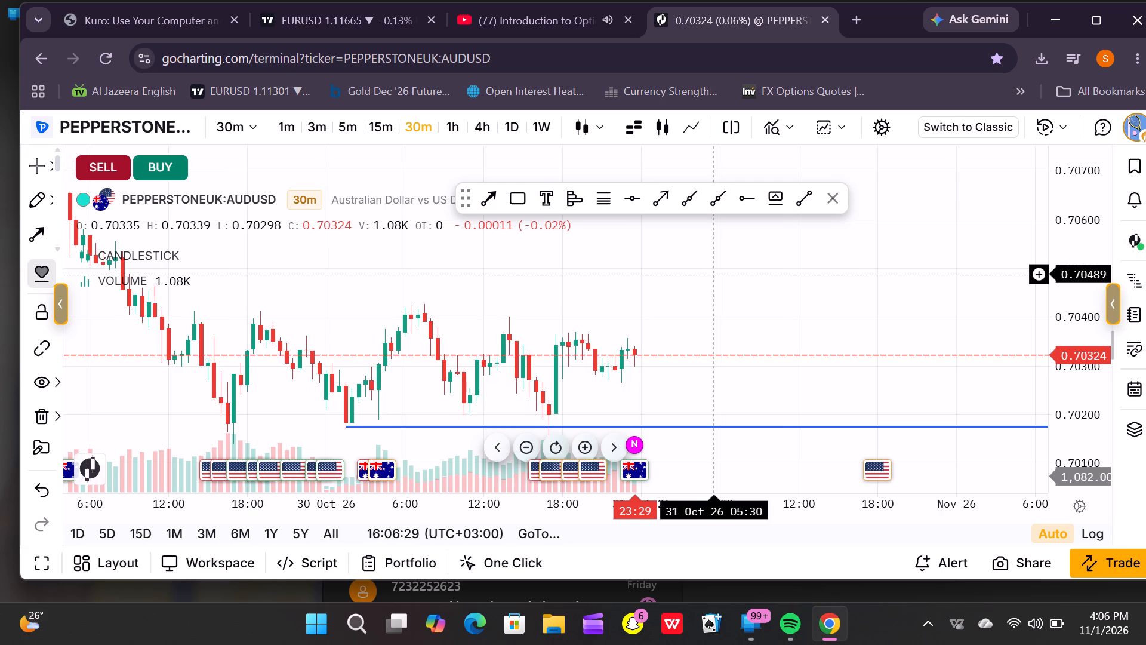
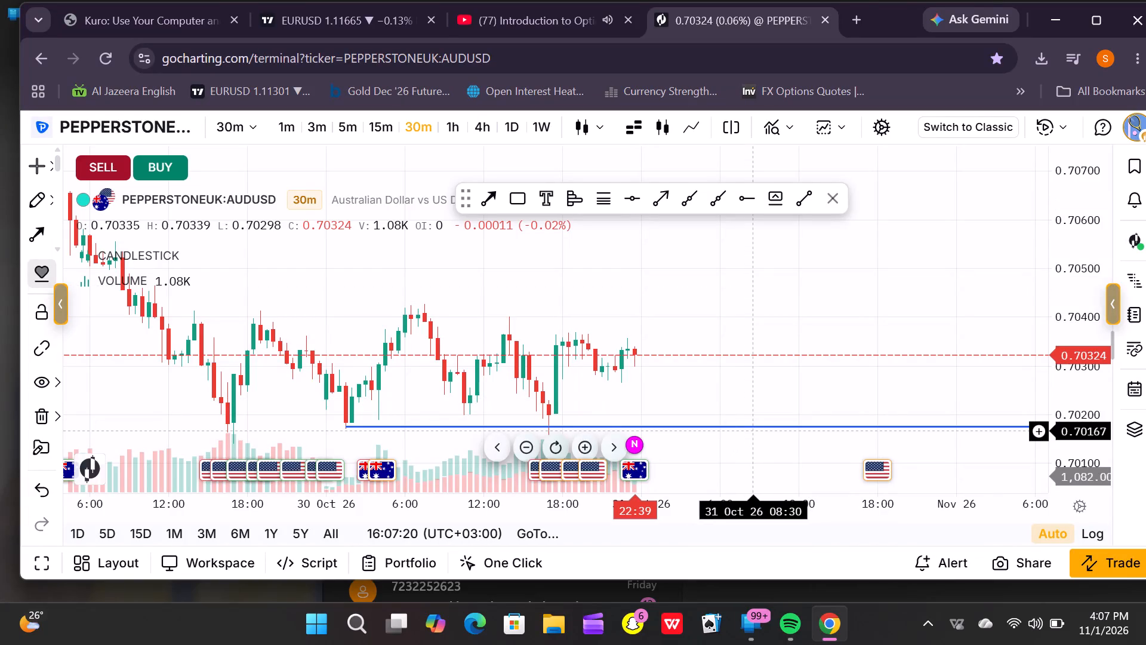
Delete the blue horizontal ray below the current price, at about 0.7017.
{"action": "left_click", "coordinate": [752, 427]}
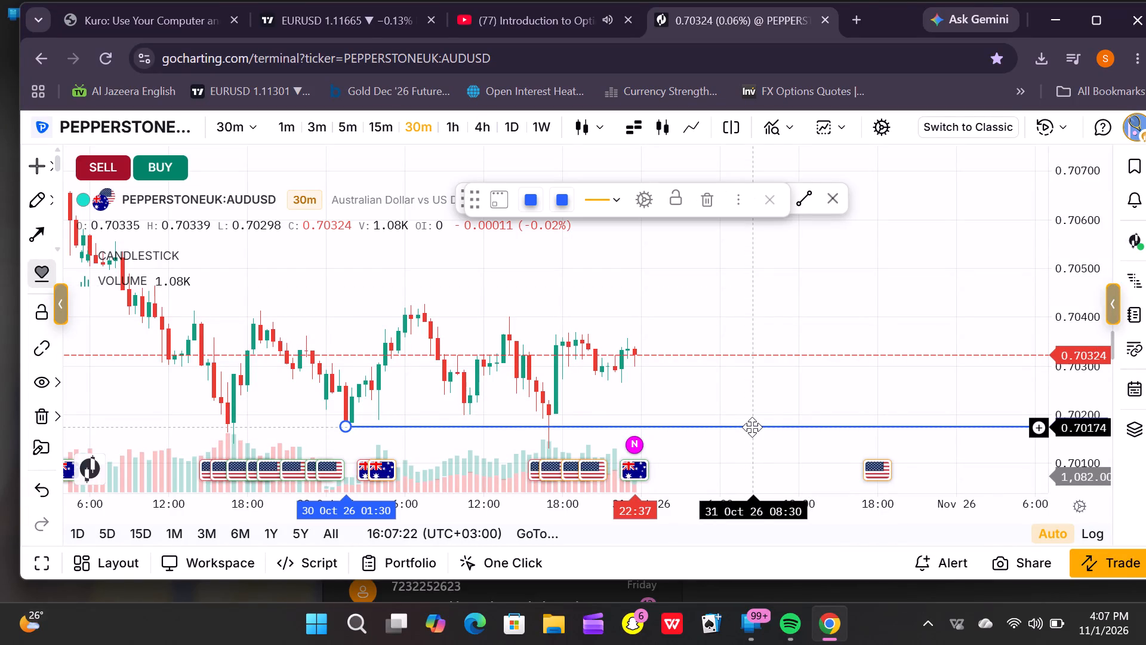
{"action": "left_click", "coordinate": [708, 203]}
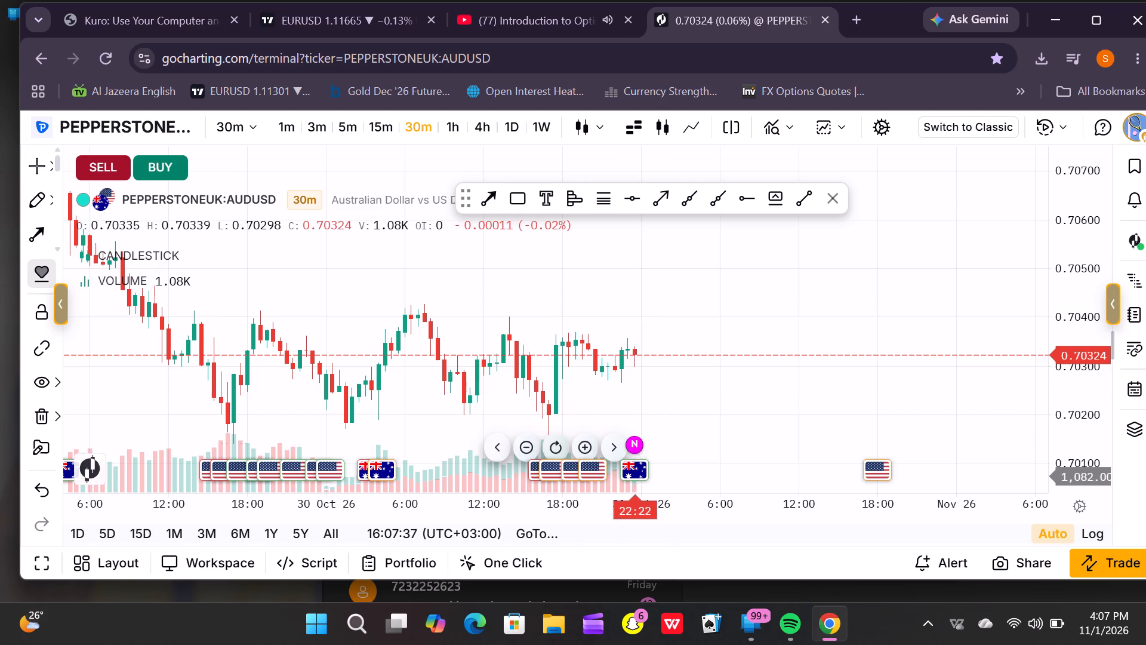
Examine the earlier 30-minute AUDUSD price action back to 28 October.
{"action": "left_click", "coordinate": [594, 441]}
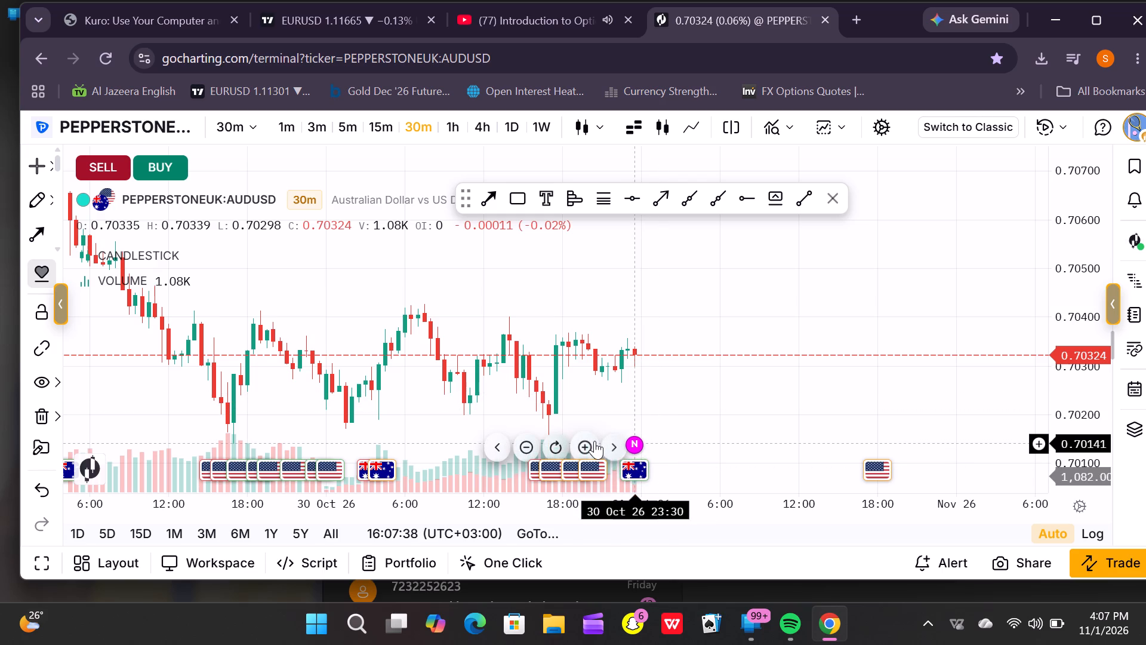
{"action": "left_click", "coordinate": [532, 438]}
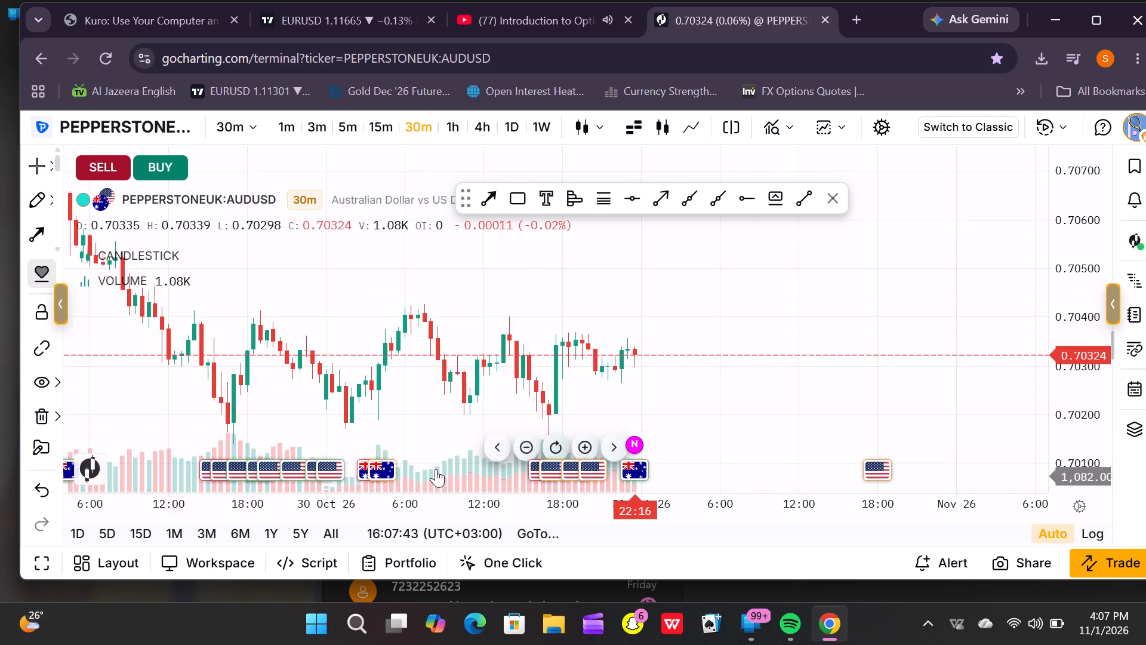
{"action": "left_click", "coordinate": [495, 453]}
{"action": "left_click", "coordinate": [495, 453]}
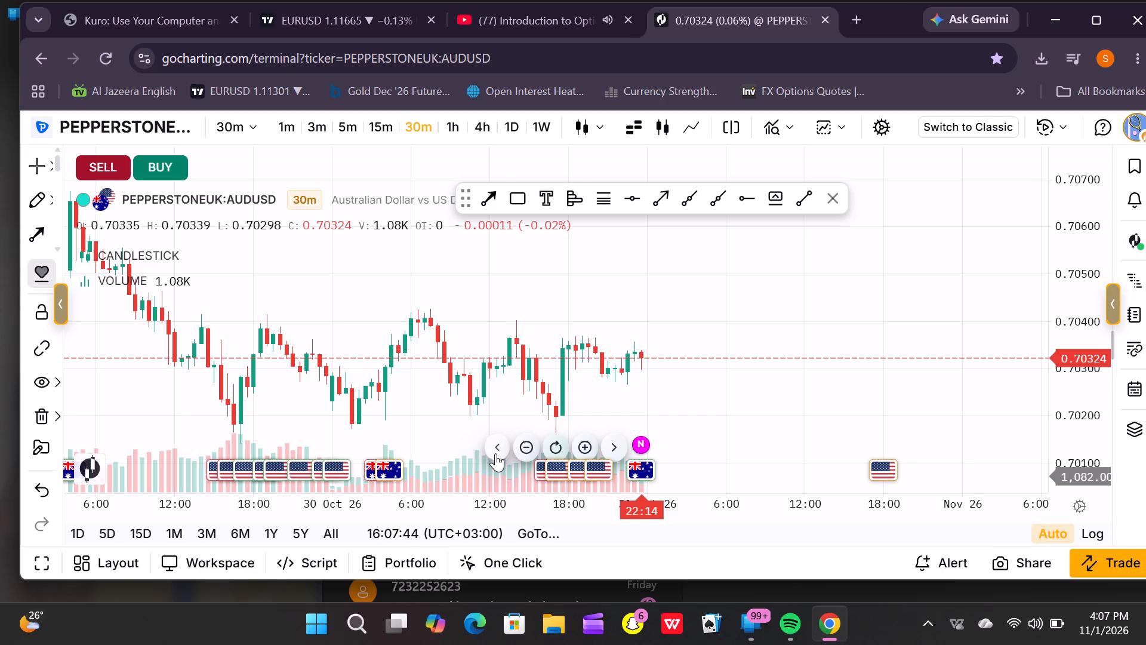
{"action": "triple_click", "coordinate": [495, 453]}
{"action": "triple_click", "coordinate": [495, 453]}
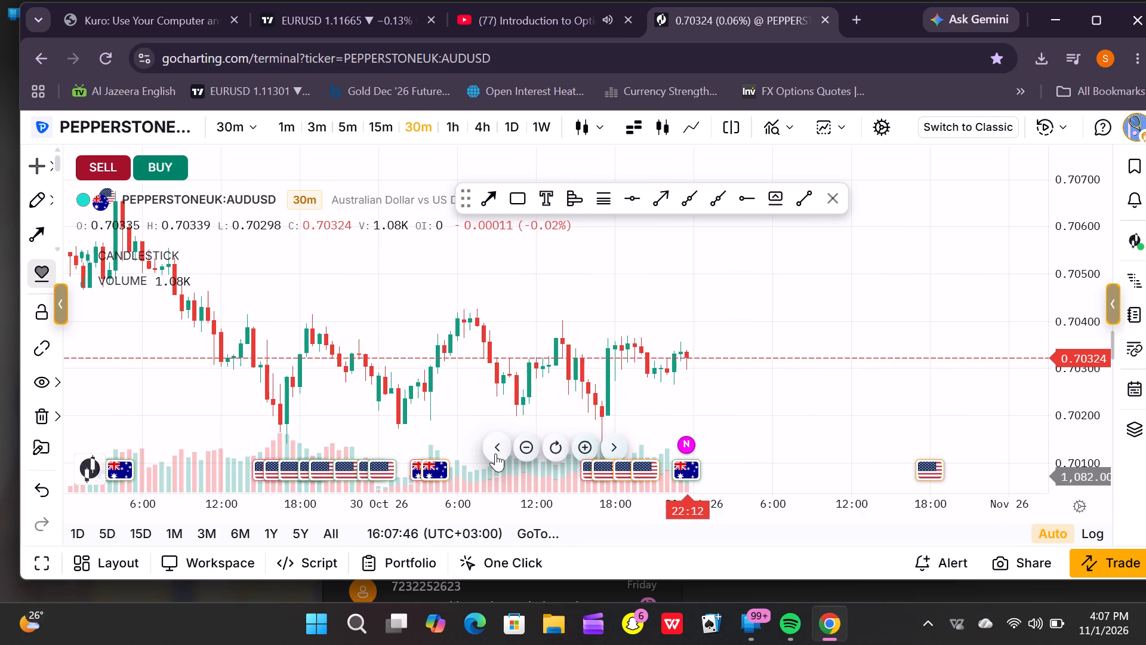
{"action": "triple_click", "coordinate": [495, 453]}
{"action": "triple_click", "coordinate": [495, 453]}
{"action": "triple_click", "coordinate": [495, 453]}
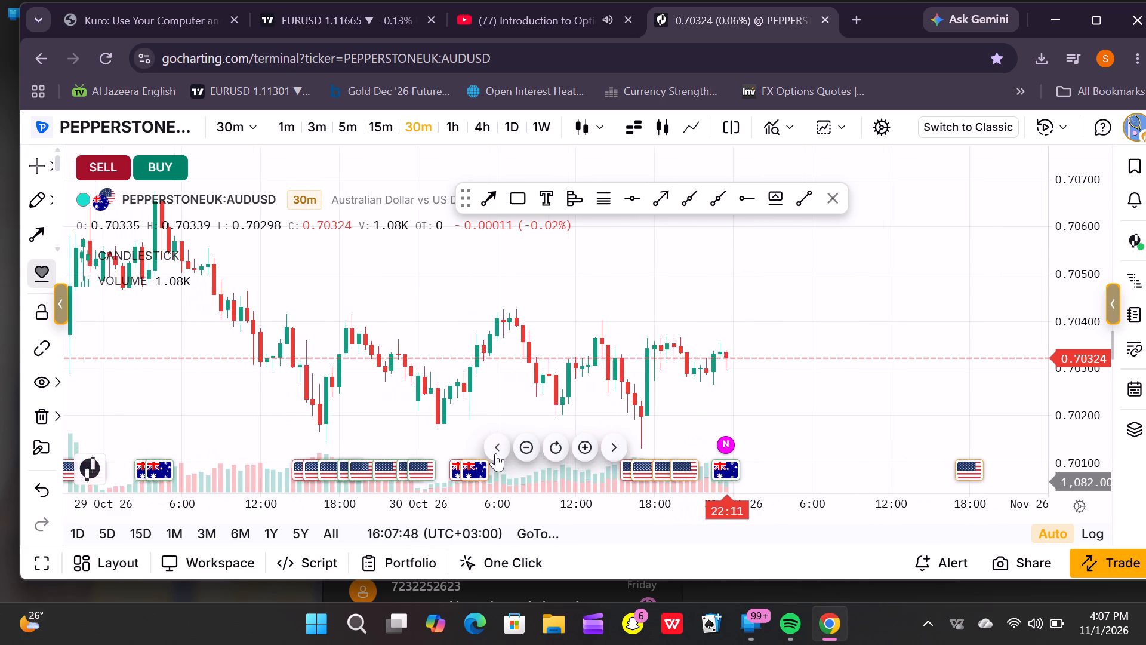
{"action": "triple_click", "coordinate": [495, 453]}
{"action": "triple_click", "coordinate": [495, 453]}
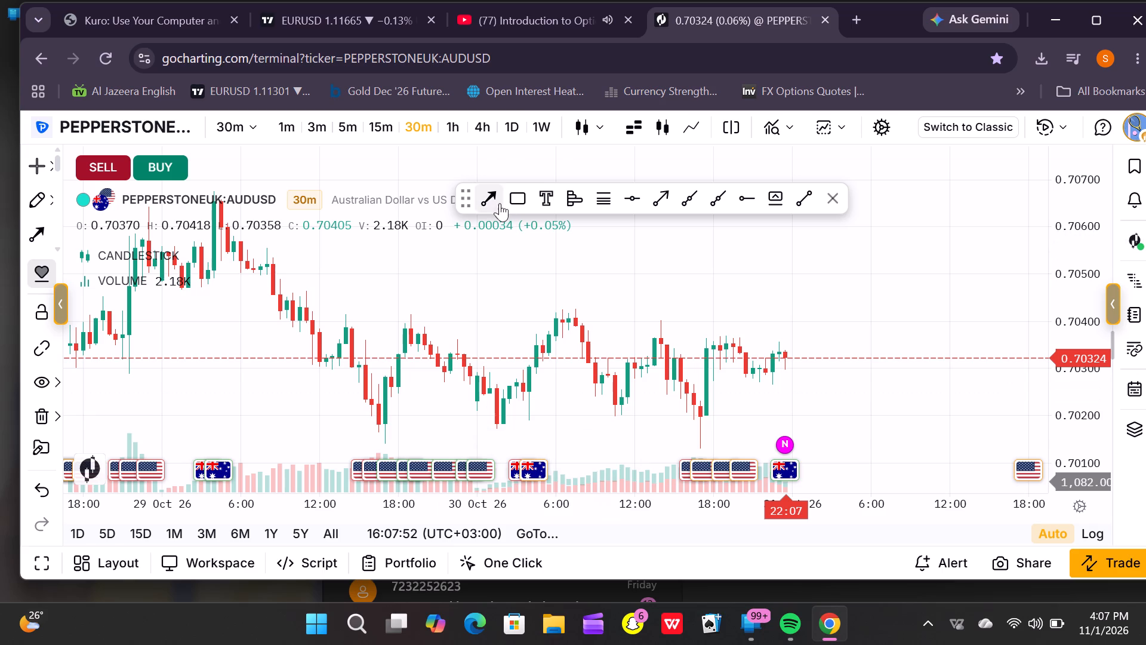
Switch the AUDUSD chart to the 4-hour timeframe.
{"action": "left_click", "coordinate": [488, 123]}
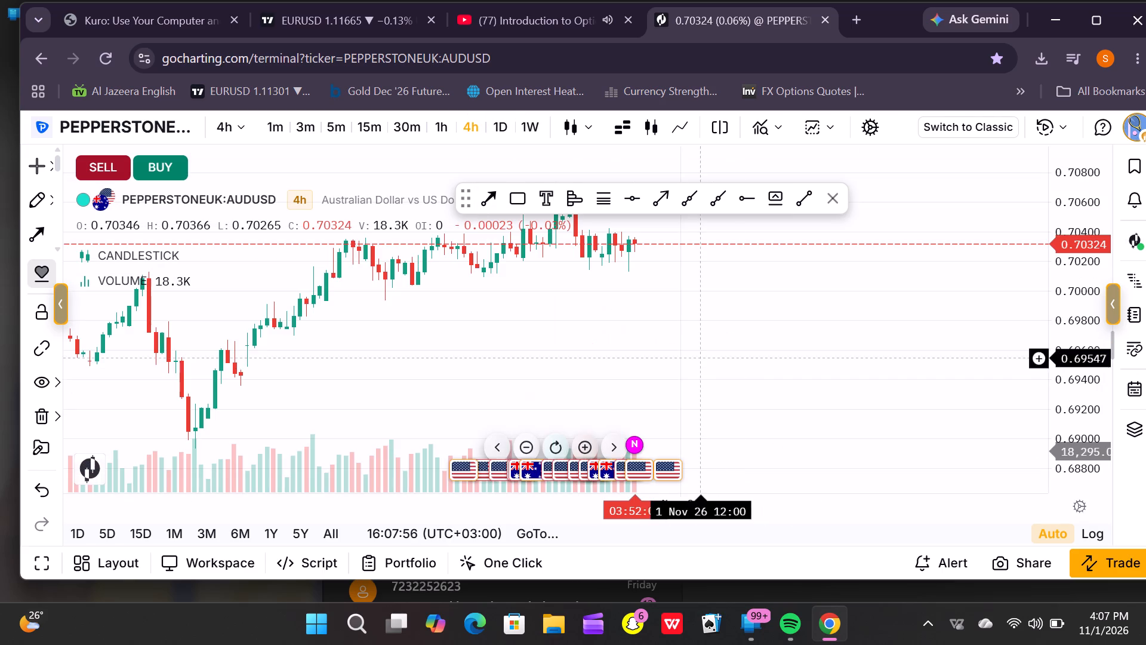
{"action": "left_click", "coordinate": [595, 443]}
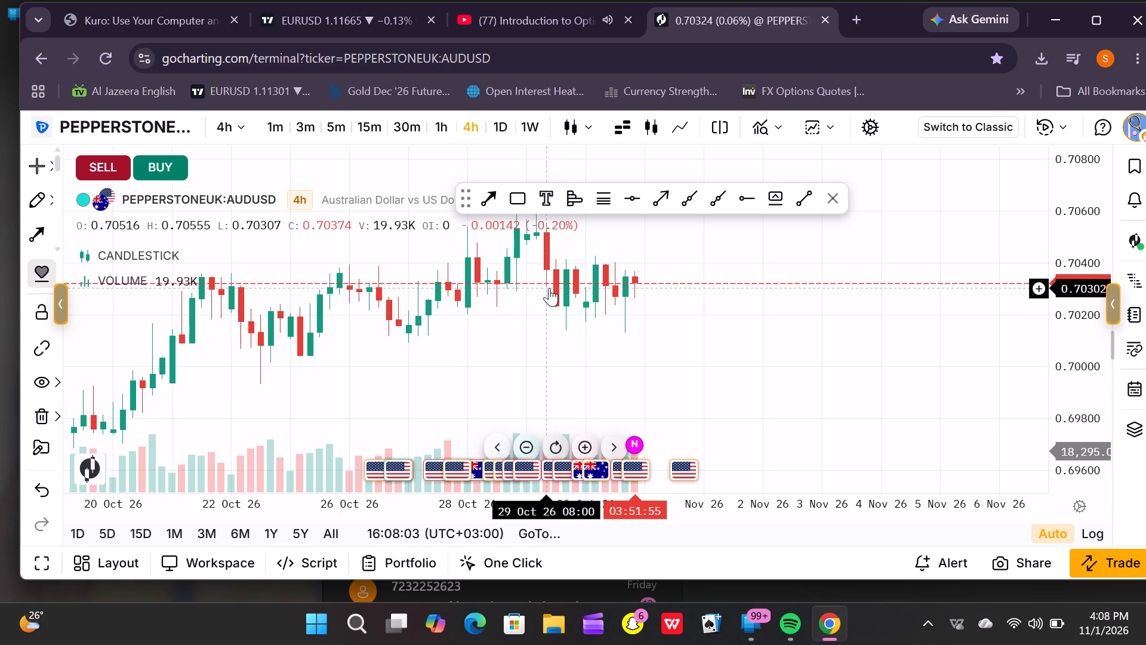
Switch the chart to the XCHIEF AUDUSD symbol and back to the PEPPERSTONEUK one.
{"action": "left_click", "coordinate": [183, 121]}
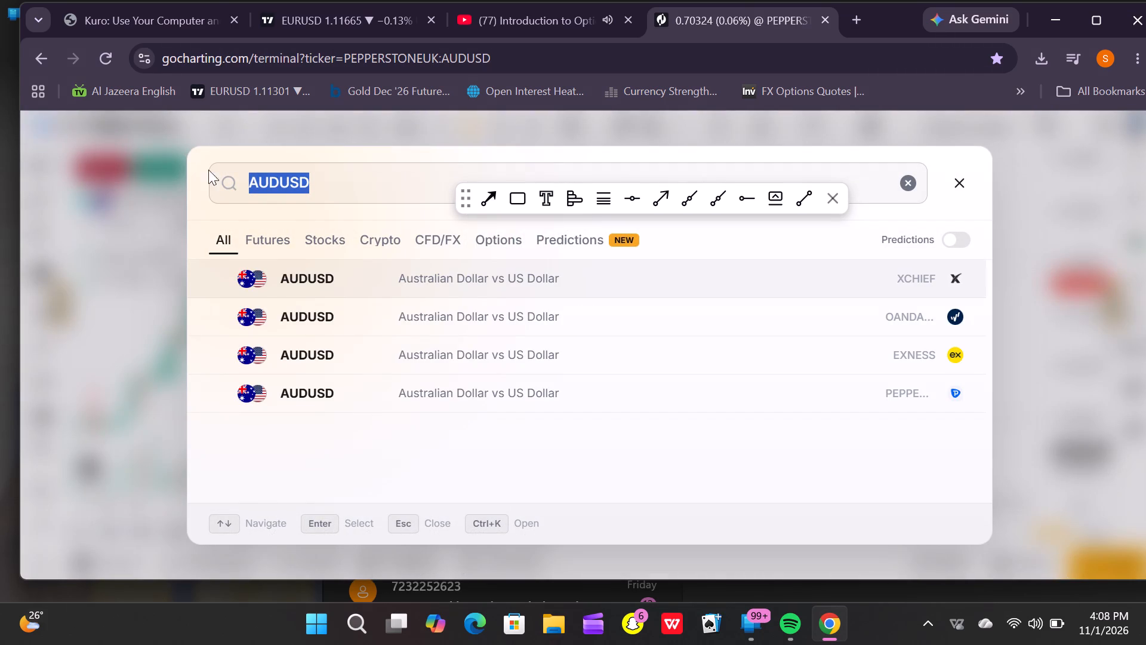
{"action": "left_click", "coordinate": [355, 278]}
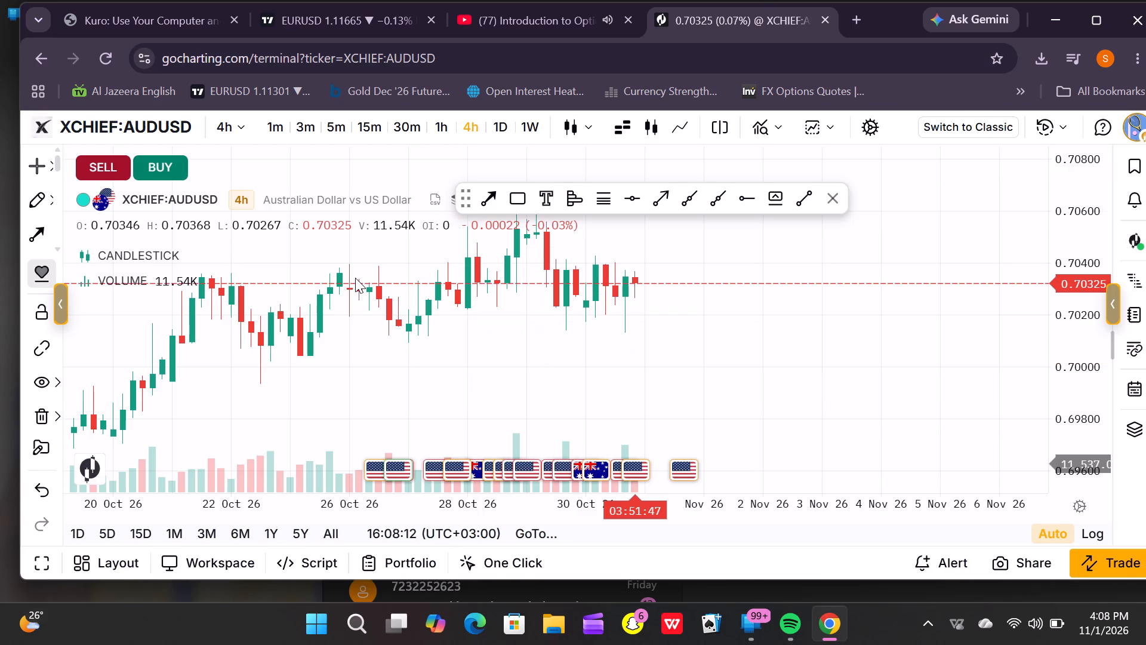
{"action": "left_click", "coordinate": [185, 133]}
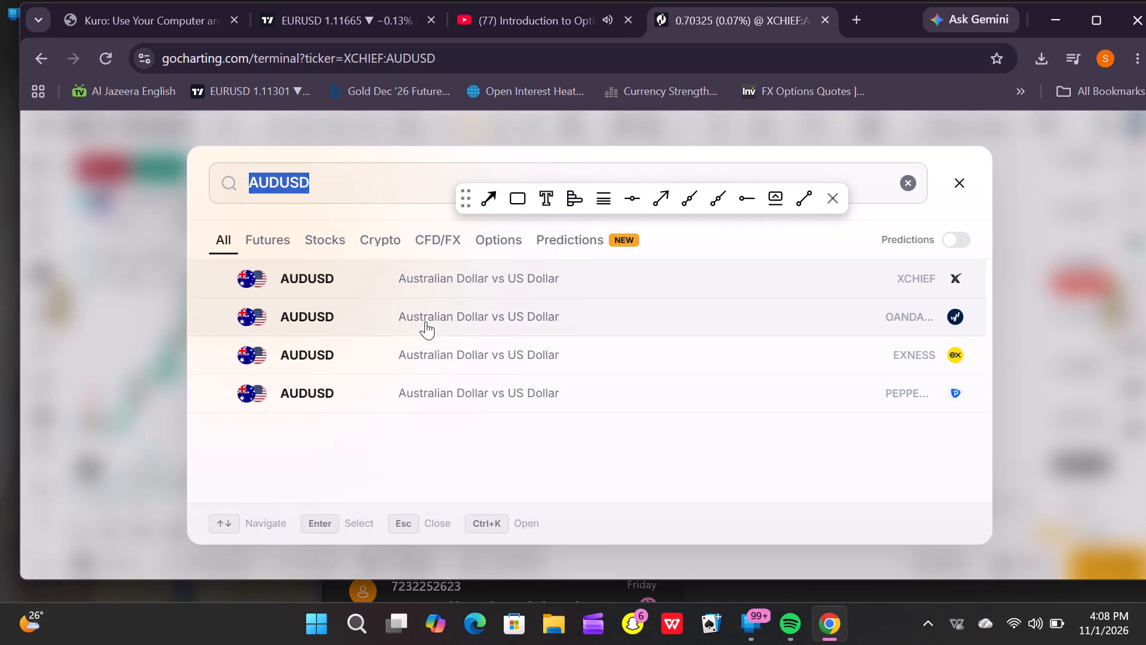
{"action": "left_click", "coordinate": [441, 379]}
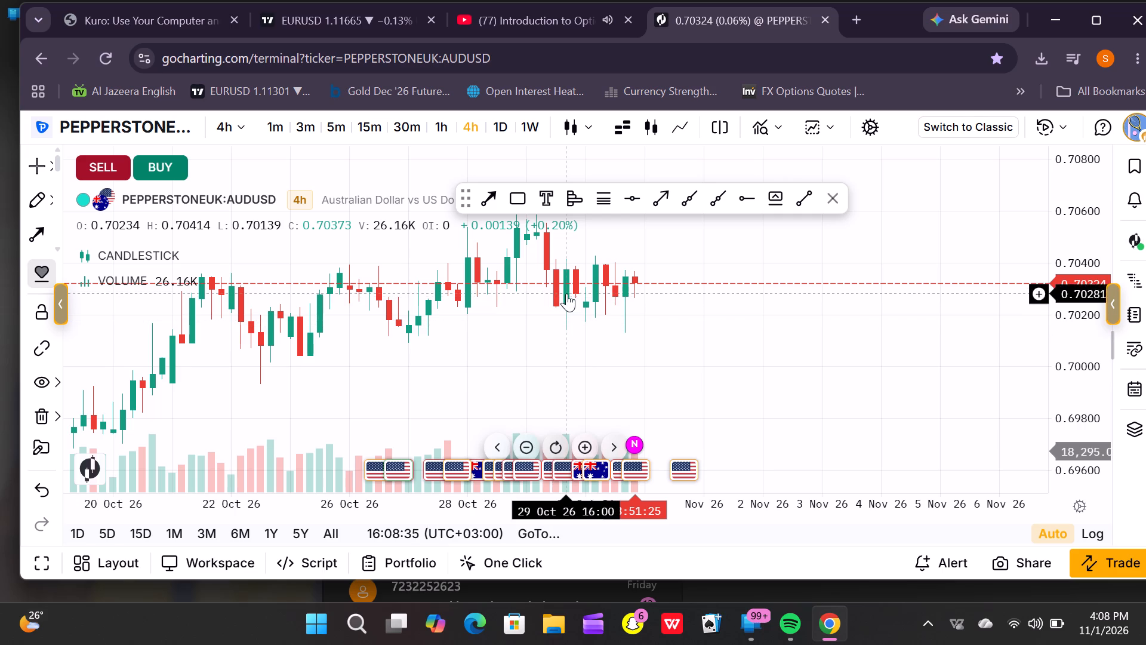
Set the PEPPERSTONEUK AUDUSD chart to the 5-minute timeframe.
{"action": "left_click", "coordinate": [338, 122]}
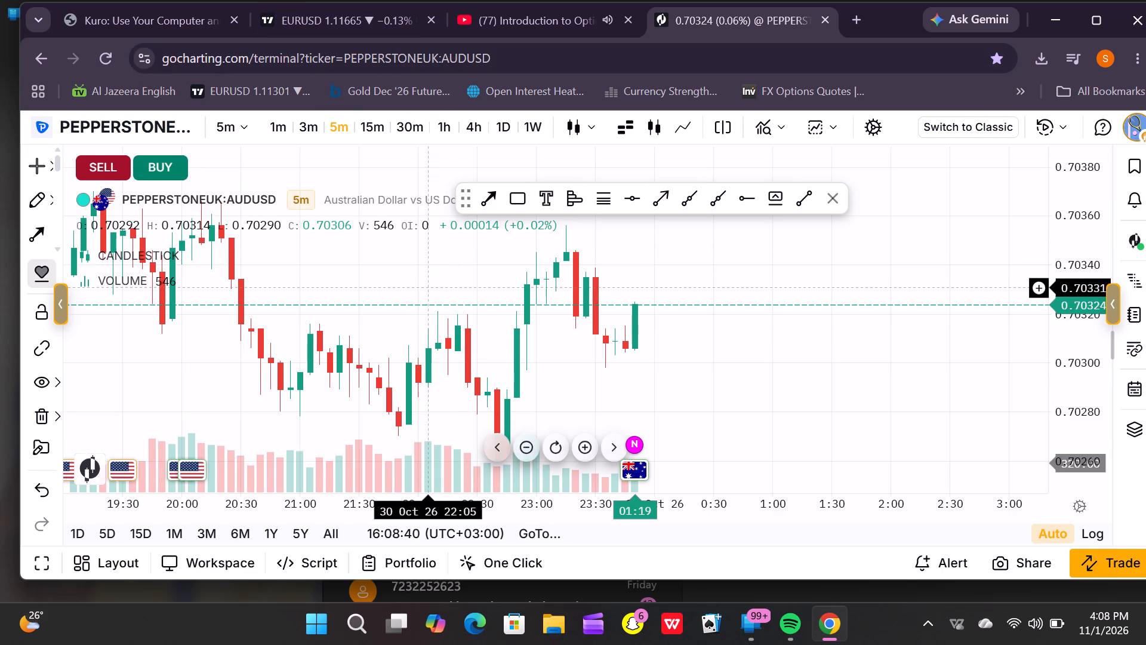
Examine the 5-minute AUDUSD candles back through 30 October to the evening of 29 October, looking for swing lows.
{"action": "left_click_drag", "start_coordinate": [431, 286], "coordinate": [637, 236]}
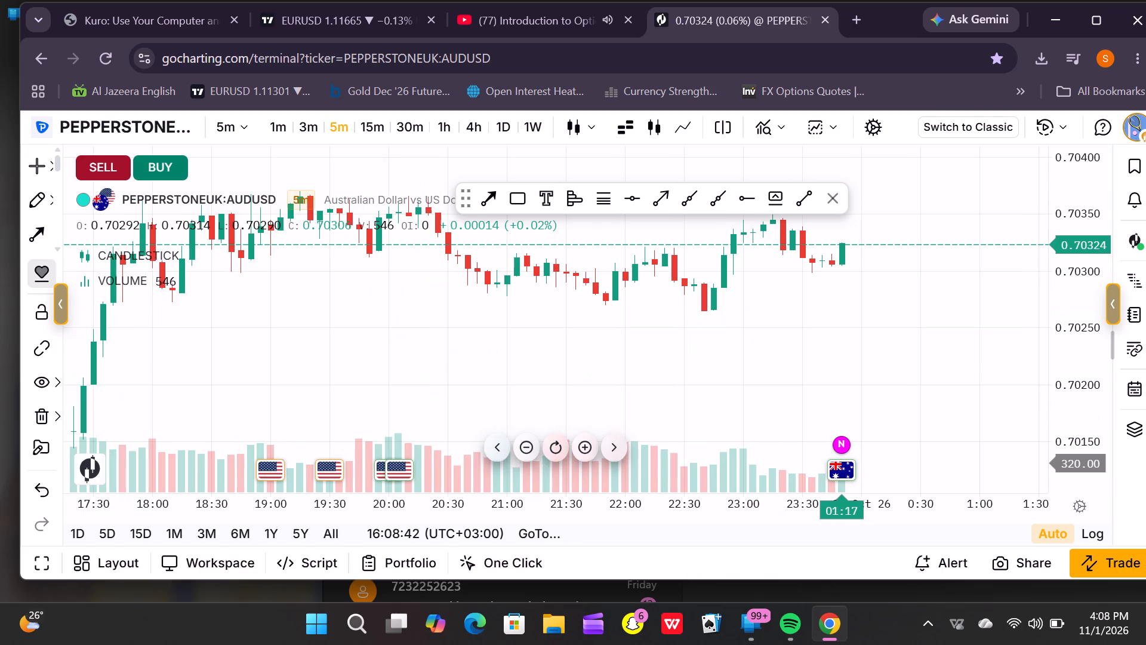
{"action": "left_click_drag", "start_coordinate": [637, 236], "coordinate": [671, 257]}
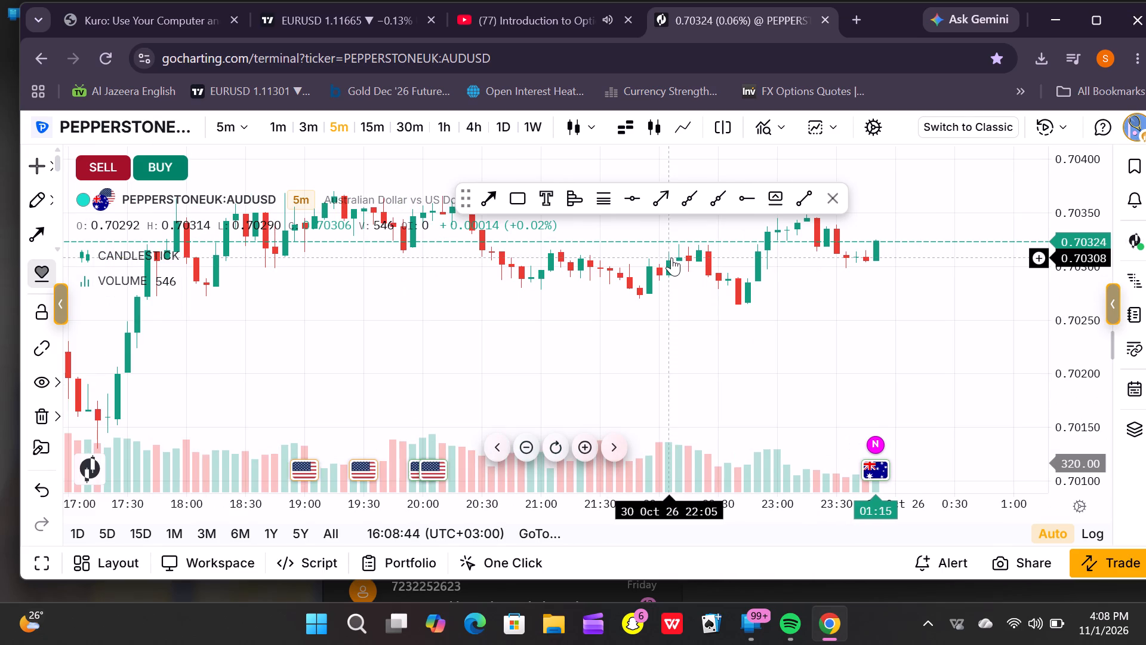
{"action": "left_click_drag", "start_coordinate": [472, 296], "coordinate": [754, 243]}
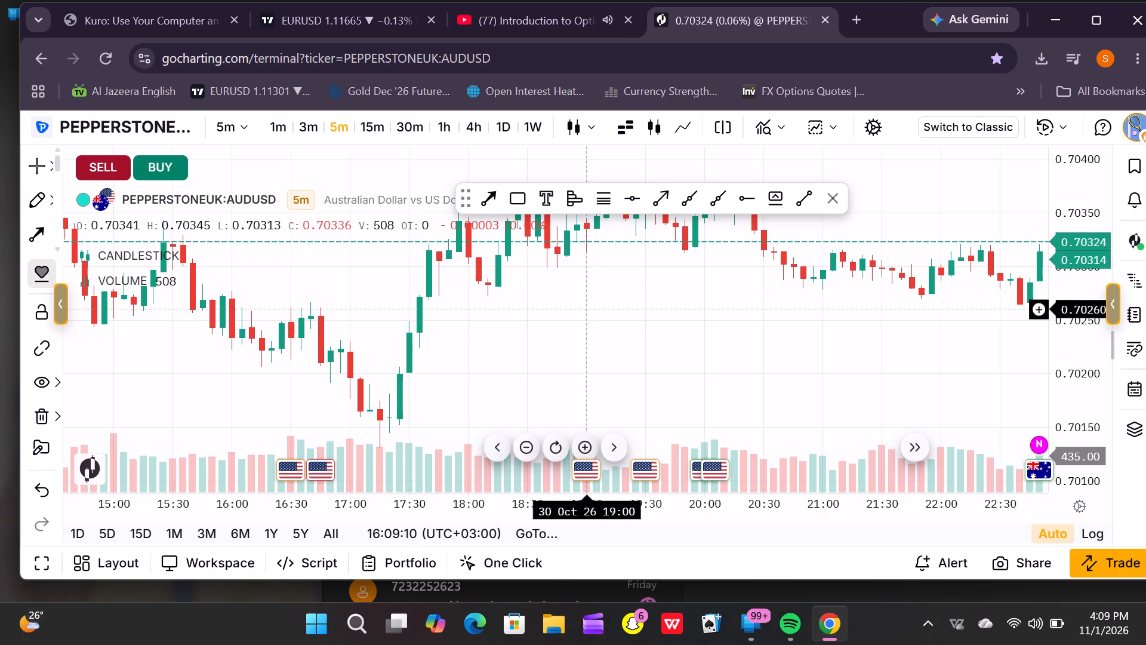
{"action": "left_click_drag", "start_coordinate": [591, 308], "coordinate": [625, 308]}
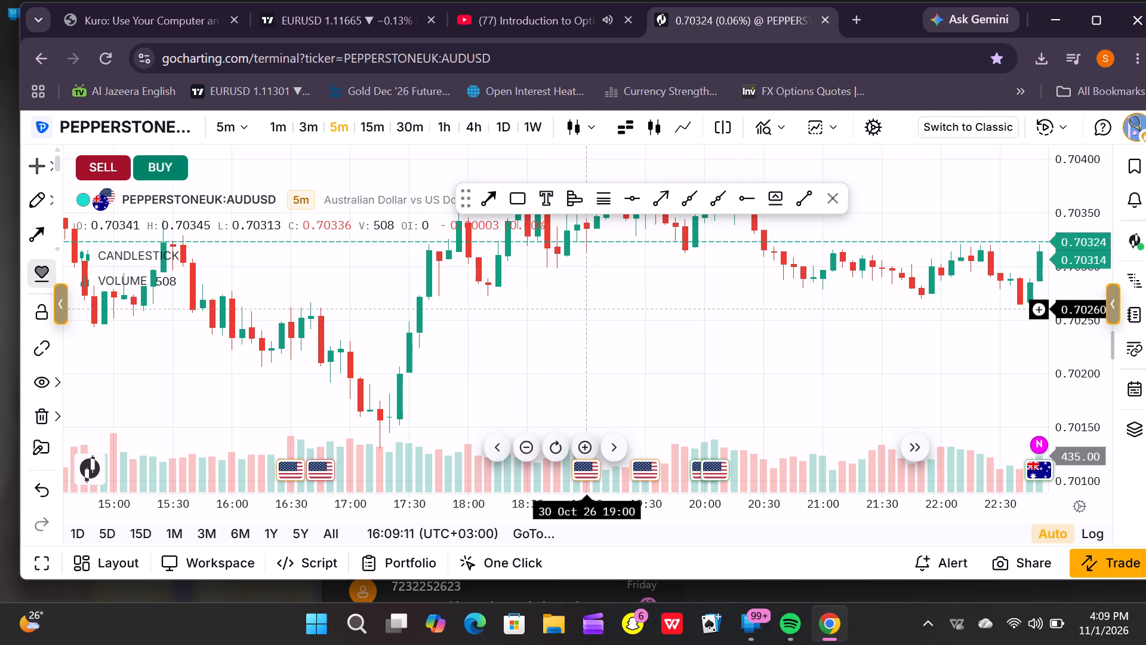
{"action": "left_click_drag", "start_coordinate": [625, 308], "coordinate": [993, 330]}
{"action": "left_click_drag", "start_coordinate": [614, 370], "coordinate": [645, 367]}
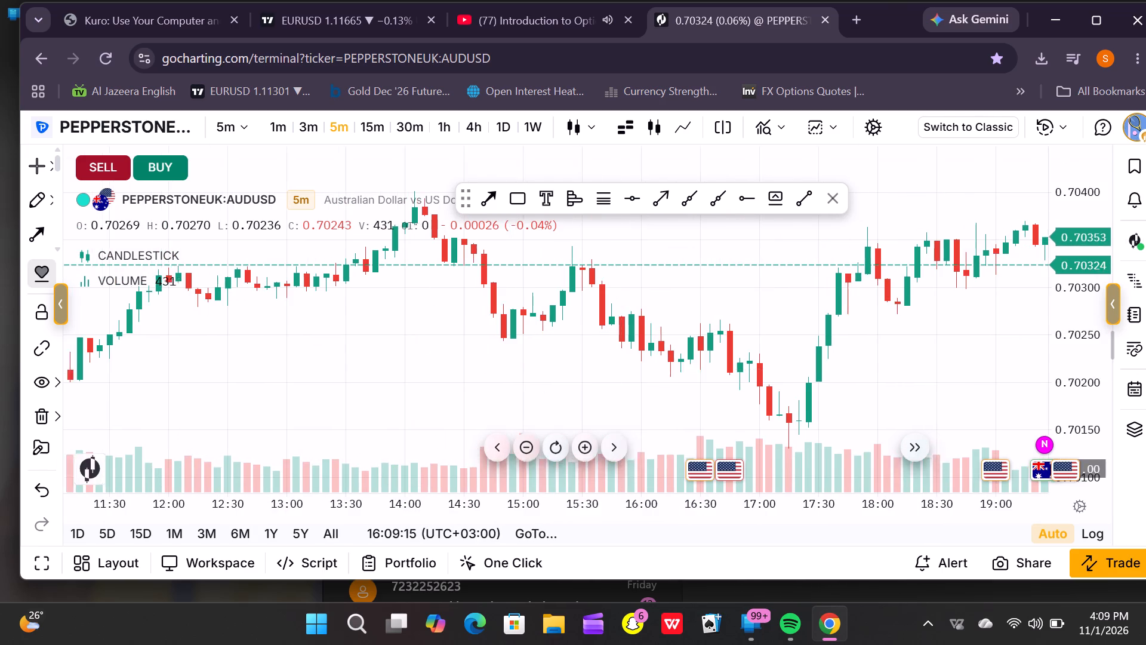
{"action": "left_click_drag", "start_coordinate": [645, 367], "coordinate": [1145, 256]}
{"action": "left_click_drag", "start_coordinate": [864, 357], "coordinate": [866, 357]}
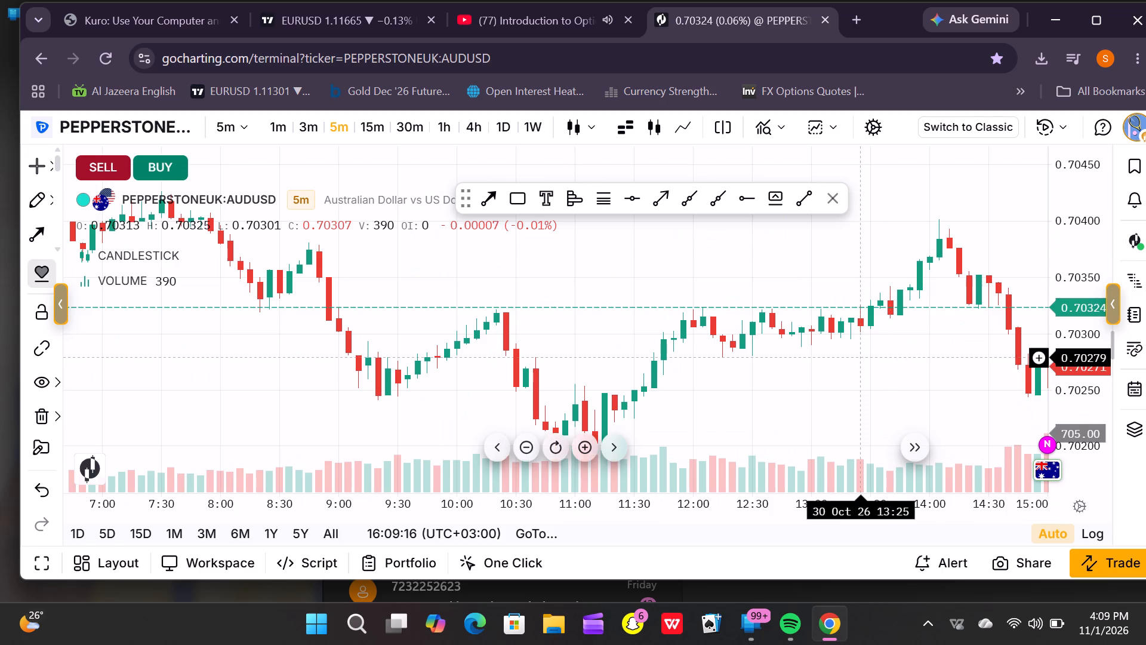
{"action": "left_click_drag", "start_coordinate": [866, 357], "coordinate": [1145, 148]}
{"action": "left_click_drag", "start_coordinate": [546, 357], "coordinate": [554, 357]}
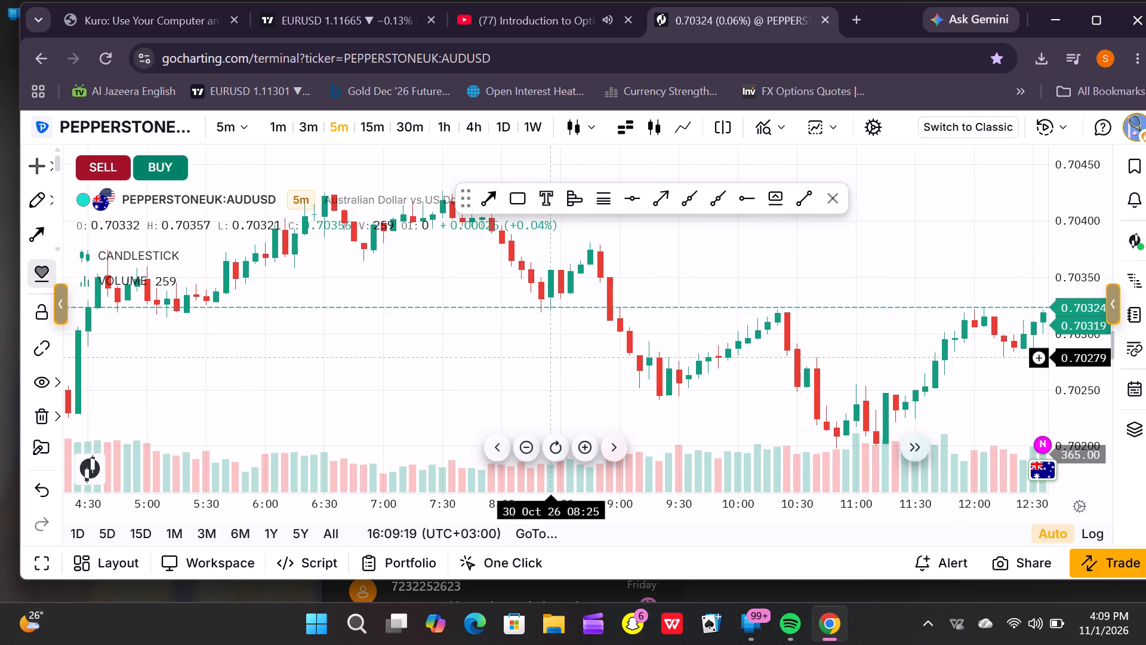
{"action": "left_click_drag", "start_coordinate": [554, 357], "coordinate": [1015, 165]}
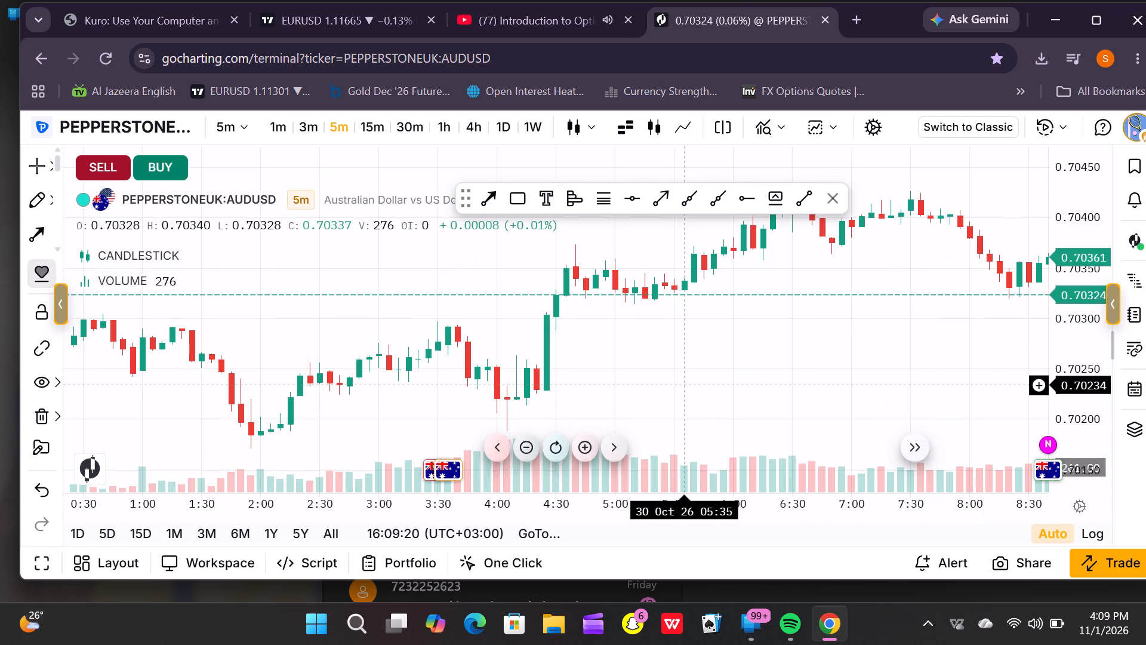
{"action": "left_click_drag", "start_coordinate": [682, 392], "coordinate": [1145, 280]}
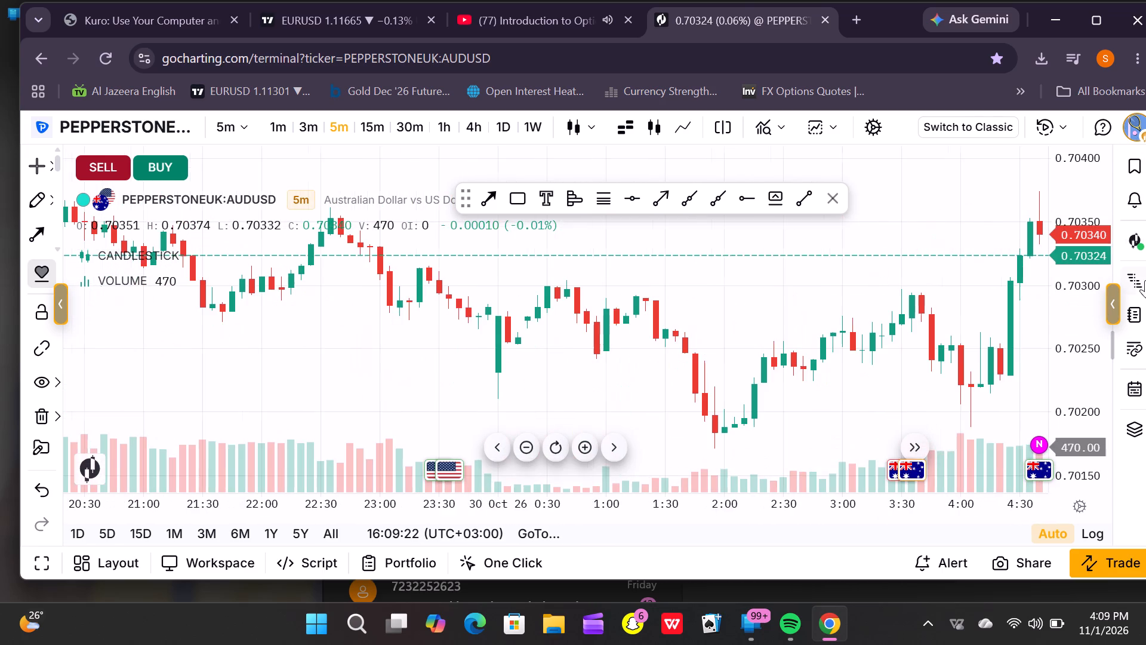
{"action": "left_click_drag", "start_coordinate": [1145, 280], "coordinate": [634, 325]}
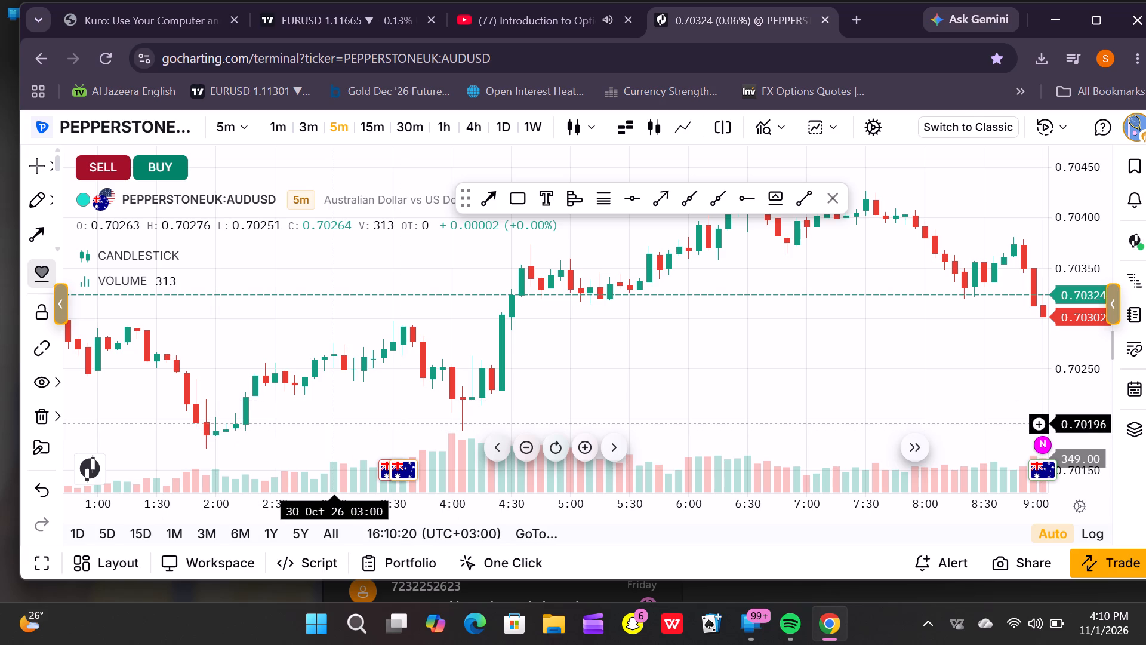
{"action": "left_click_drag", "start_coordinate": [332, 423], "coordinate": [825, 165]}
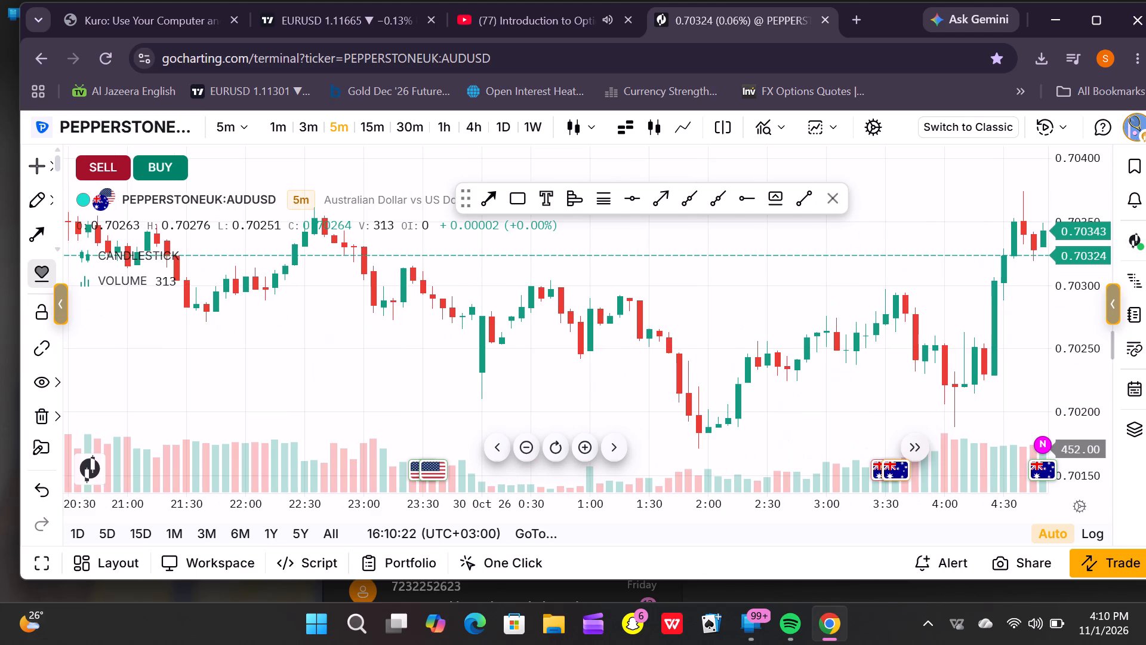
{"action": "left_click_drag", "start_coordinate": [825, 165], "coordinate": [810, 183]}
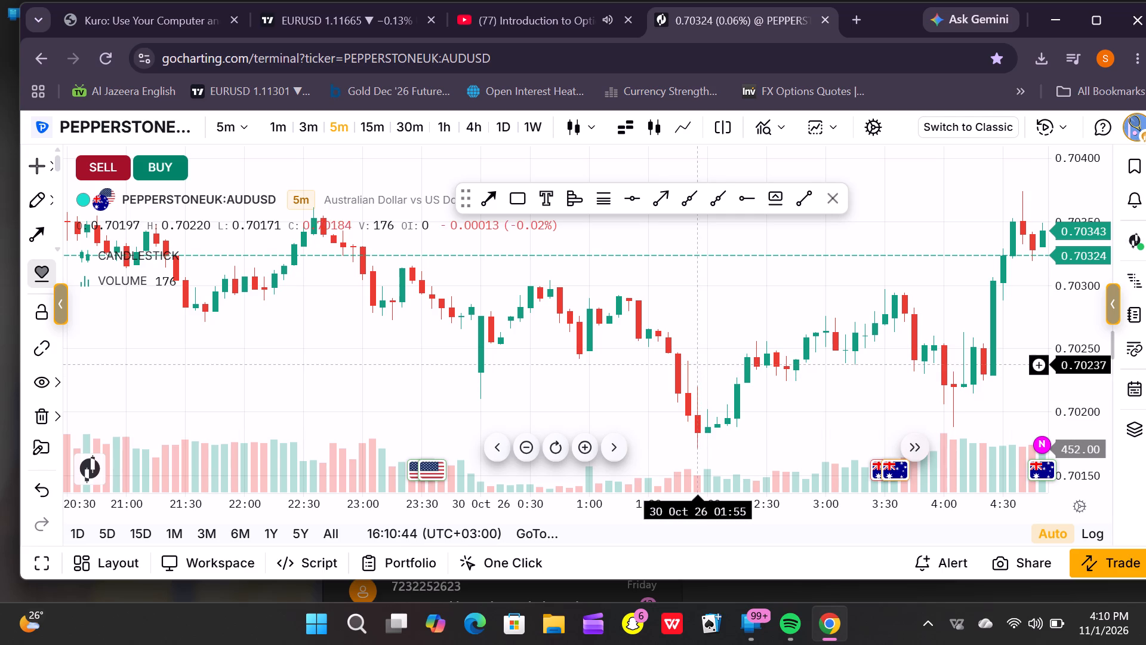
Draw a horizontal ray at about 0.70167 from just beneath the 30 October 01:55 swing low.
{"action": "left_click", "coordinate": [751, 196]}
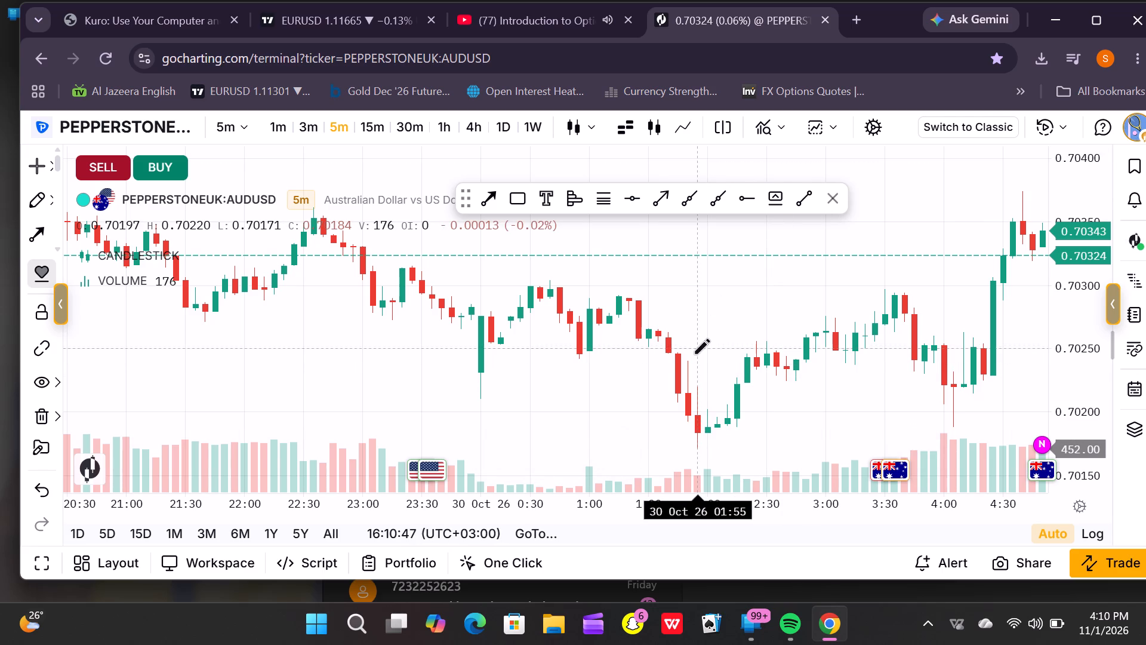
{"action": "left_click", "coordinate": [697, 453]}
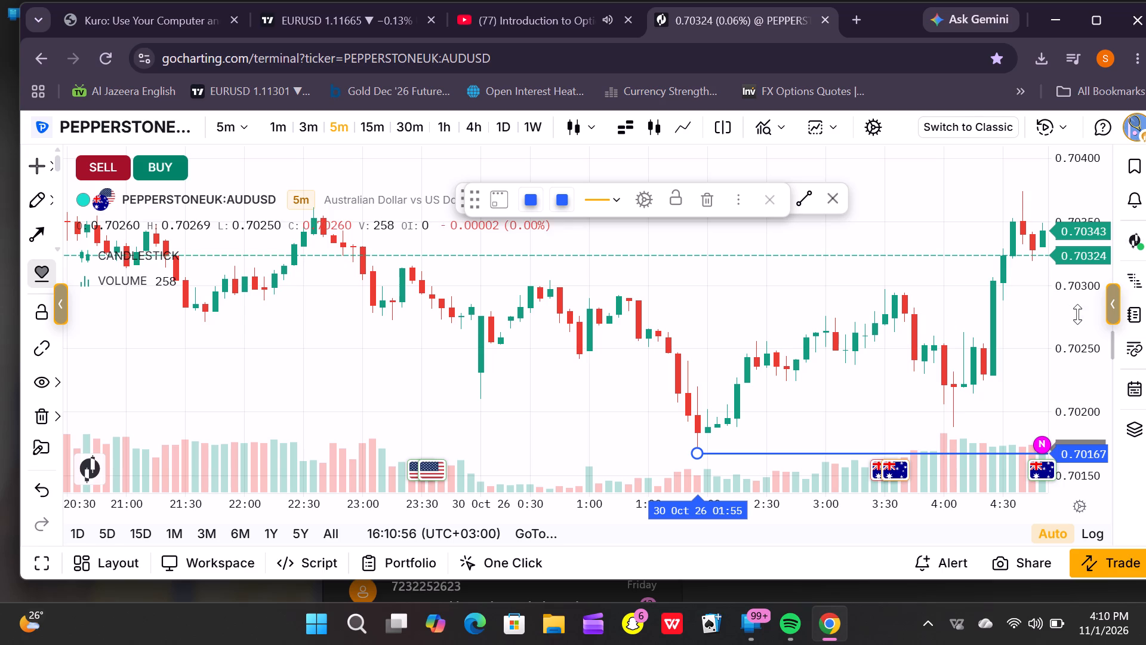
Set the price of the horizontal ray beneath the 30 October 01:55 swing low to 0.7017.
{"action": "left_click_drag", "start_coordinate": [1078, 336], "coordinate": [1078, 338]}
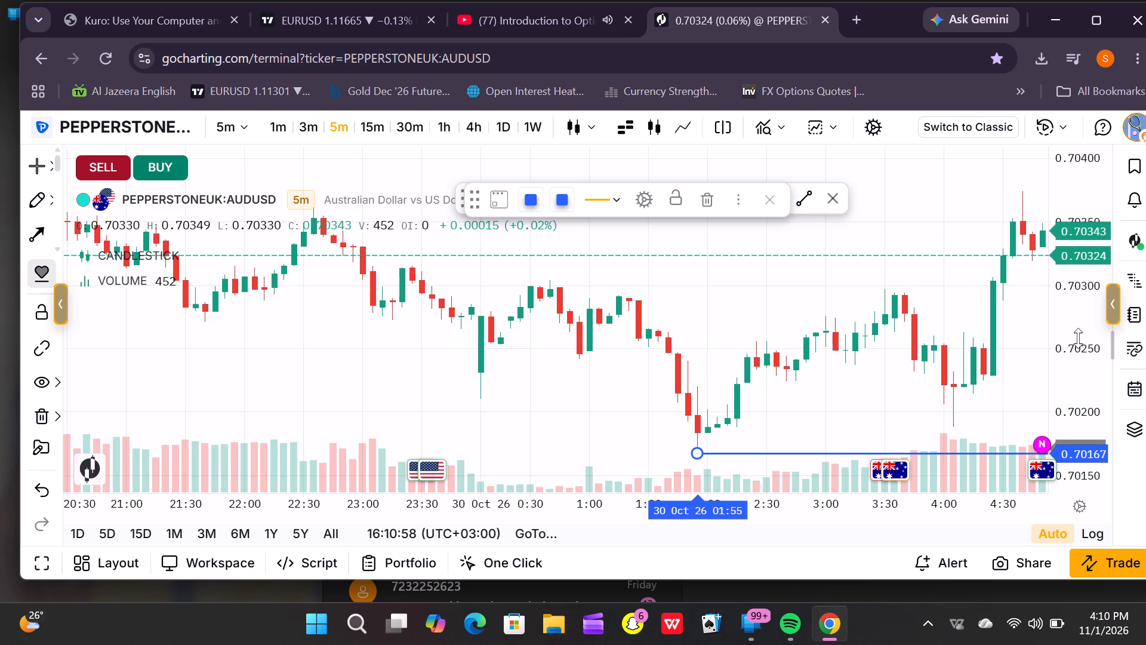
{"action": "left_click_drag", "start_coordinate": [1078, 338], "coordinate": [1088, 456]}
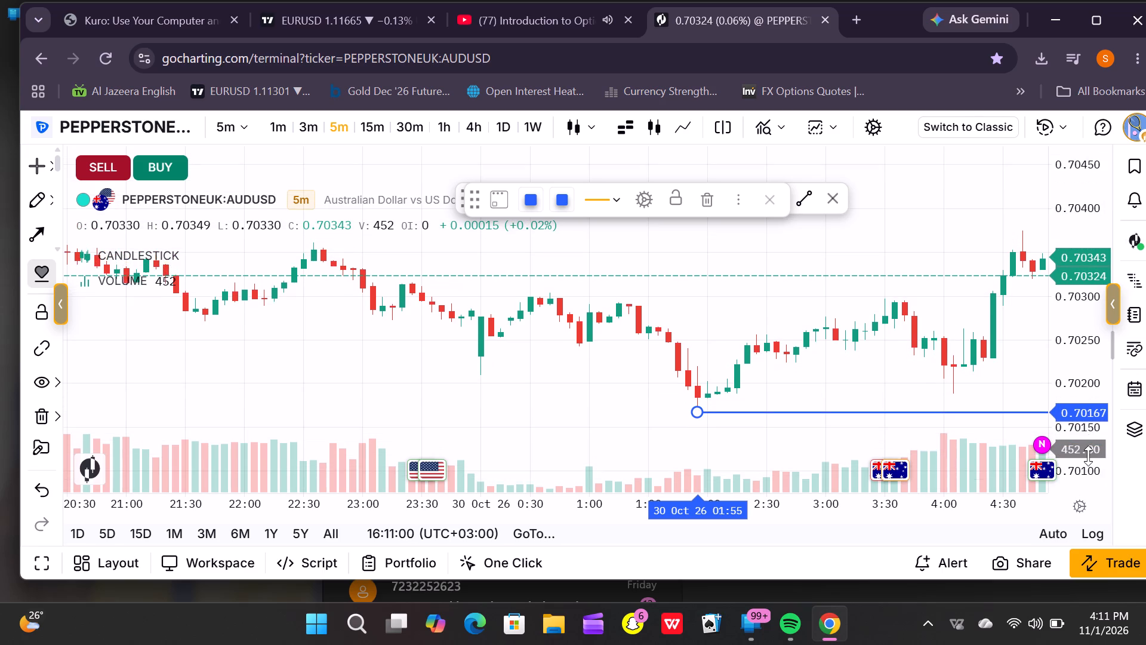
{"action": "left_click_drag", "start_coordinate": [1088, 456], "coordinate": [1088, 540]}
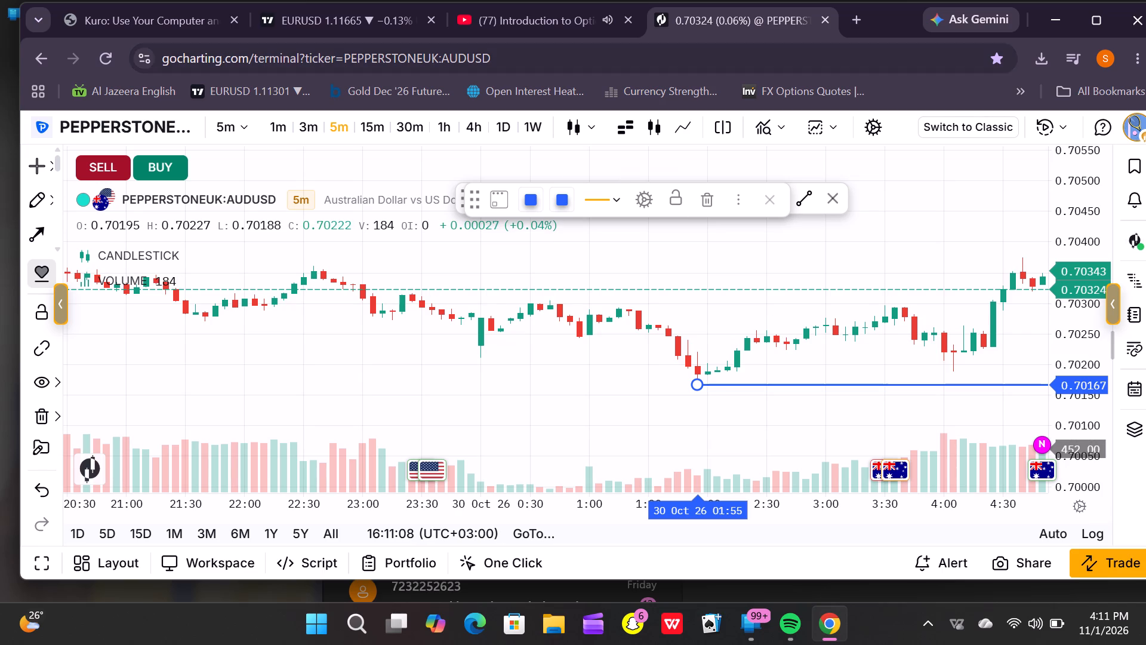
{"action": "left_click", "coordinate": [639, 195]}
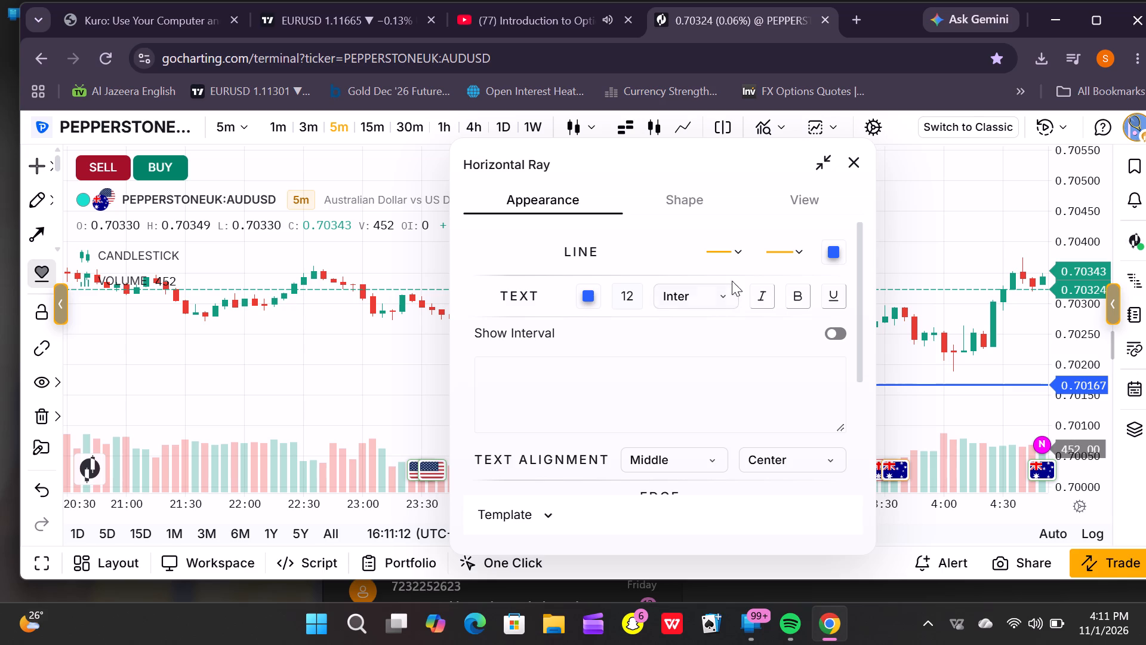
{"action": "left_click", "coordinate": [704, 202]}
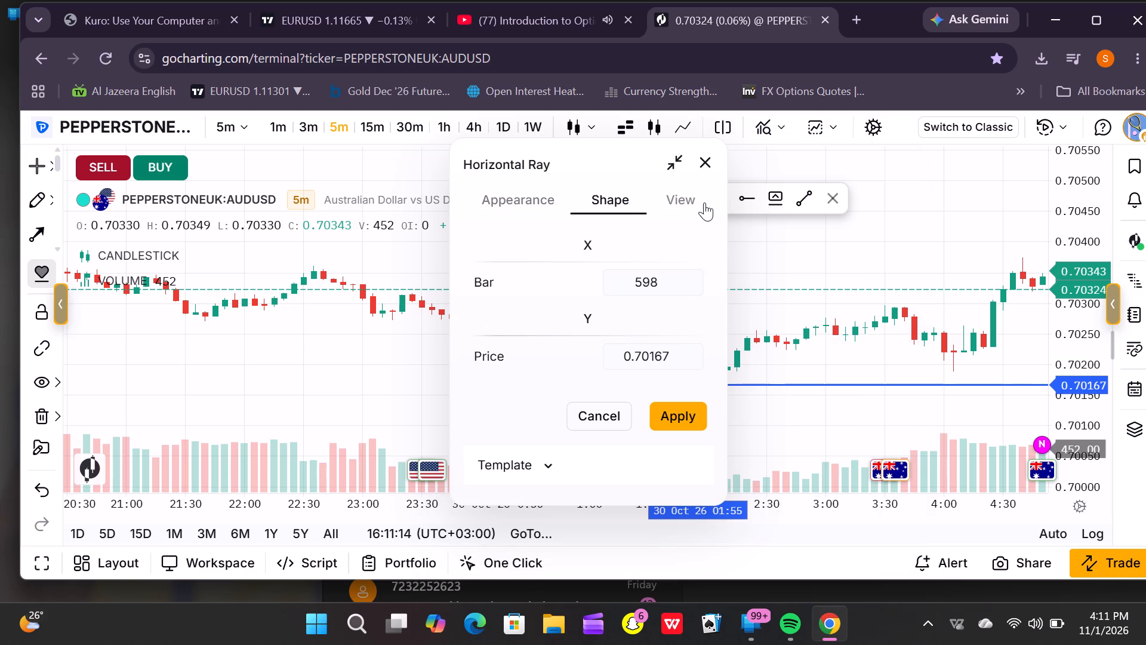
{"action": "left_click", "coordinate": [674, 361]}
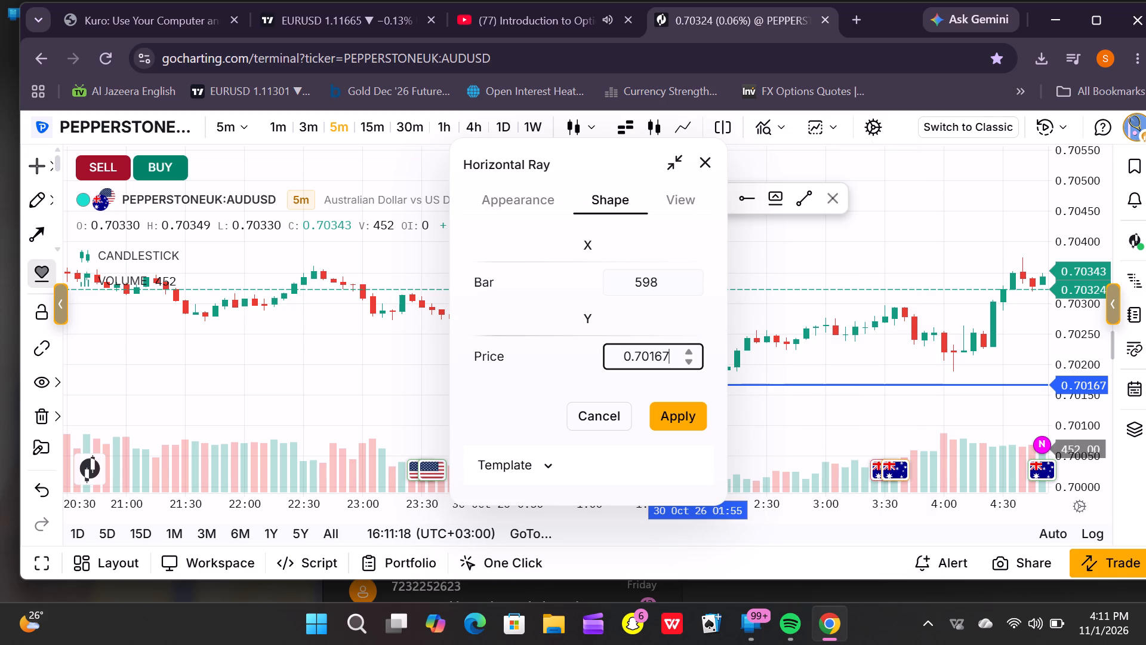
{"action": "key", "text": "BackSpace"}
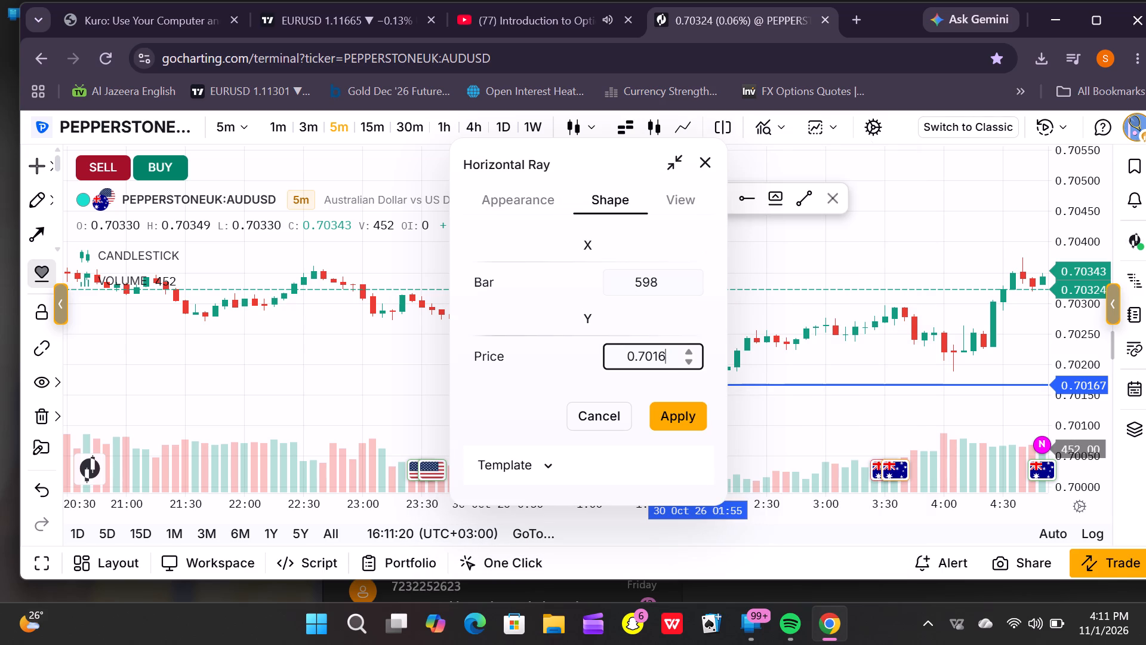
{"action": "key", "text": "BackSpace"}
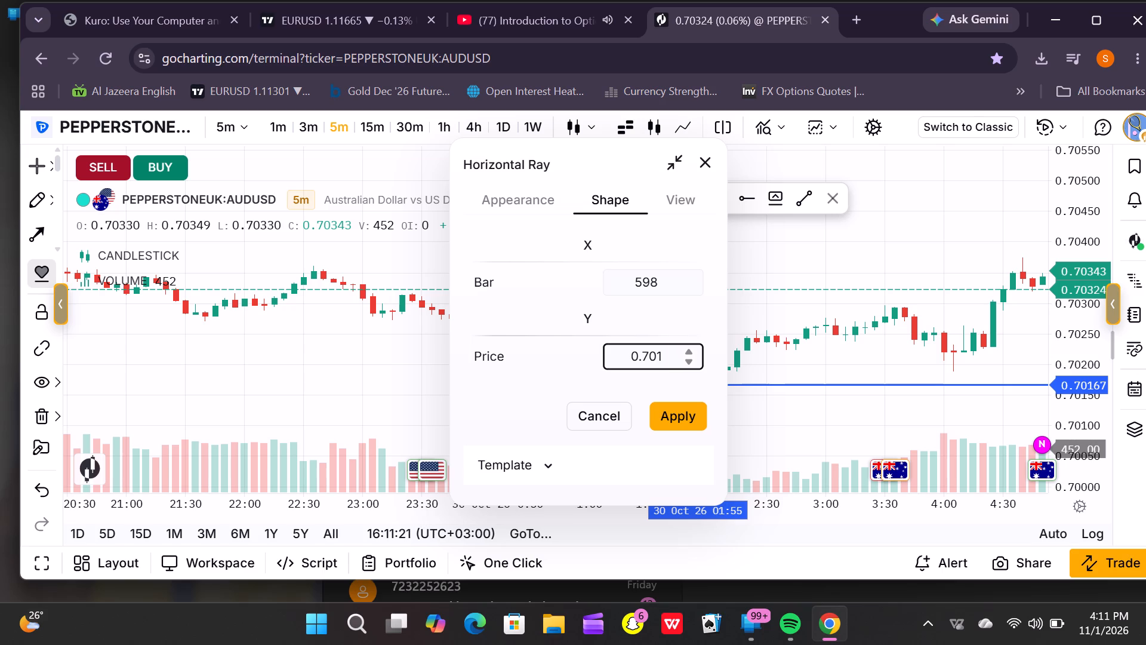
{"action": "key", "text": "7"}
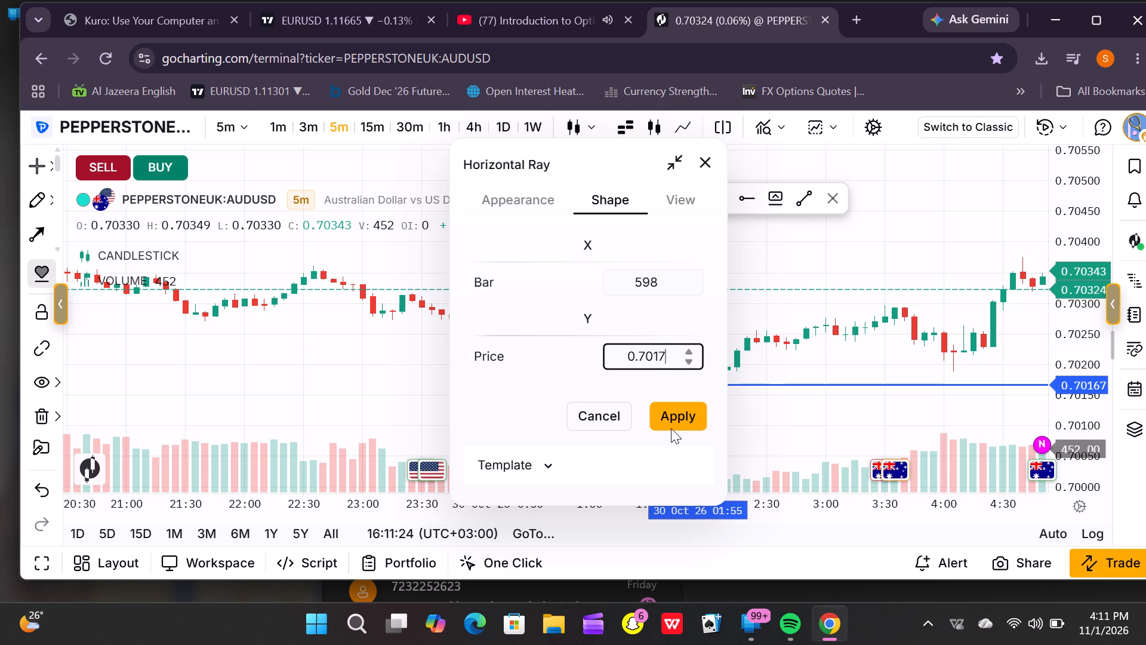
{"action": "left_click", "coordinate": [674, 425]}
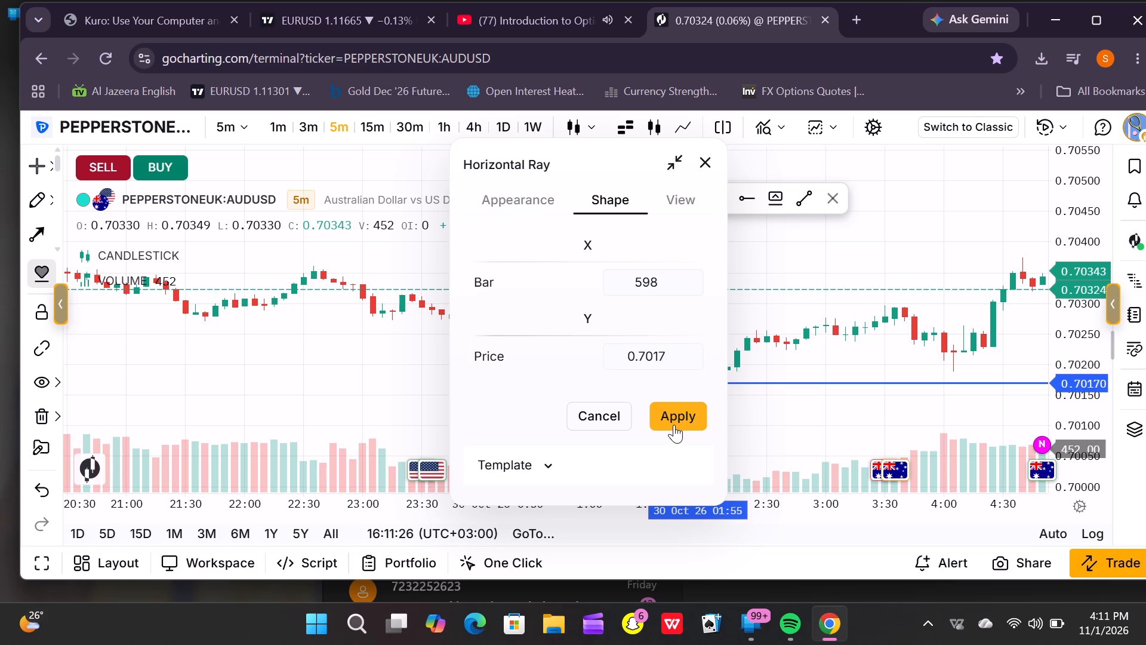
{"action": "left_click", "coordinate": [681, 411]}
{"action": "triple_click", "coordinate": [681, 411]}
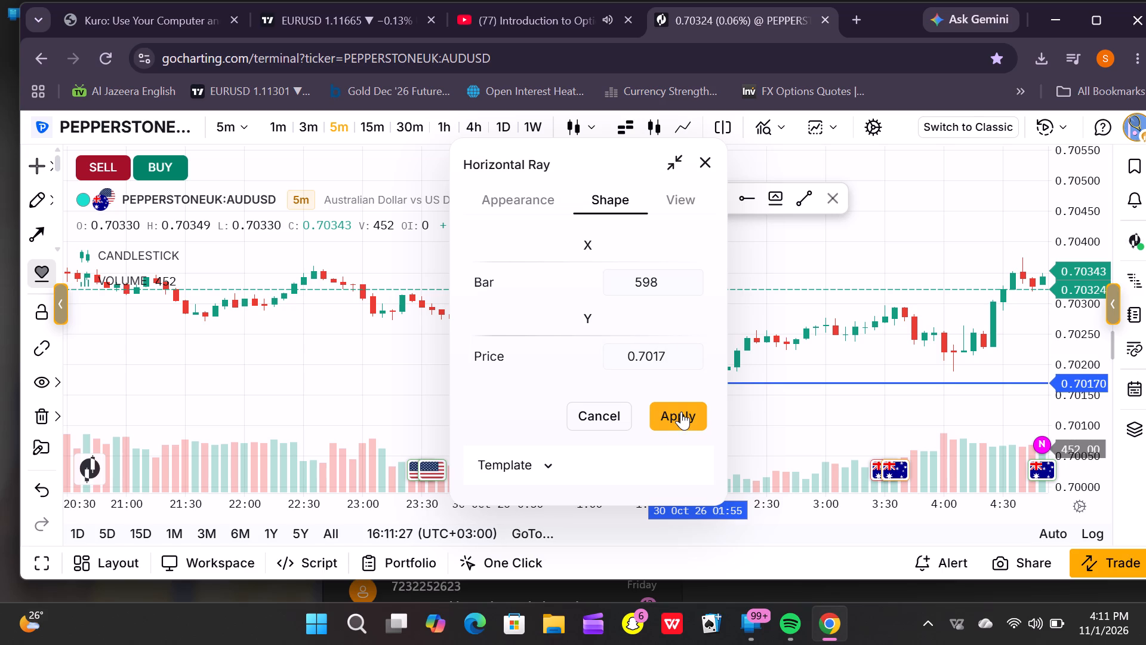
{"action": "left_click", "coordinate": [671, 410]}
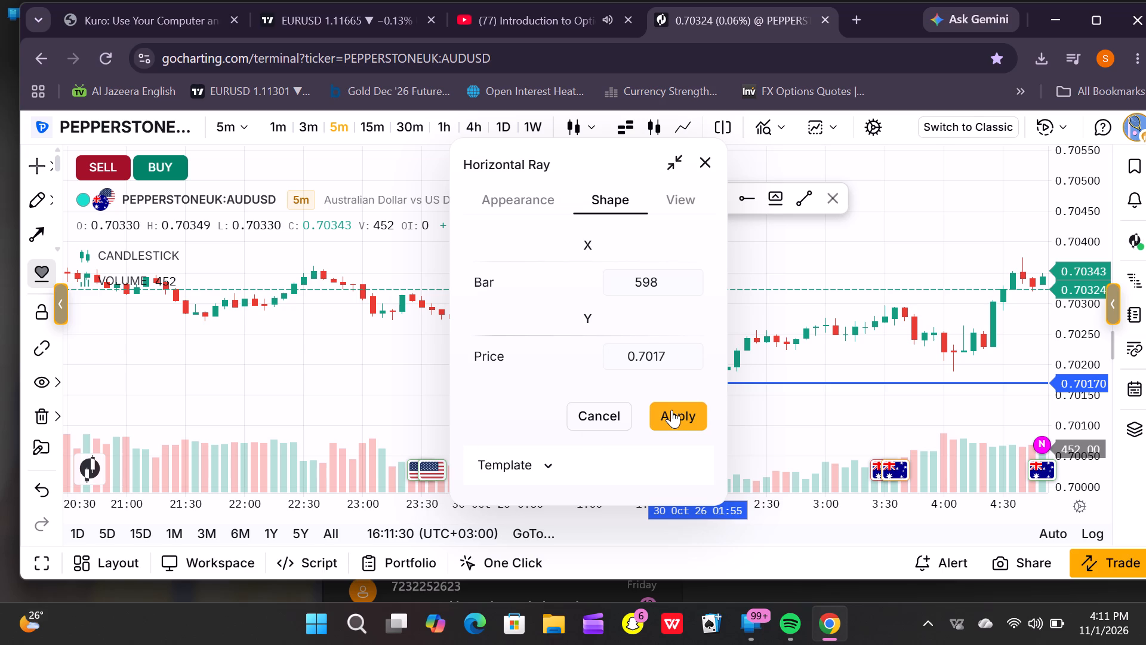
Label the 0.7017 horizontal ray with the text "active dealer support".
{"action": "left_click", "coordinate": [516, 193]}
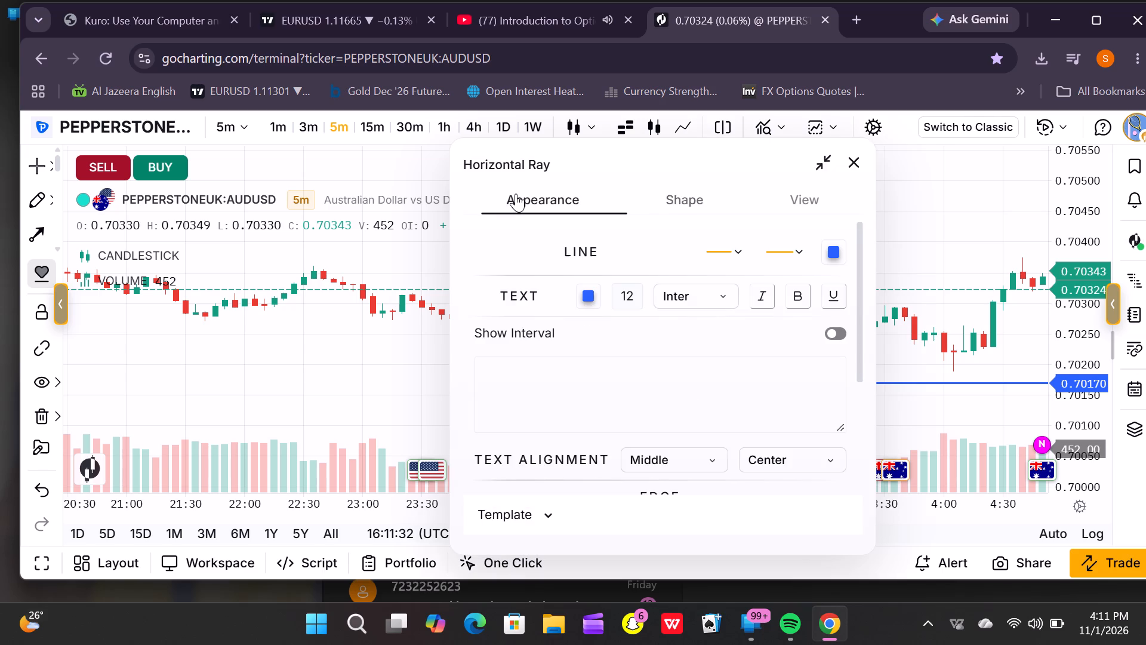
{"action": "left_click", "coordinate": [519, 383]}
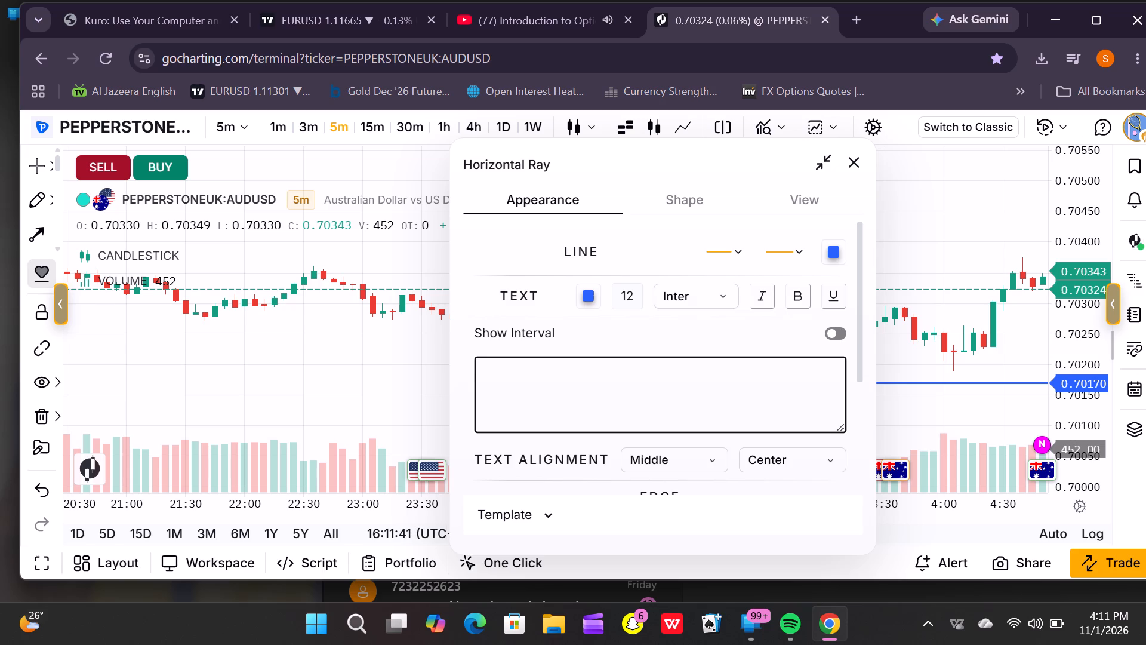
{"action": "type", "text": "active dealer"}
{"action": "key", "text": "space"}
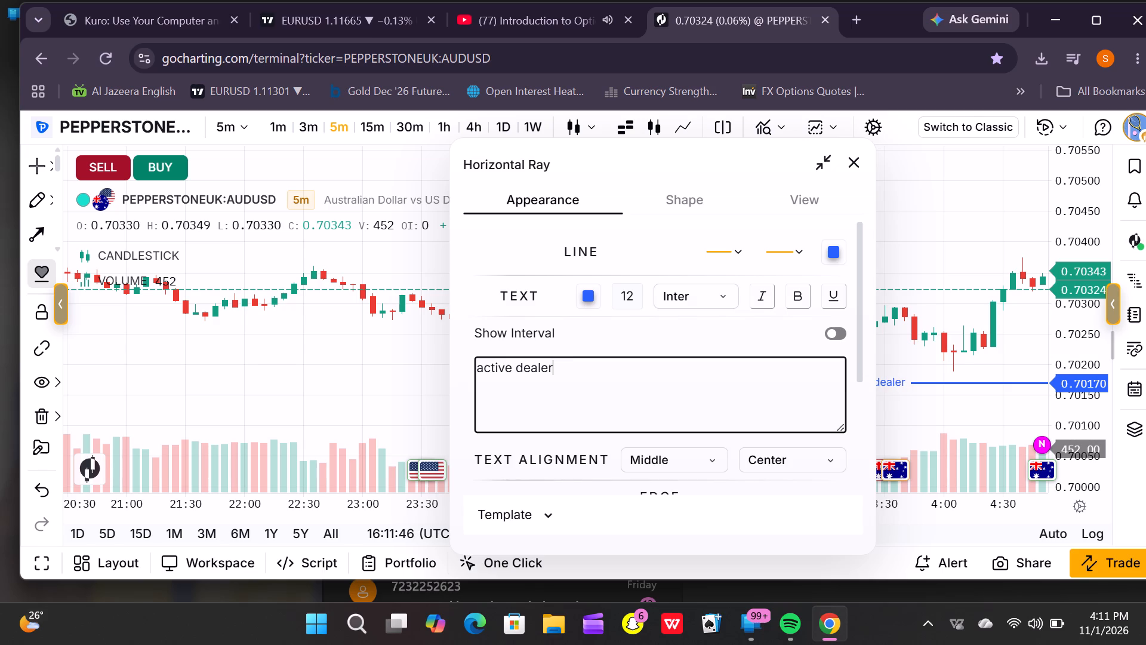
{"action": "type", "text": "support"}
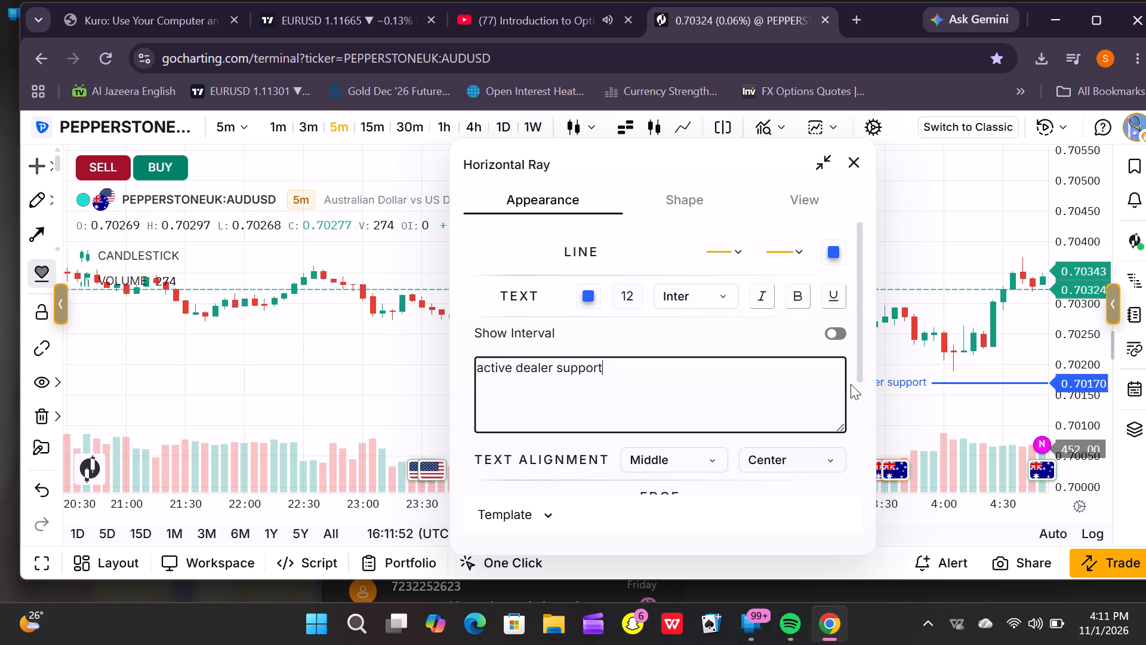
{"action": "left_click", "coordinate": [855, 160]}
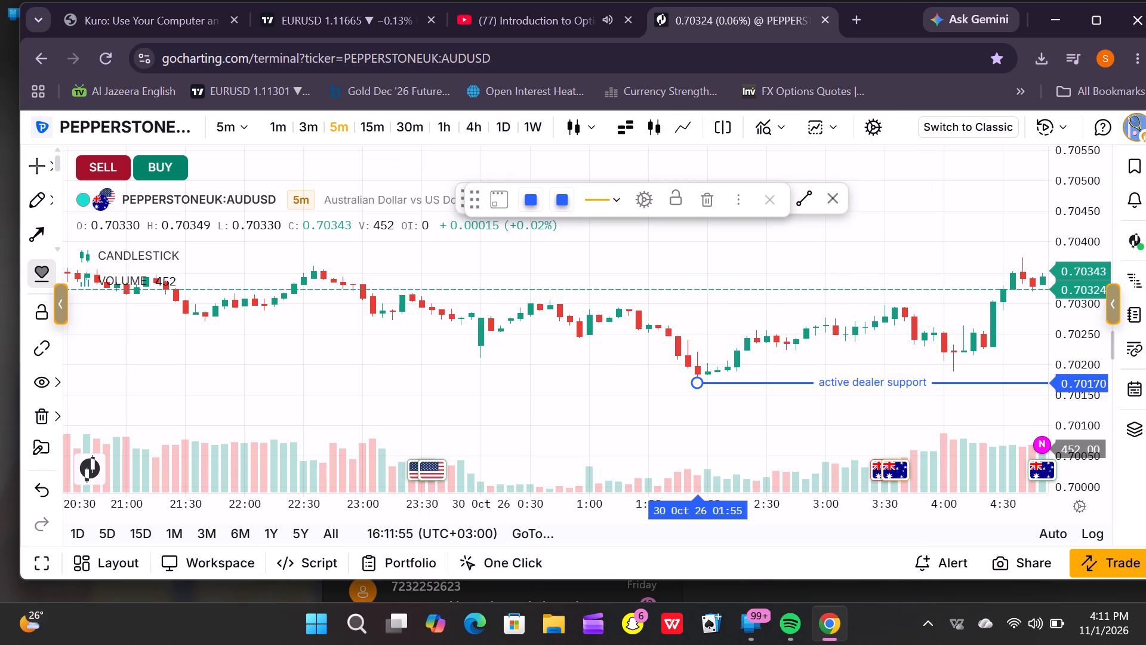
Draw a second horizontal ray at about 0.70377, starting at the 30 October 05:20 candle, above the active dealer support ray.
{"action": "left_click_drag", "start_coordinate": [774, 255], "coordinate": [713, 259]}
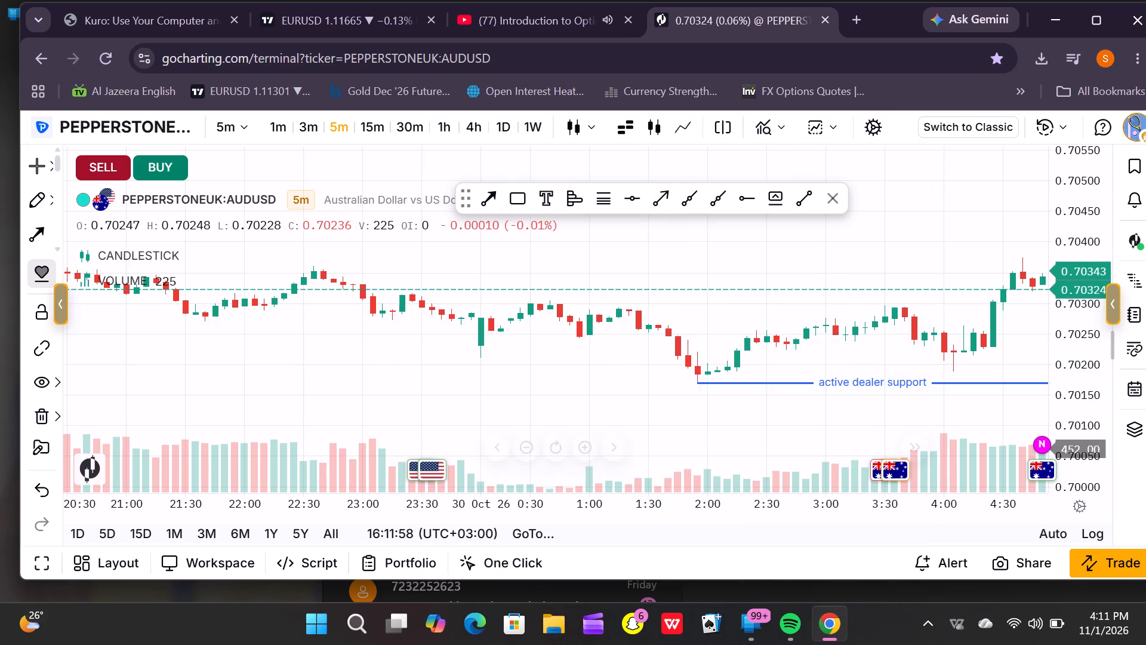
{"action": "left_click_drag", "start_coordinate": [713, 259], "coordinate": [562, 263]}
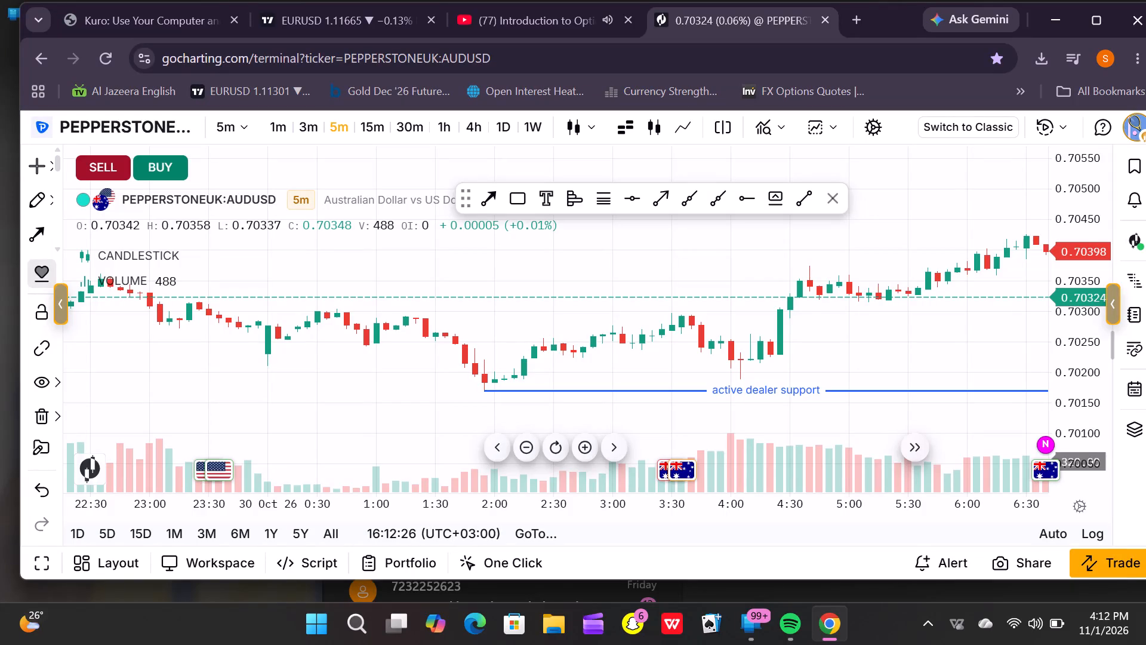
{"action": "left_click", "coordinate": [499, 437]}
{"action": "triple_click", "coordinate": [610, 451]}
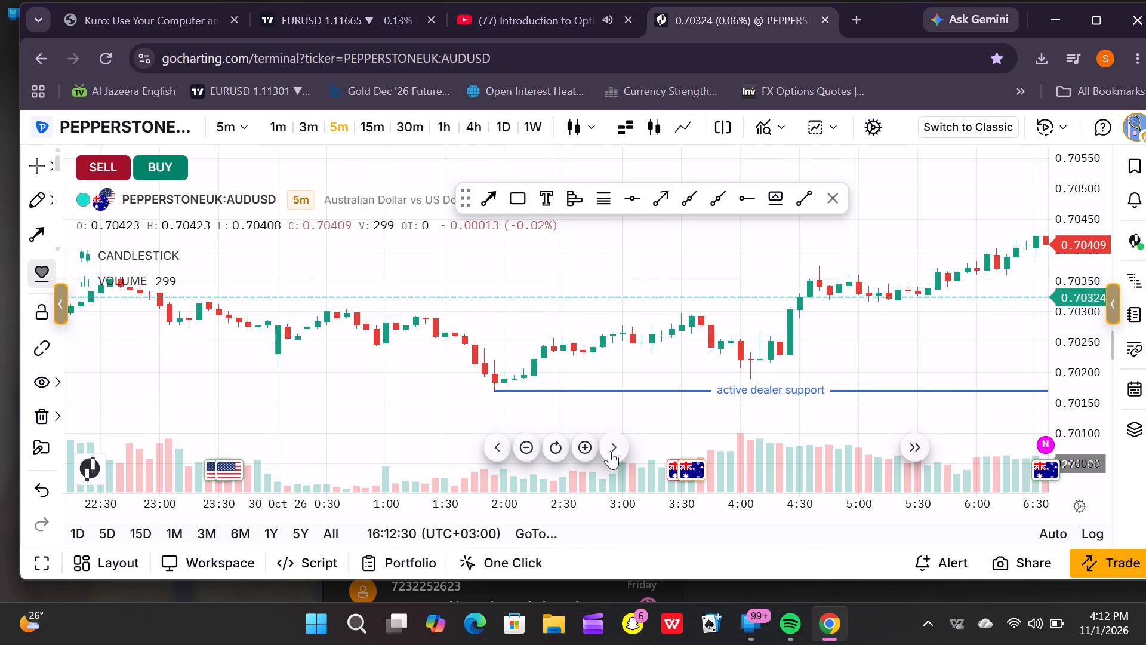
{"action": "double_click", "coordinate": [610, 451]}
{"action": "triple_click", "coordinate": [610, 451]}
{"action": "triple_click", "coordinate": [610, 451]}
{"action": "triple_click", "coordinate": [610, 451]}
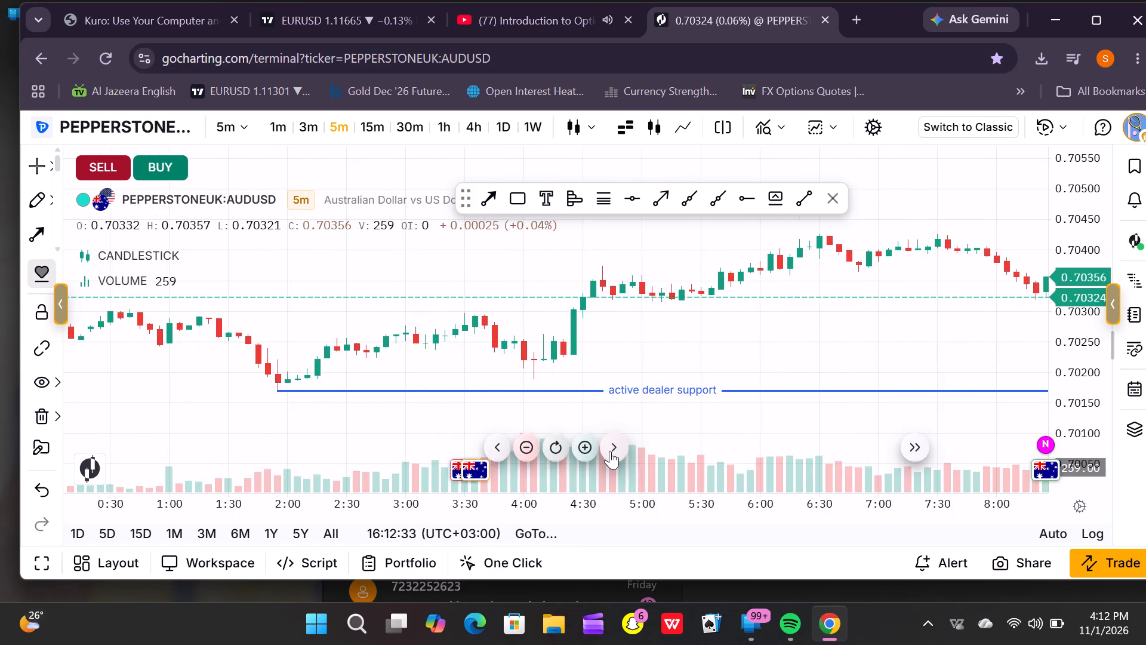
{"action": "triple_click", "coordinate": [610, 451]}
{"action": "triple_click", "coordinate": [610, 451]}
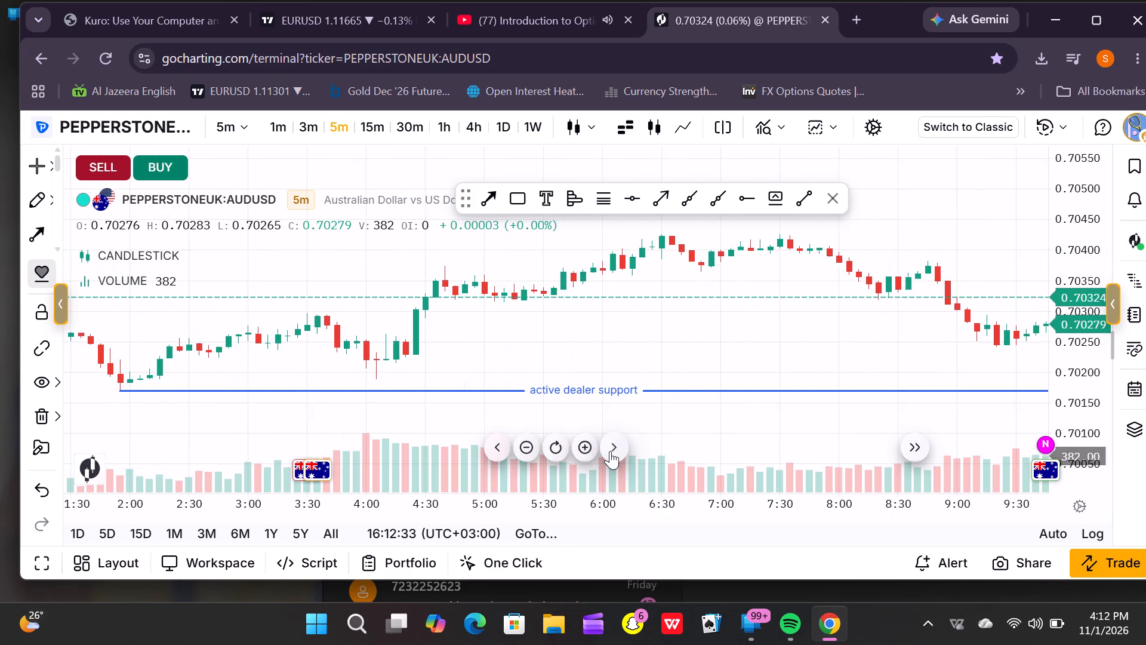
{"action": "triple_click", "coordinate": [610, 451]}
{"action": "left_click", "coordinate": [610, 451]}
{"action": "double_click", "coordinate": [610, 451]}
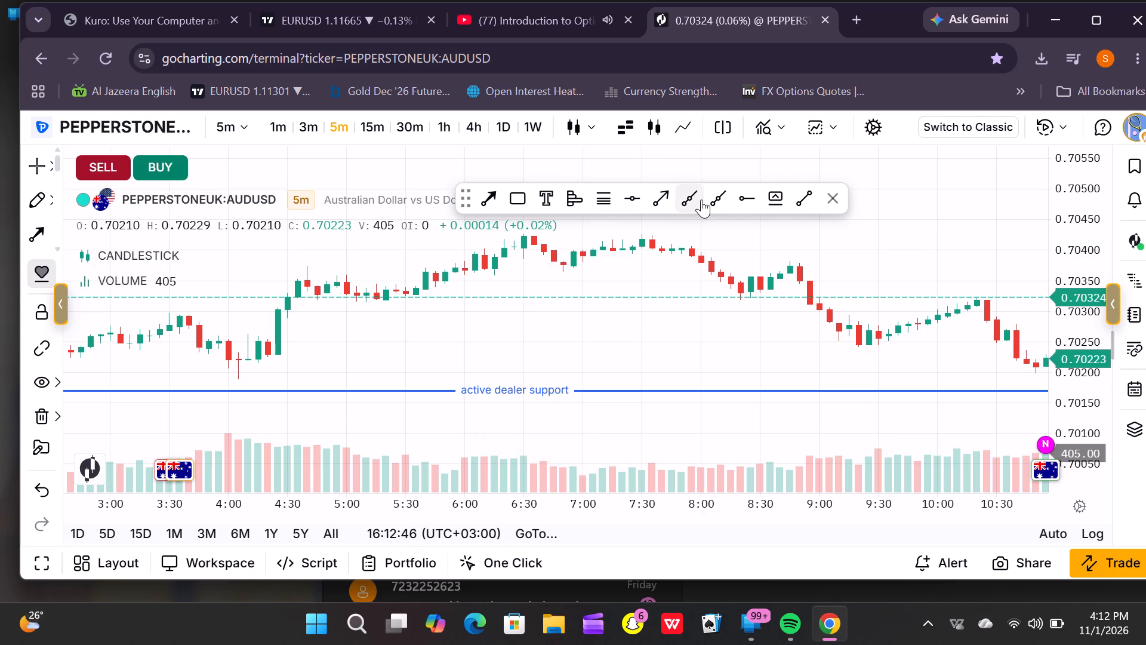
{"action": "double_click", "coordinate": [754, 201]}
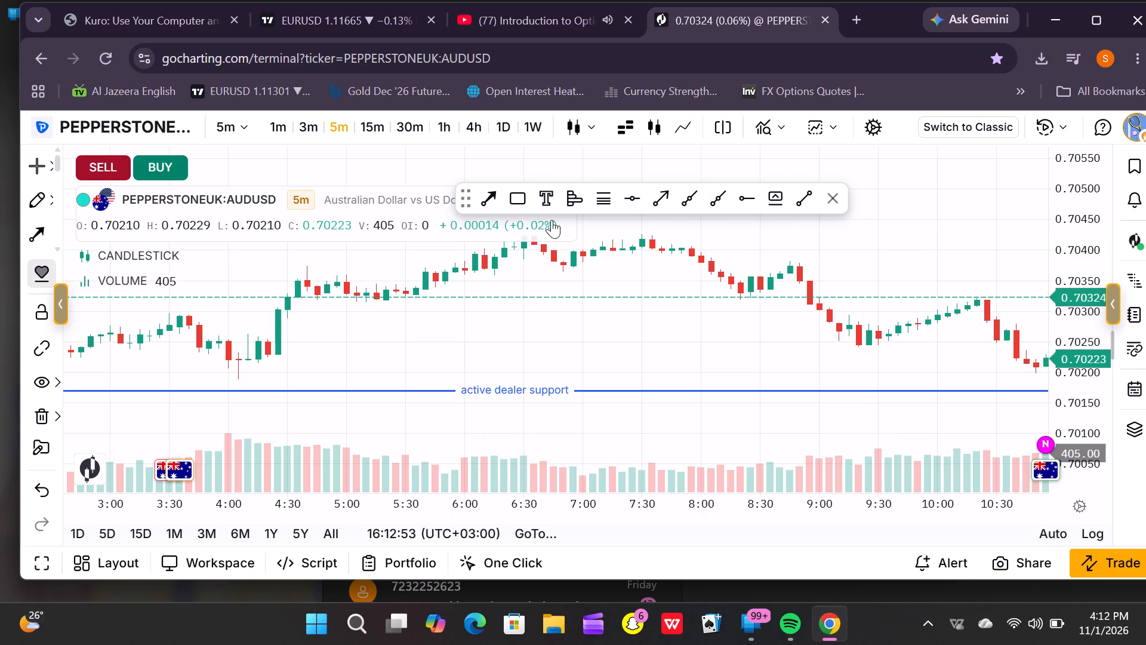
{"action": "left_click", "coordinate": [383, 263]}
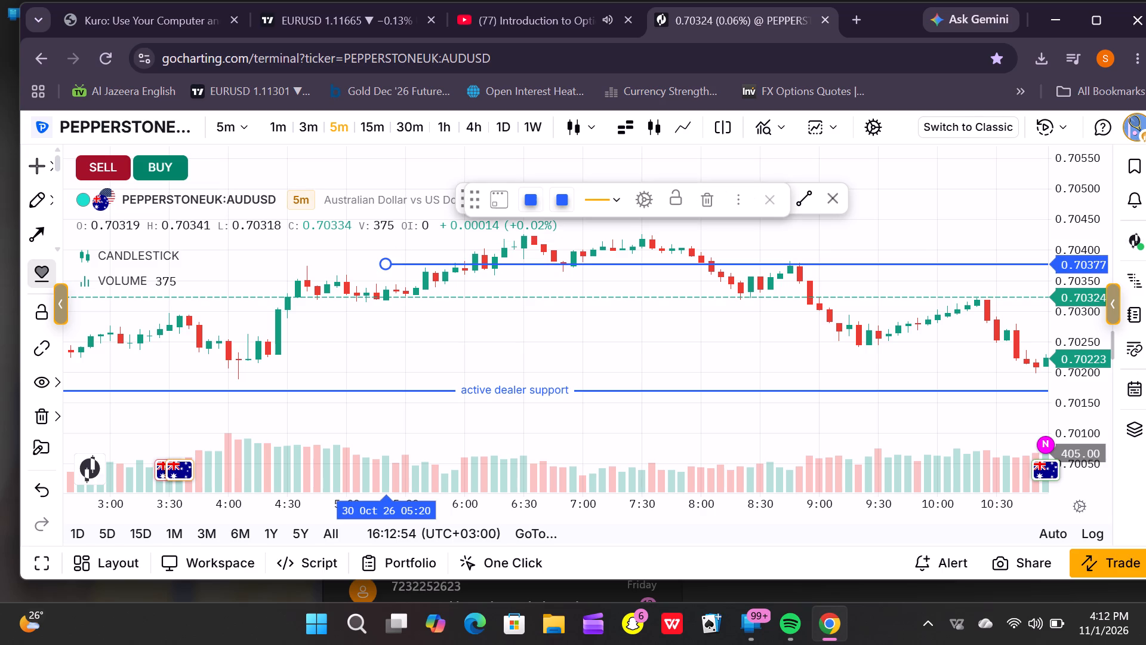
Set the price of the new upper horizontal ray to 0.7041.
{"action": "left_click", "coordinate": [640, 196]}
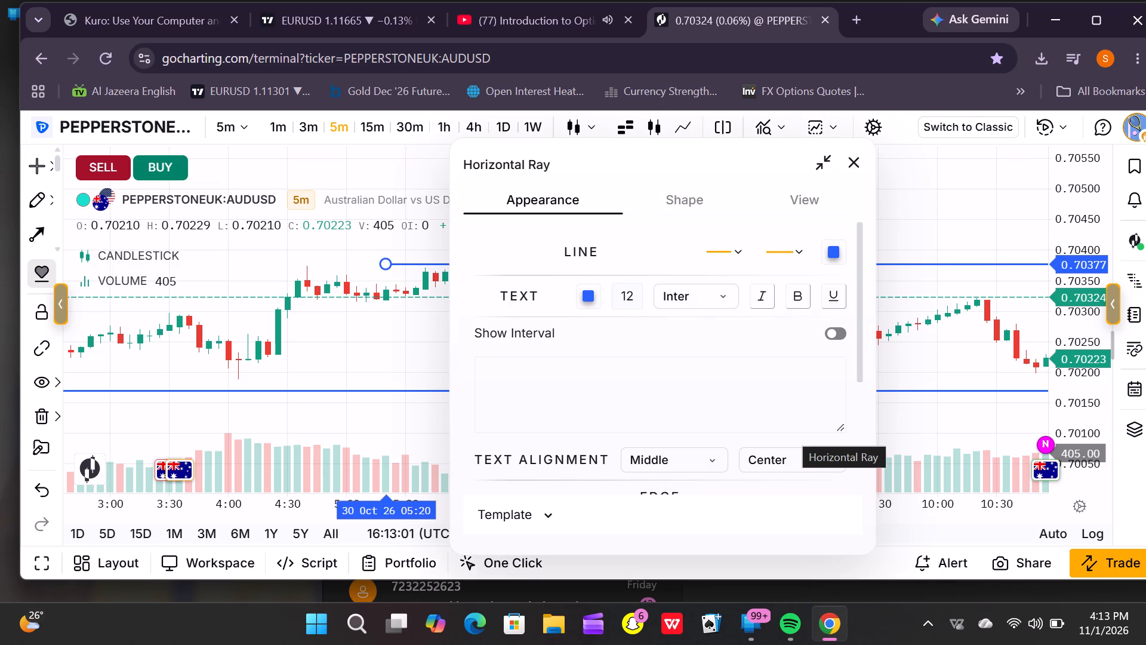
{"action": "left_click", "coordinate": [695, 204]}
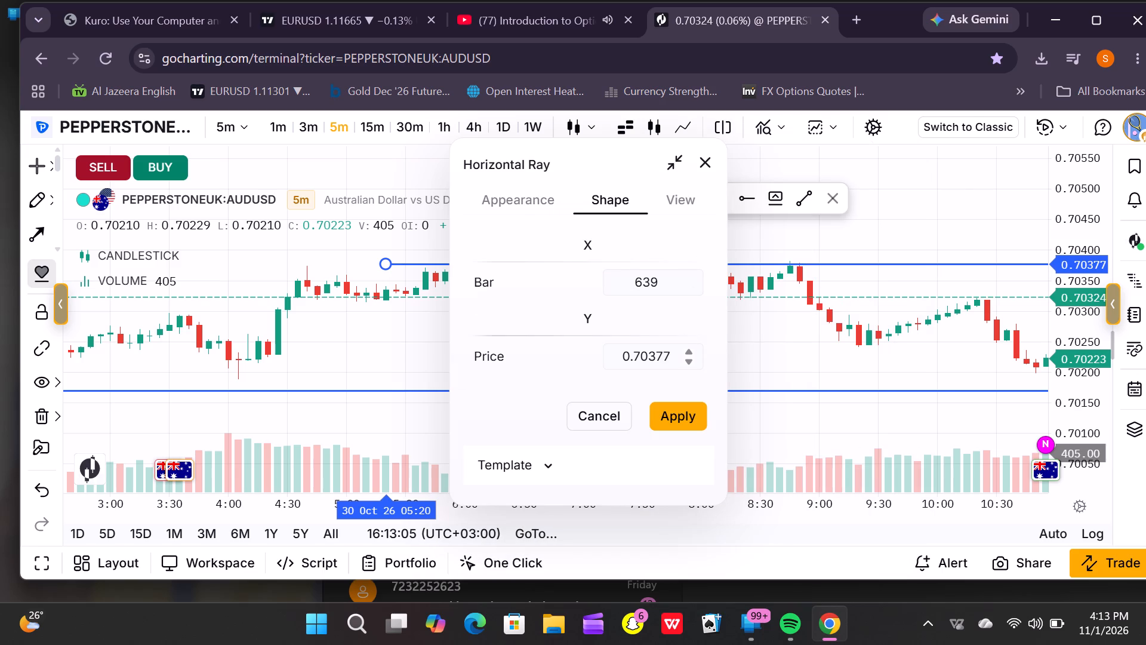
{"action": "left_click", "coordinate": [683, 346]}
{"action": "key", "text": "BackSpace"}
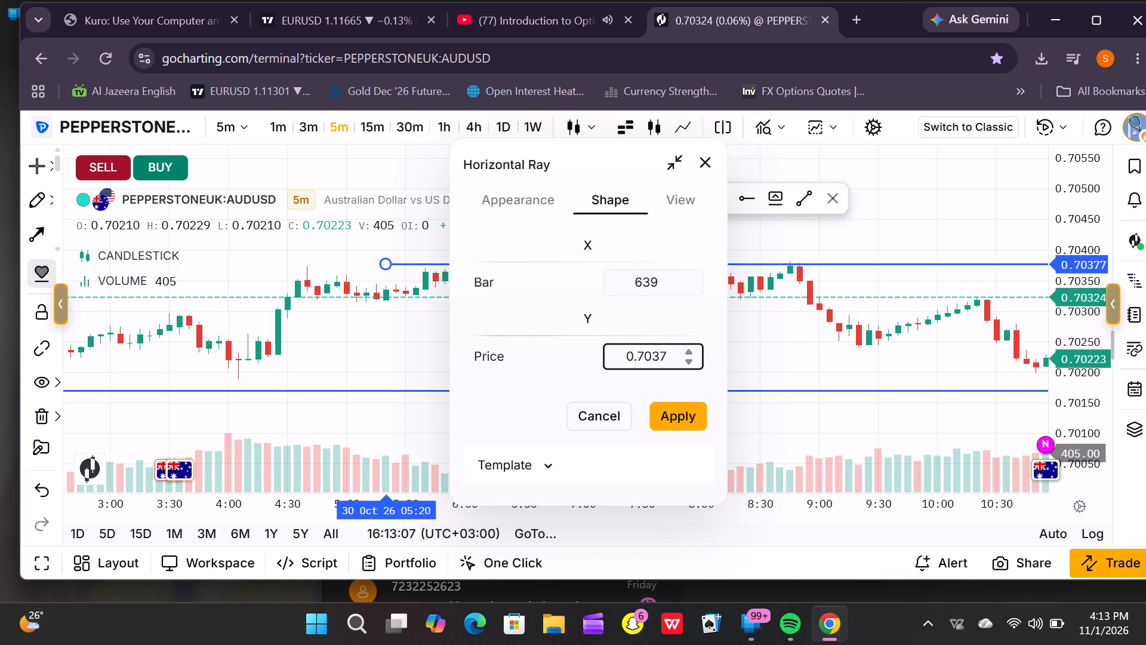
{"action": "key", "text": "BackSpace"}
{"action": "key", "text": "BackSpace"}
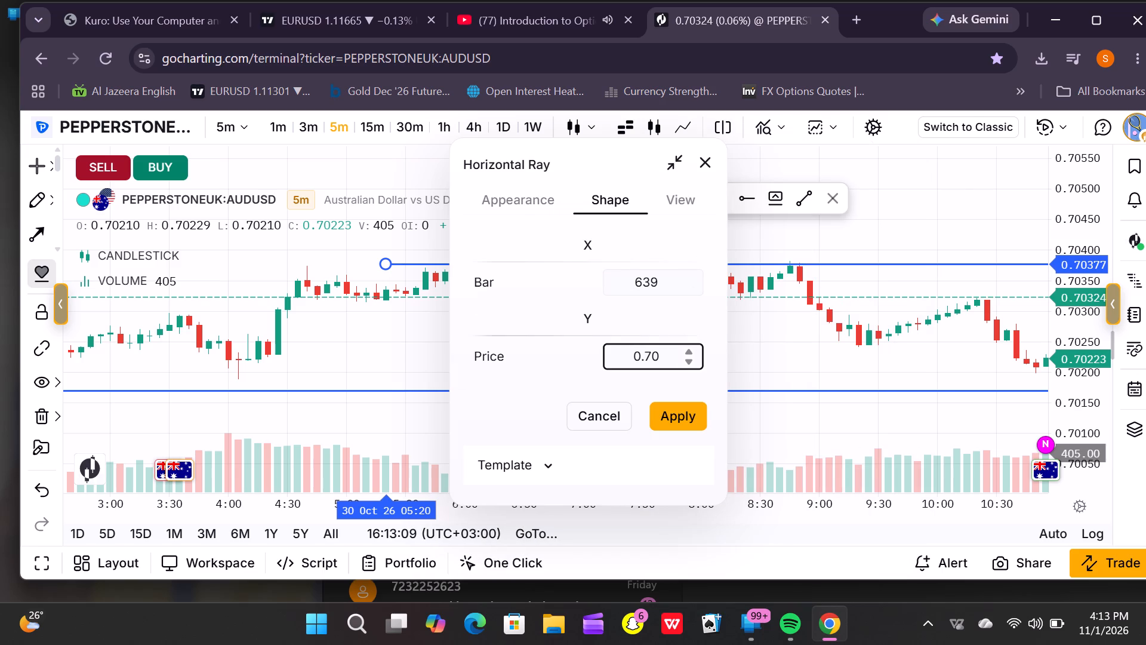
{"action": "type", "text": "41"}
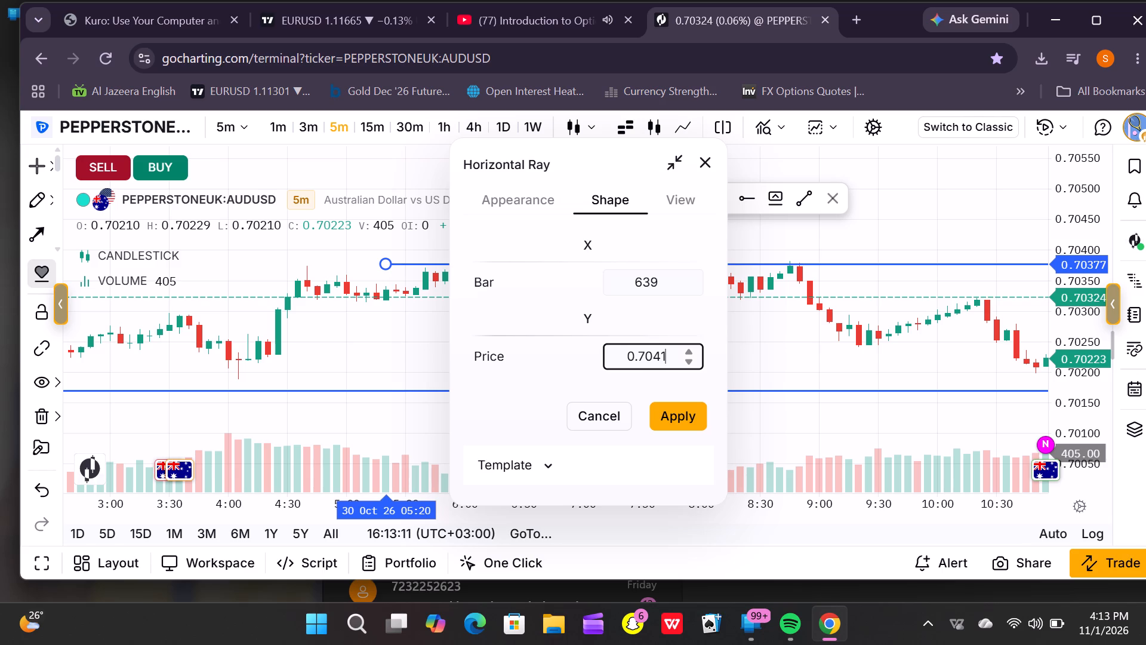
{"action": "left_click", "coordinate": [687, 423]}
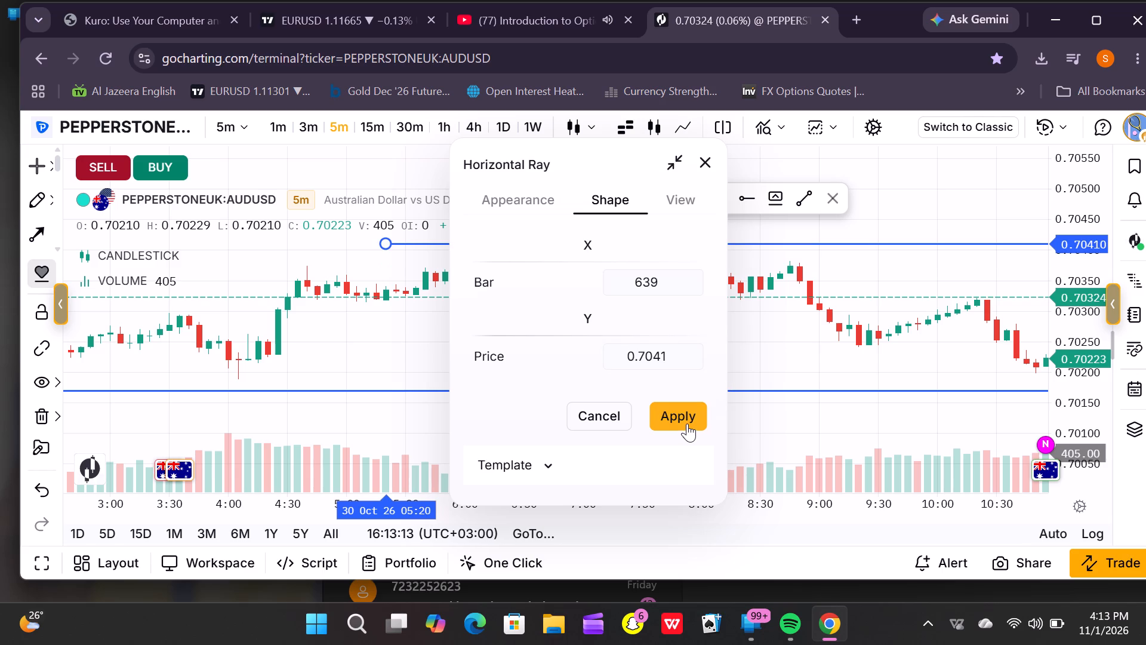
{"action": "left_click", "coordinate": [928, 208]}
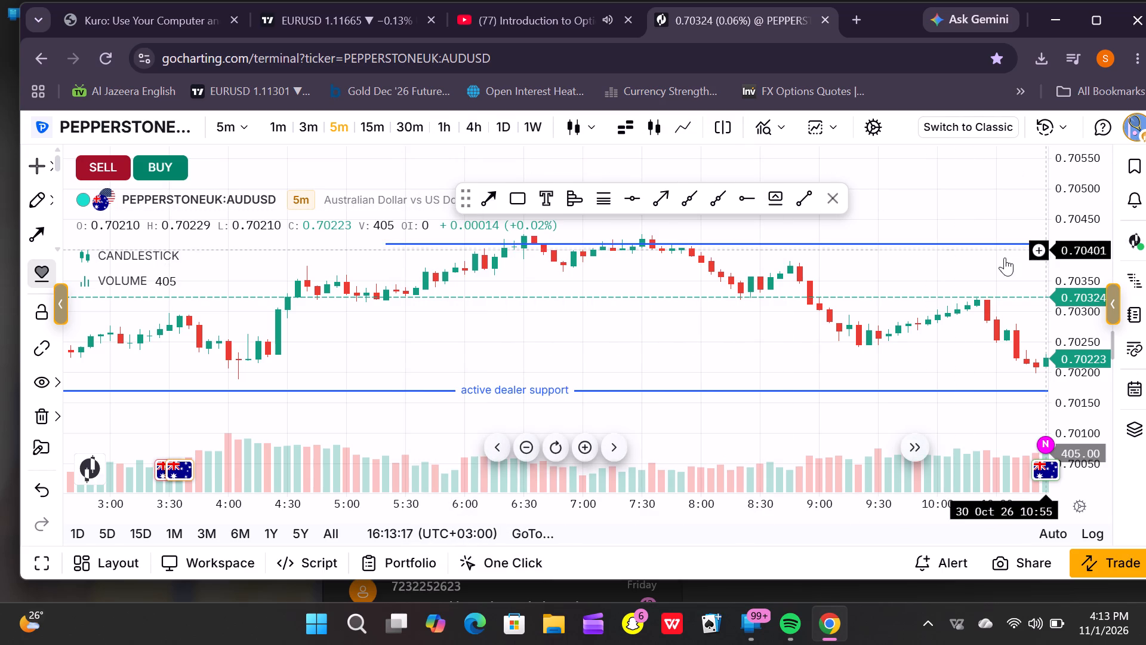
Label the 0.7041 horizontal ray with the text "active dealer resistance".
{"action": "left_click_drag", "start_coordinate": [972, 268], "coordinate": [962, 305]}
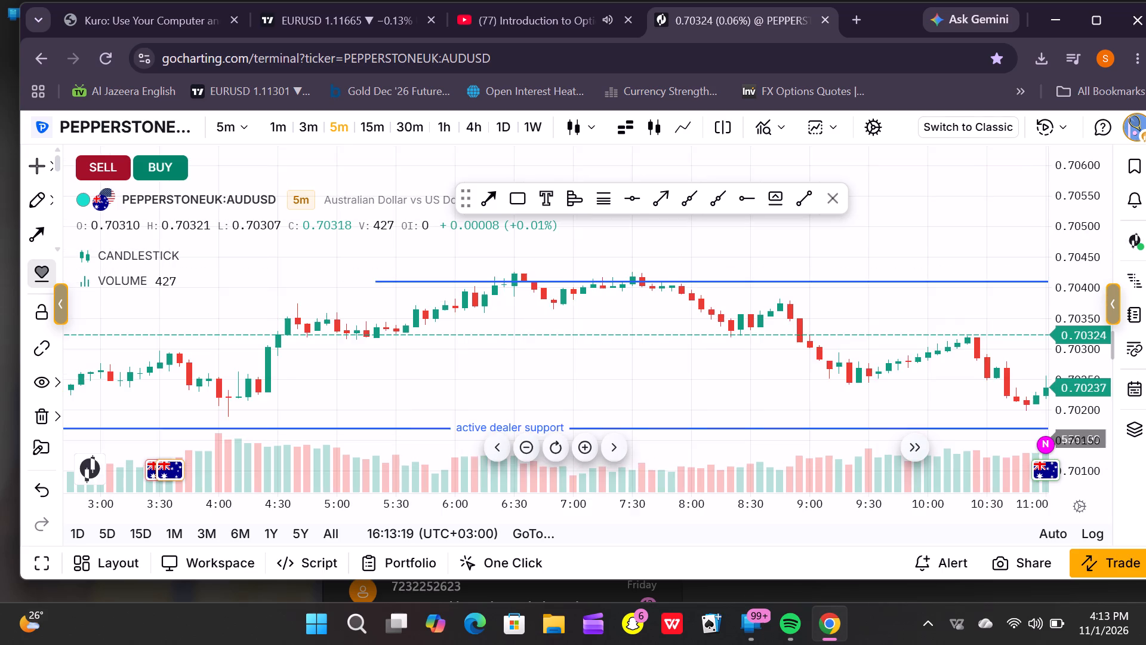
{"action": "left_click_drag", "start_coordinate": [962, 305], "coordinate": [882, 274]}
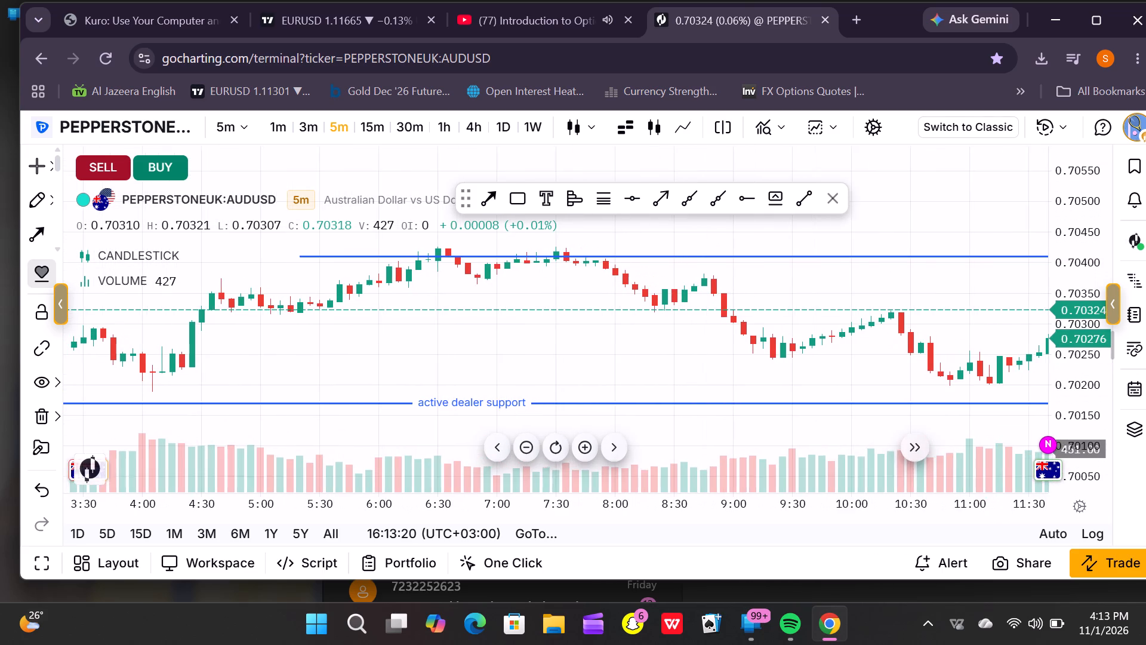
{"action": "left_click_drag", "start_coordinate": [882, 274], "coordinate": [863, 291]}
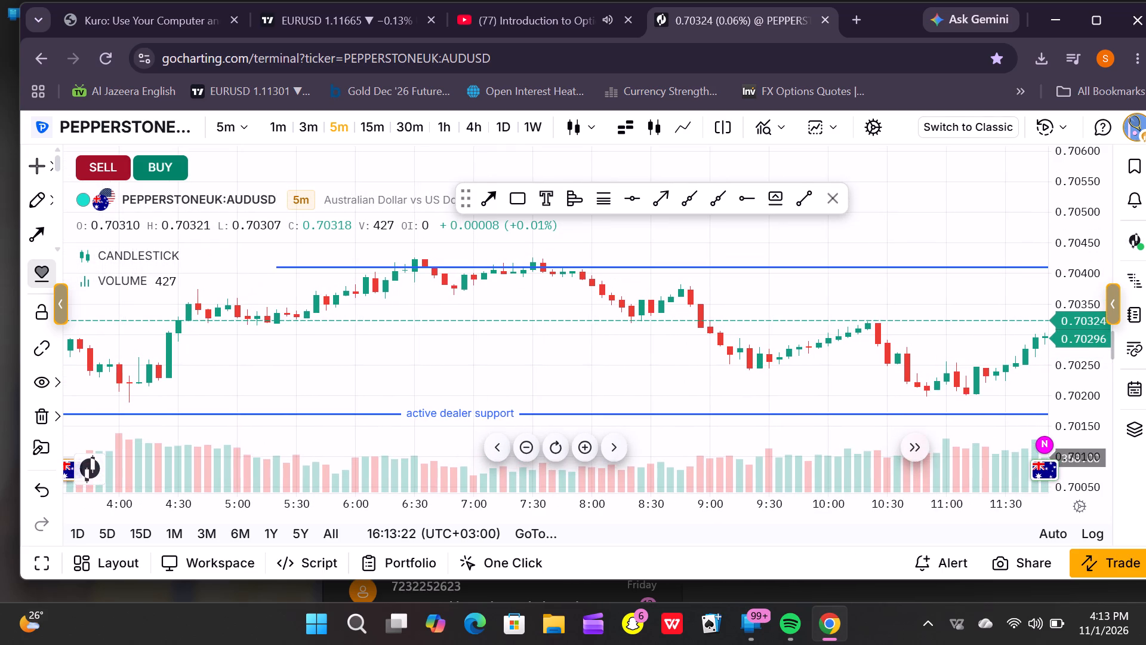
{"action": "left_click_drag", "start_coordinate": [863, 291], "coordinate": [931, 269]}
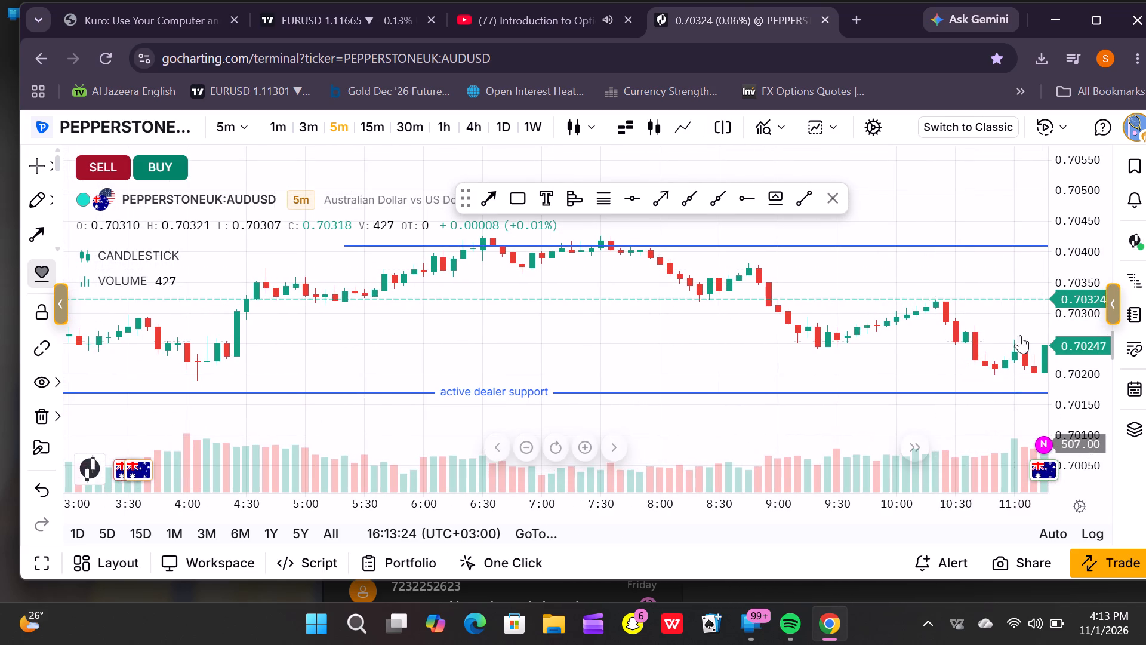
{"action": "left_click", "coordinate": [526, 452]}
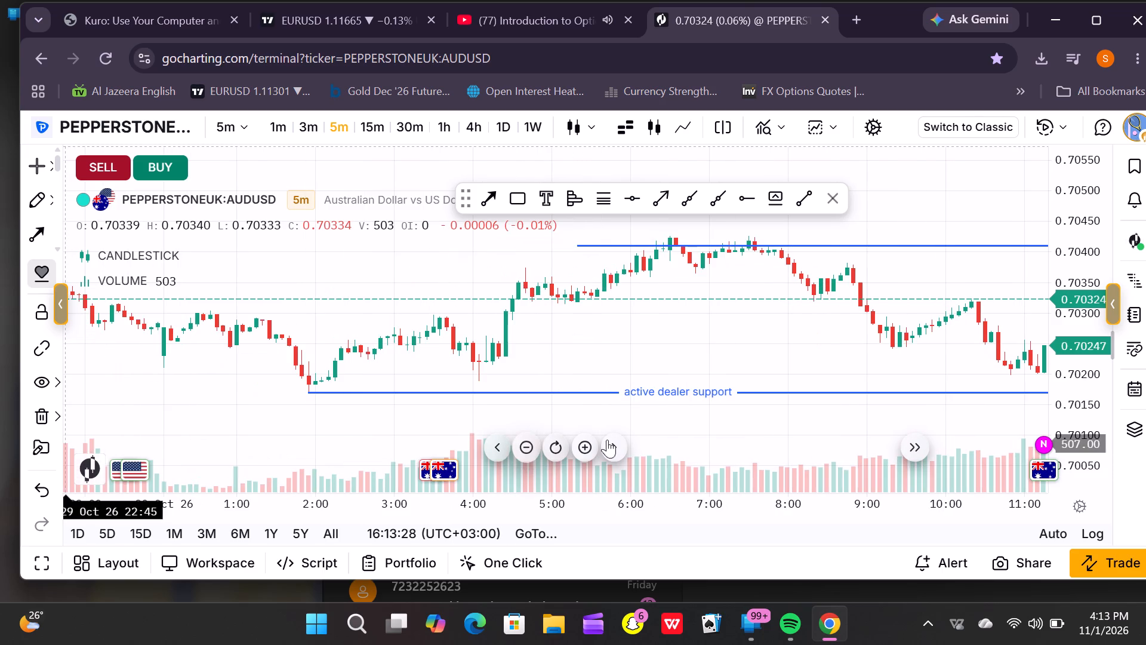
{"action": "left_click_drag", "start_coordinate": [688, 368], "coordinate": [556, 361]}
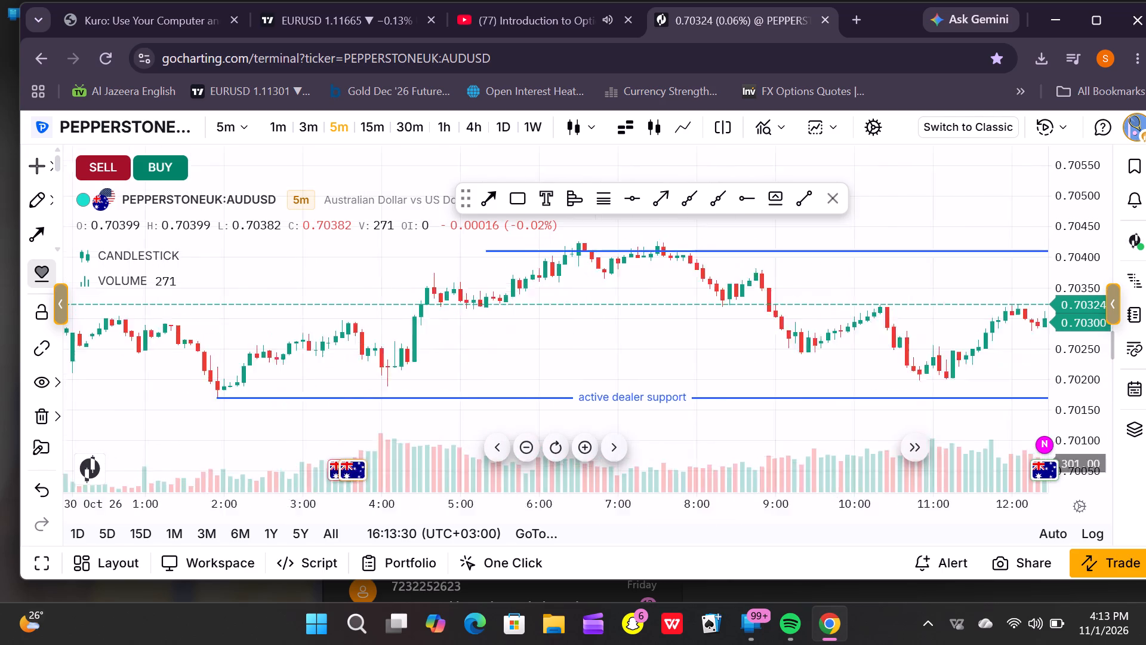
{"action": "left_click_drag", "start_coordinate": [556, 361], "coordinate": [506, 374]}
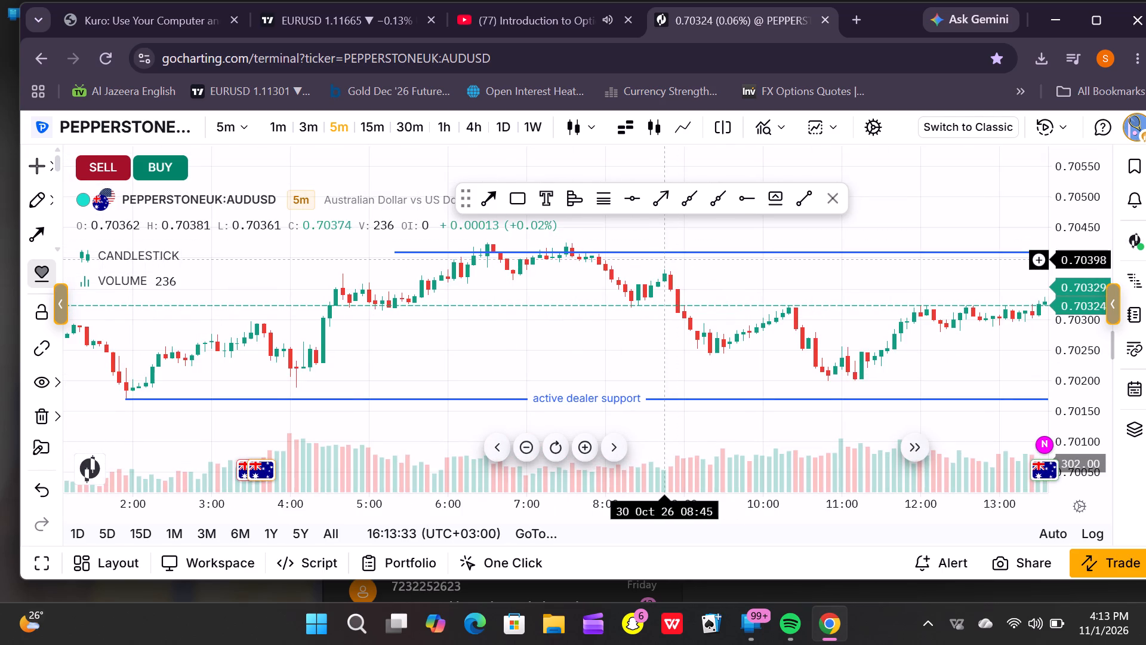
{"action": "left_click", "coordinate": [663, 253]}
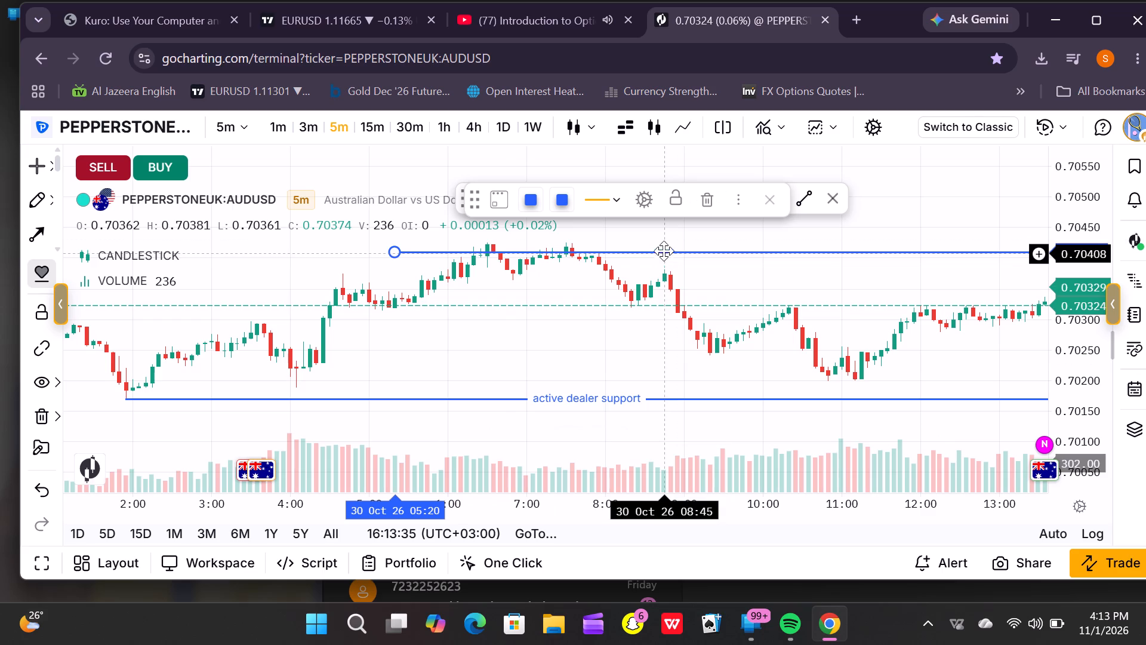
{"action": "left_click", "coordinate": [645, 198]}
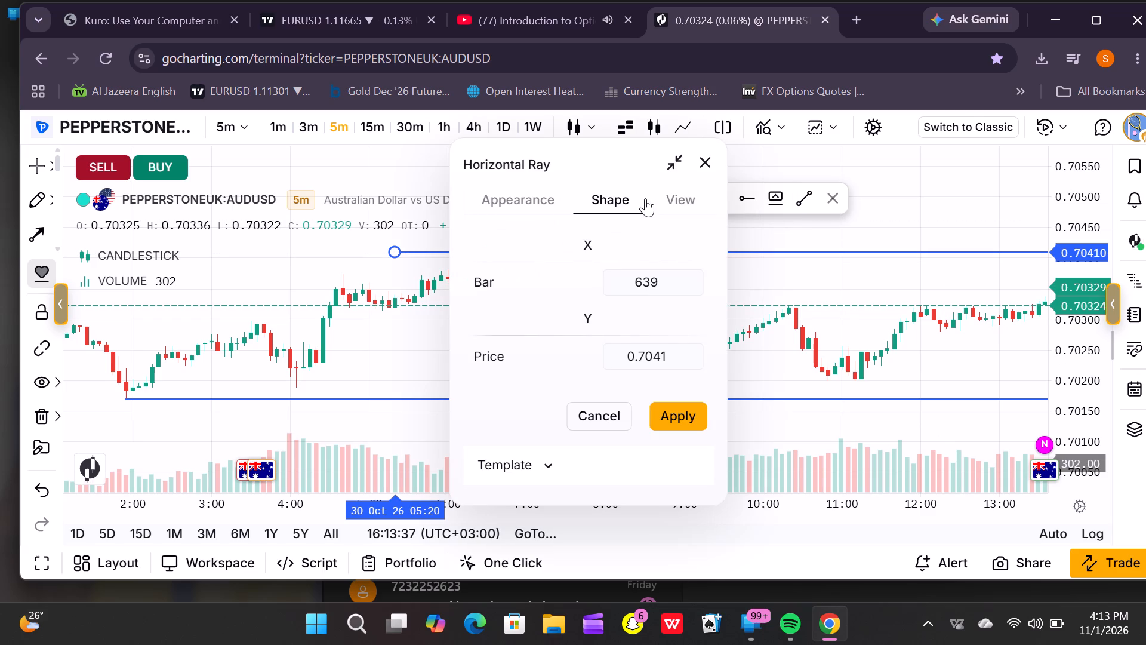
{"action": "left_click", "coordinate": [523, 199]}
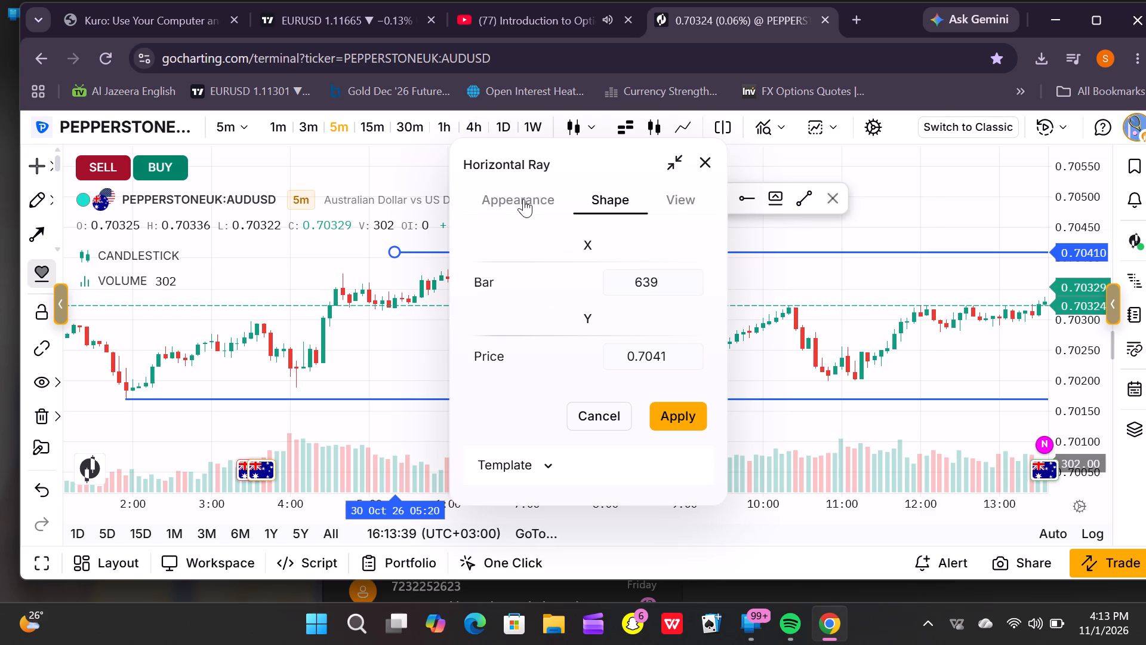
{"action": "left_click", "coordinate": [513, 355]}
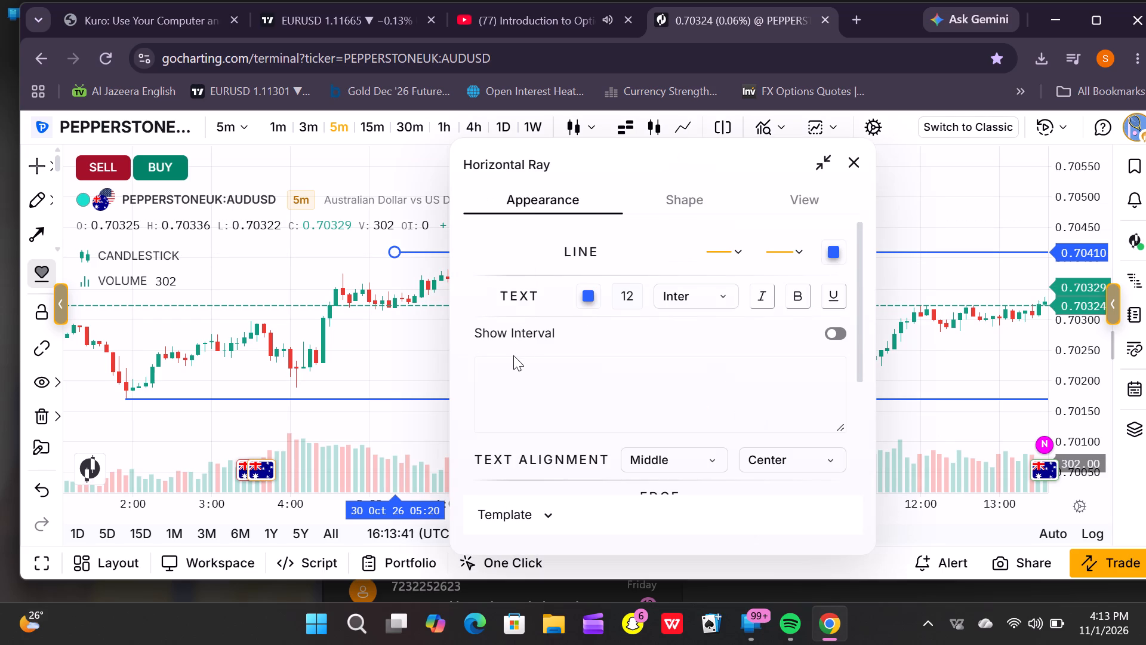
{"action": "left_click", "coordinate": [501, 365]}
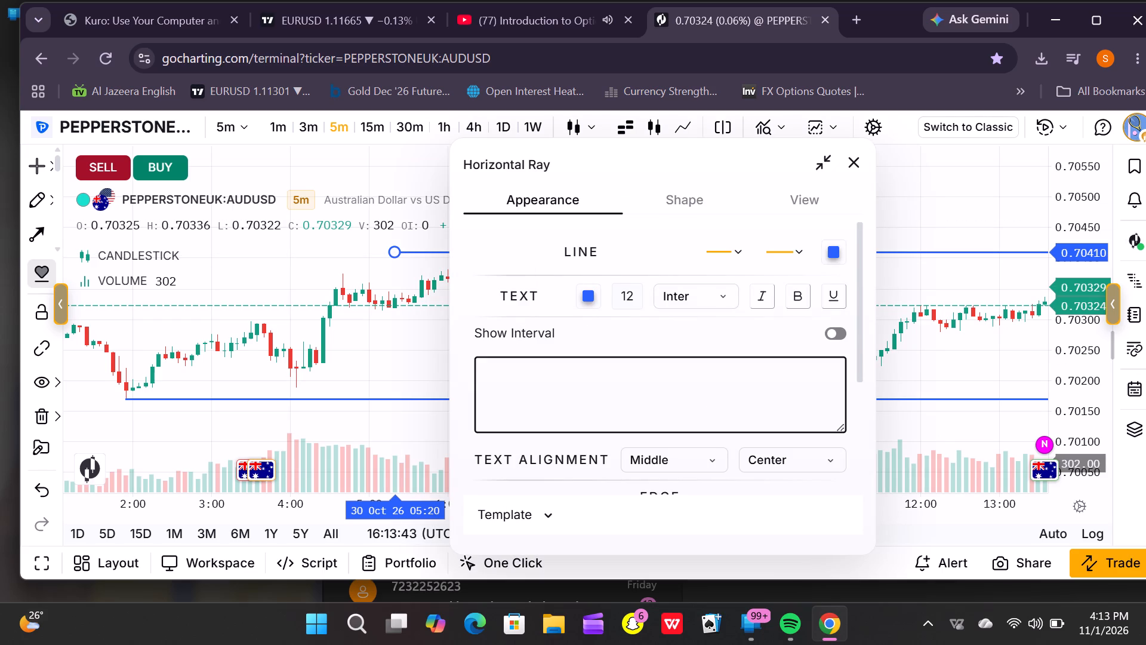
{"action": "type", "text": "active"}
{"action": "key", "text": "space"}
{"action": "type", "text": "dealer"}
{"action": "key", "text": "space"}
{"action": "type", "text": "resi"}
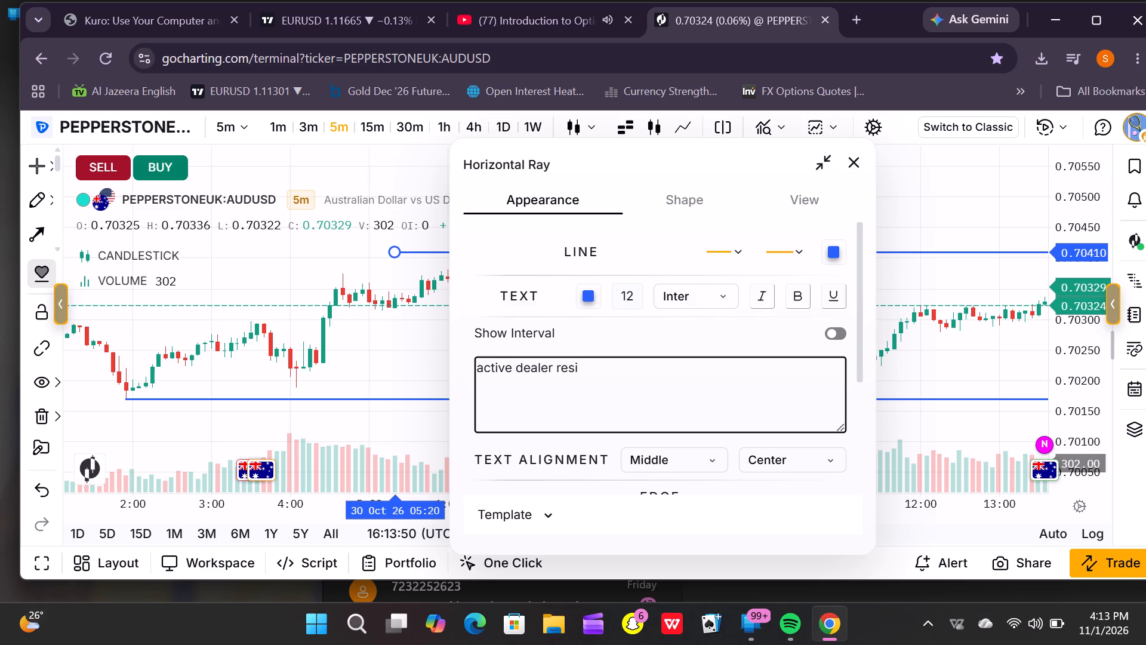
{"action": "type", "text": "stance"}
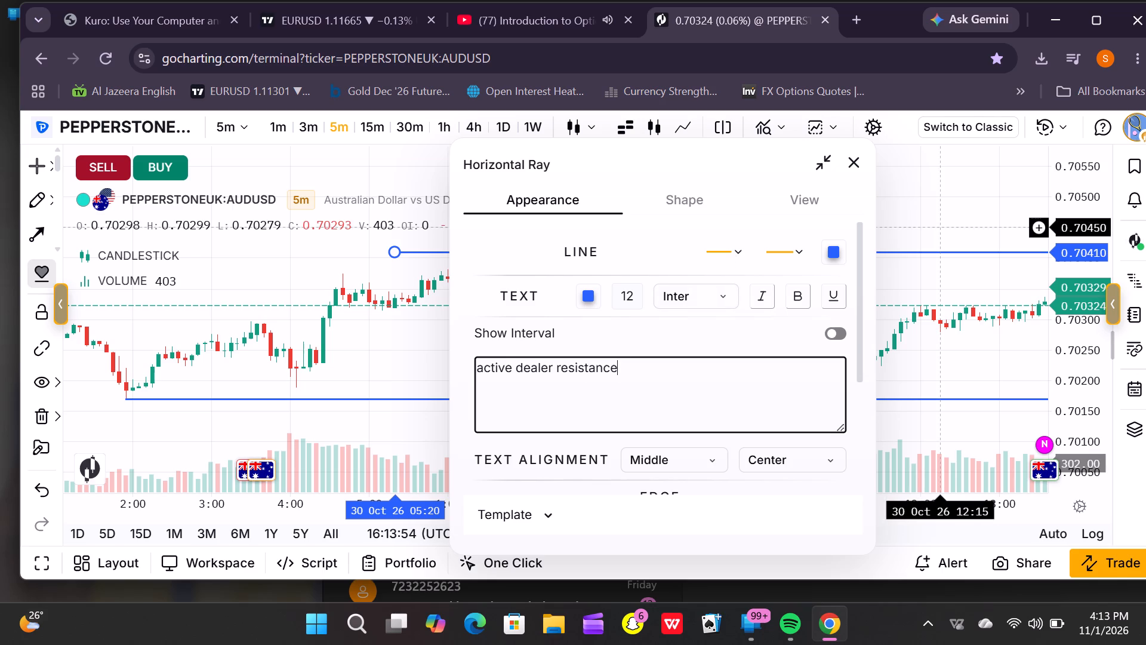
{"action": "left_click", "coordinate": [938, 227]}
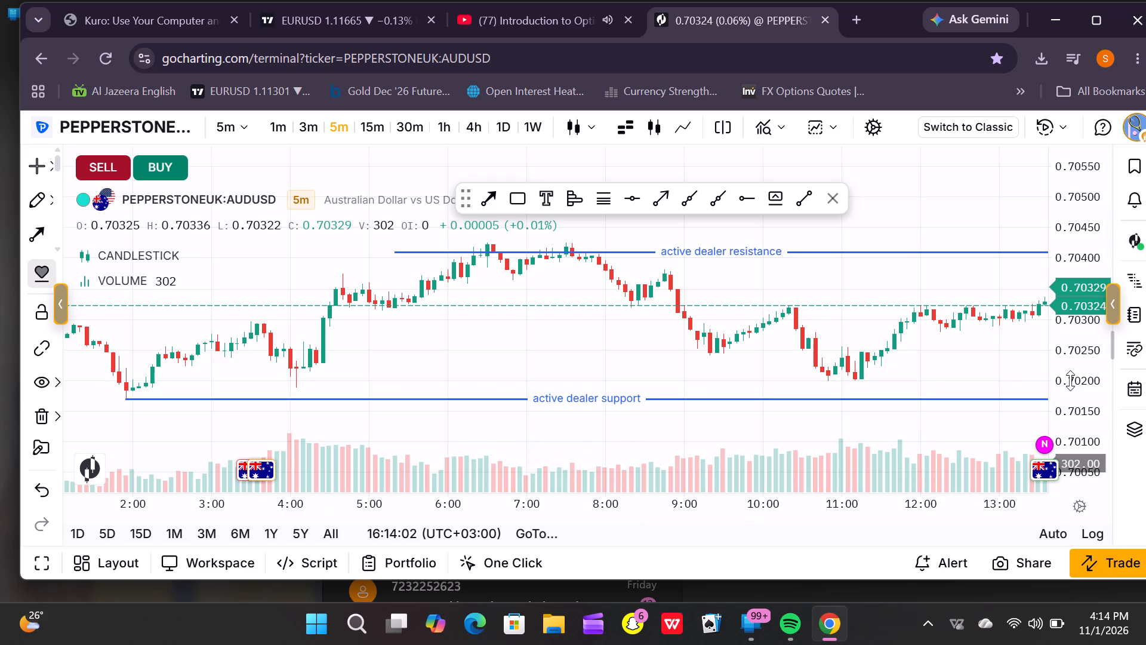
Examine the candles around the 30 October 02:00 swing low and how they sit against the active dealer support ray.
{"action": "left_click_drag", "start_coordinate": [1070, 375], "coordinate": [1077, 269]}
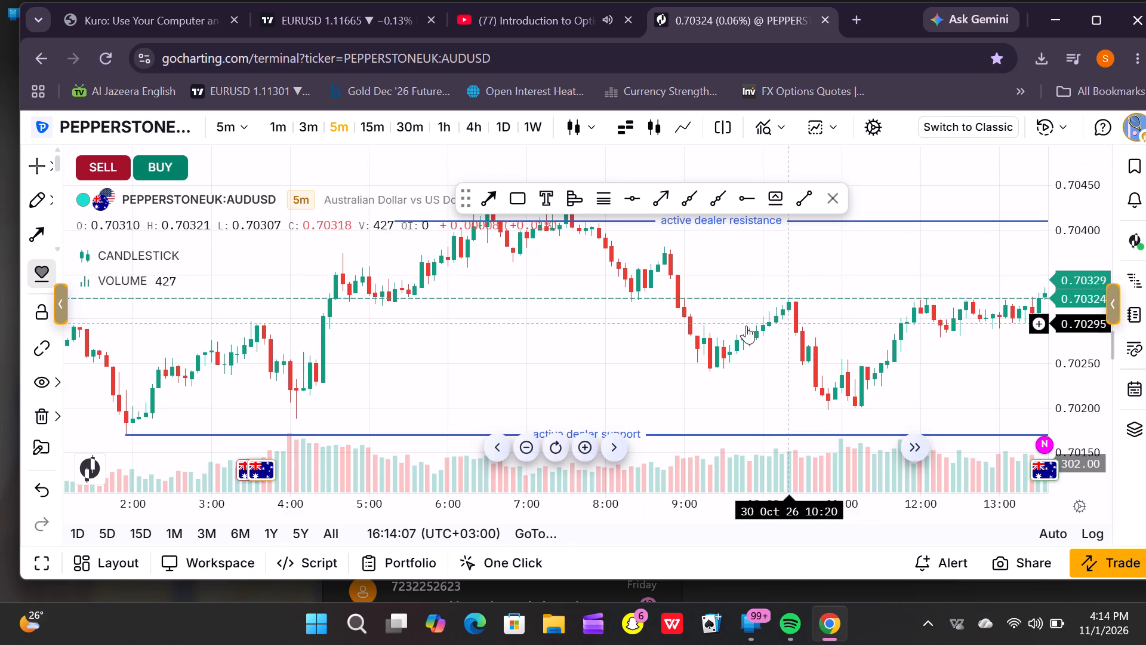
{"action": "left_click_drag", "start_coordinate": [719, 330], "coordinate": [749, 373]}
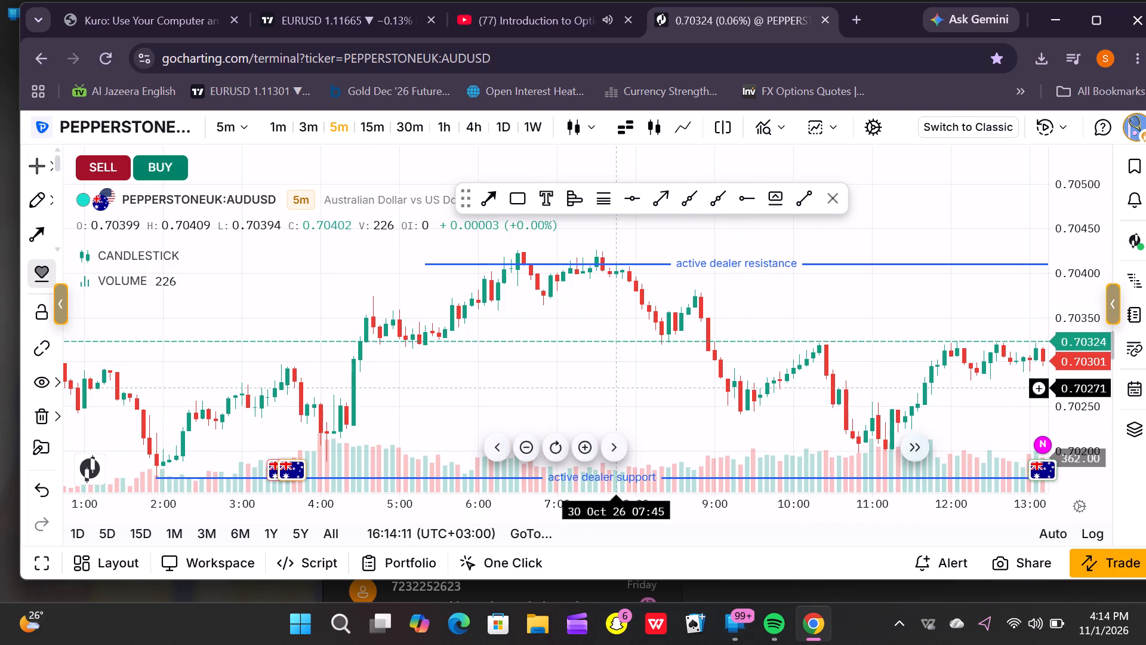
{"action": "left_click_drag", "start_coordinate": [615, 387], "coordinate": [960, 258]}
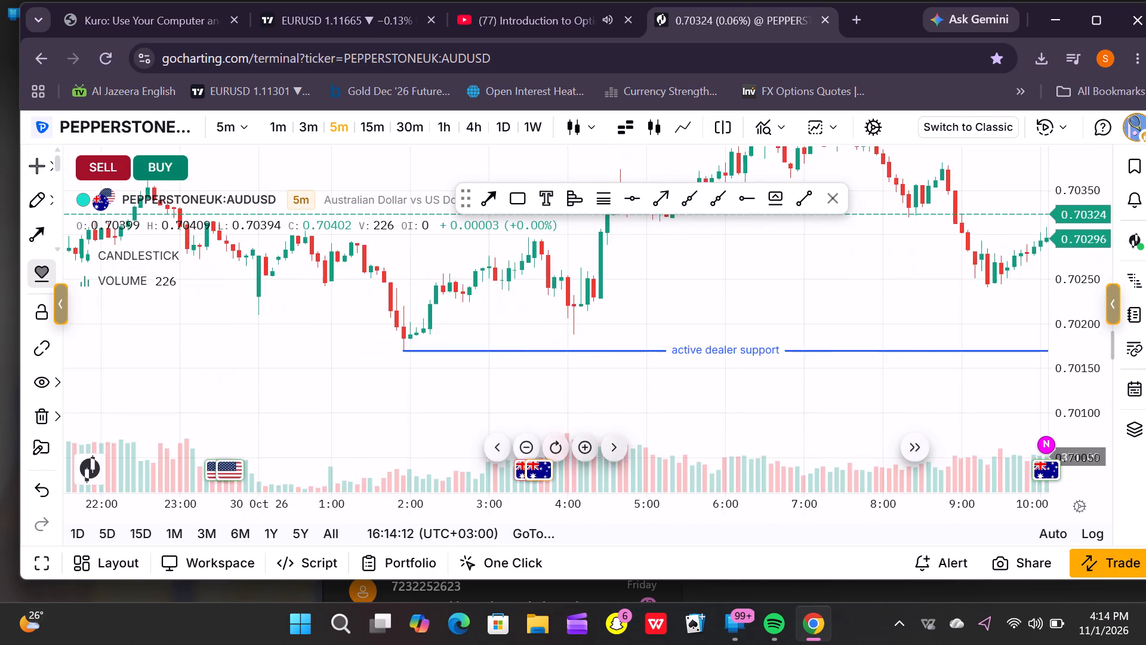
{"action": "left_click_drag", "start_coordinate": [960, 258], "coordinate": [984, 262]}
{"action": "left_click_drag", "start_coordinate": [1088, 339], "coordinate": [1070, 84]}
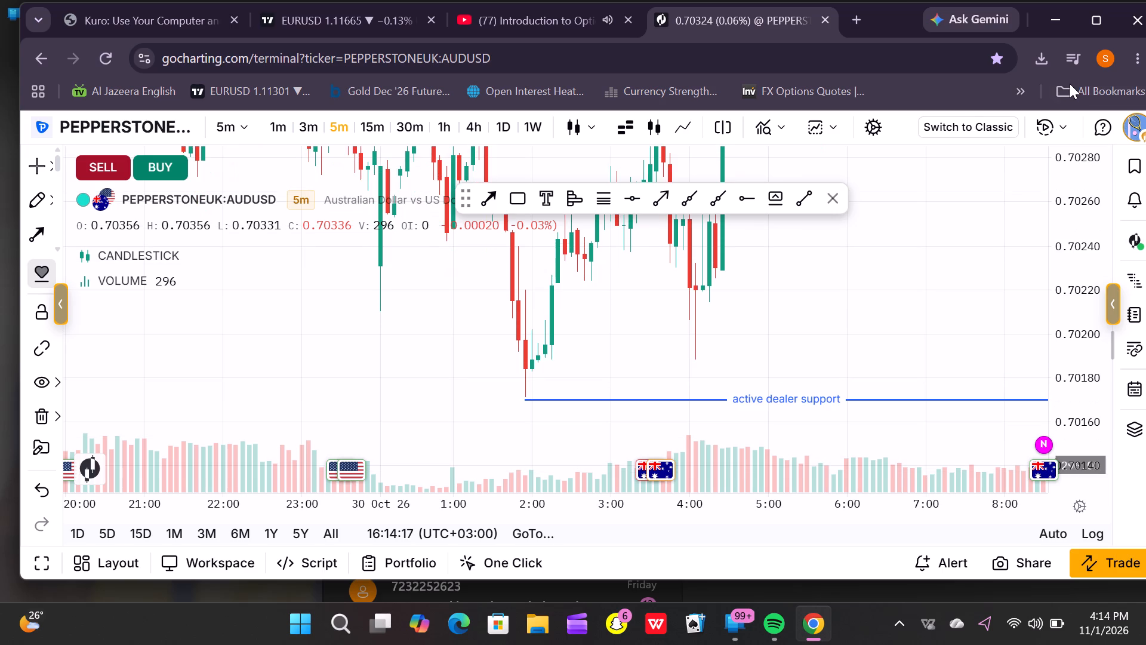
{"action": "left_click_drag", "start_coordinate": [846, 259], "coordinate": [808, 262]}
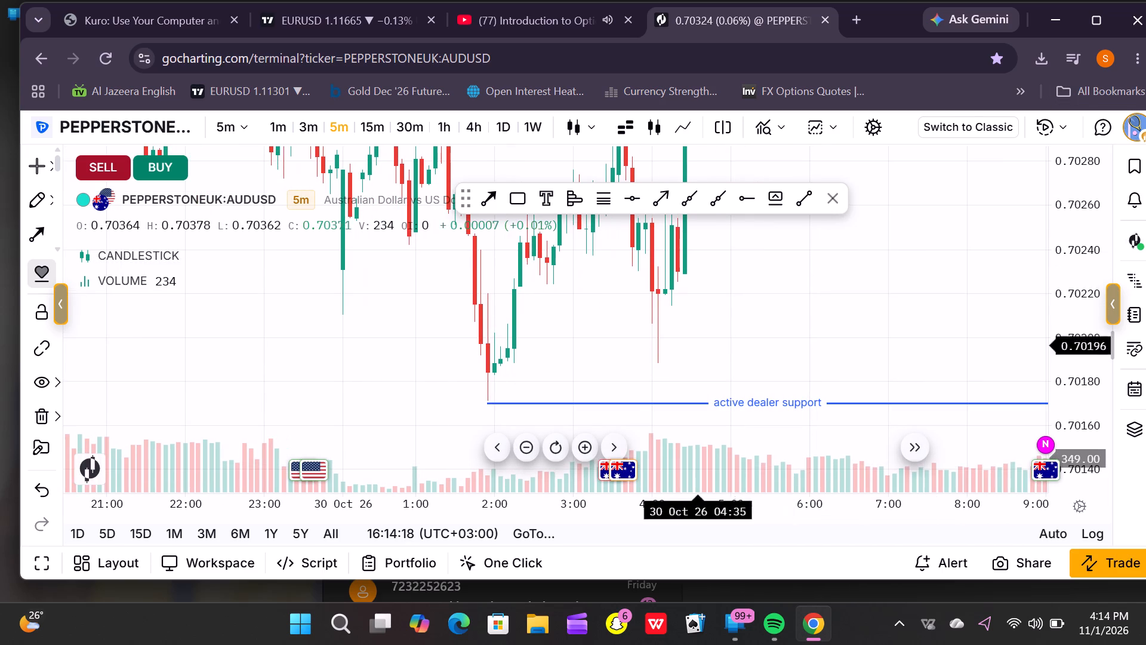
{"action": "left_click", "coordinate": [584, 444]}
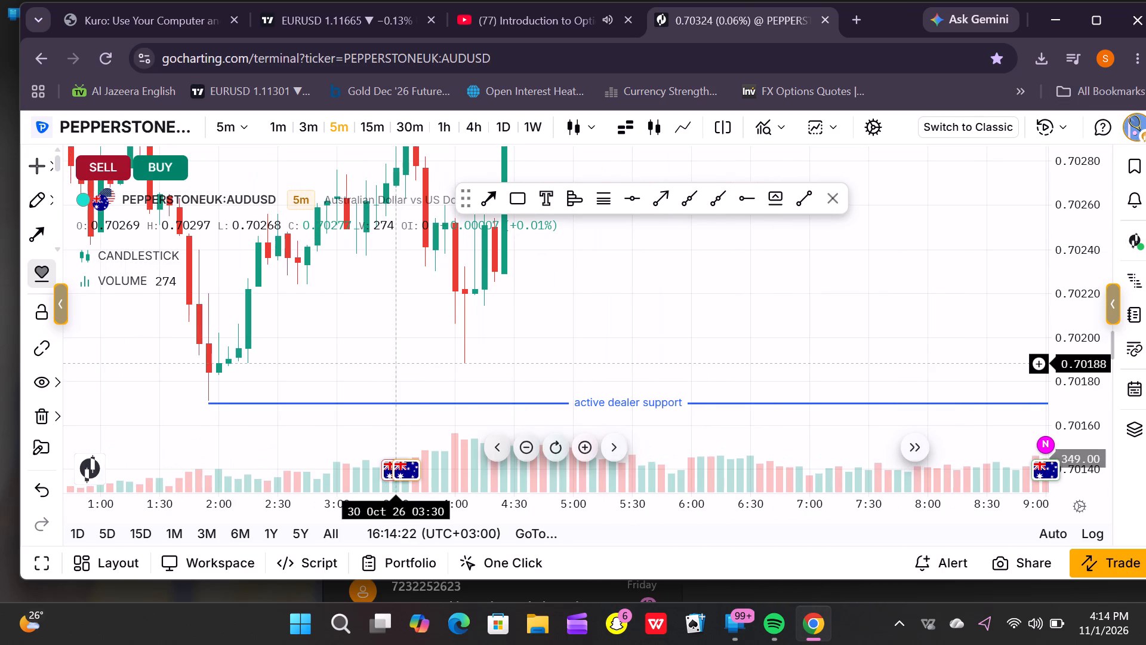
{"action": "left_click_drag", "start_coordinate": [384, 364], "coordinate": [496, 339]}
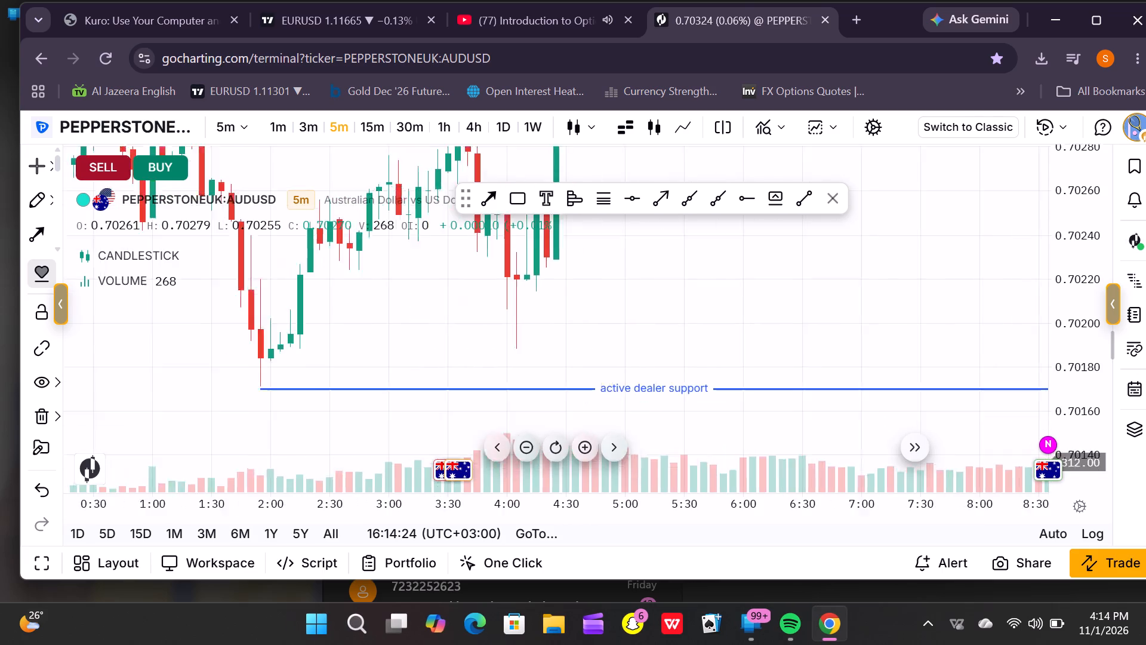
{"action": "left_click_drag", "start_coordinate": [496, 339], "coordinate": [548, 335]}
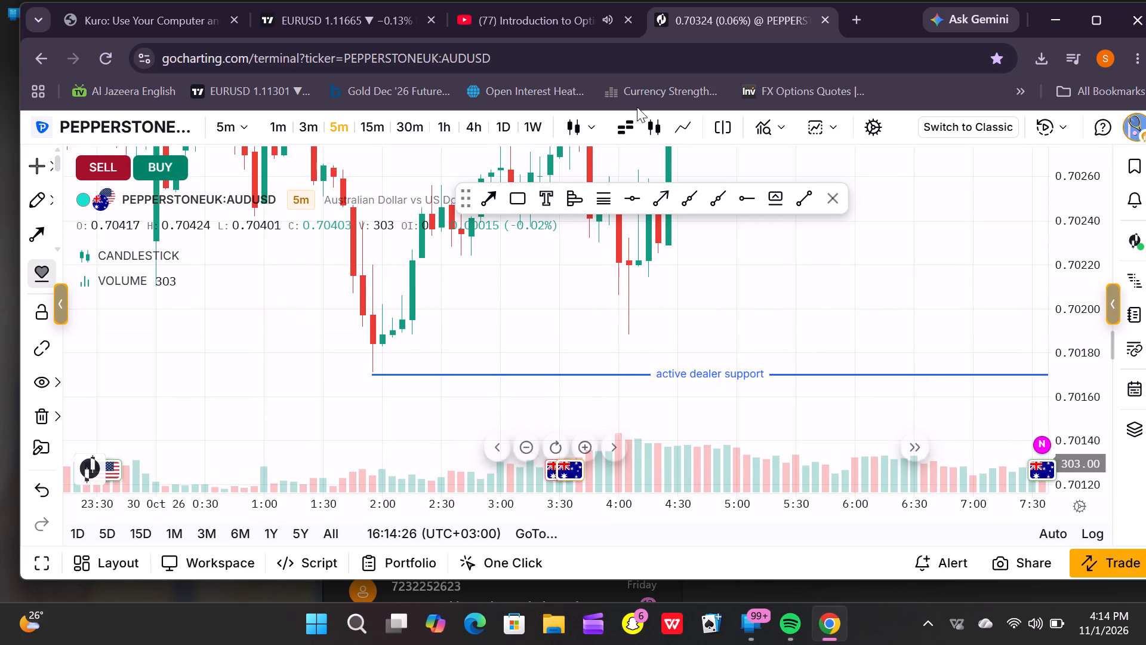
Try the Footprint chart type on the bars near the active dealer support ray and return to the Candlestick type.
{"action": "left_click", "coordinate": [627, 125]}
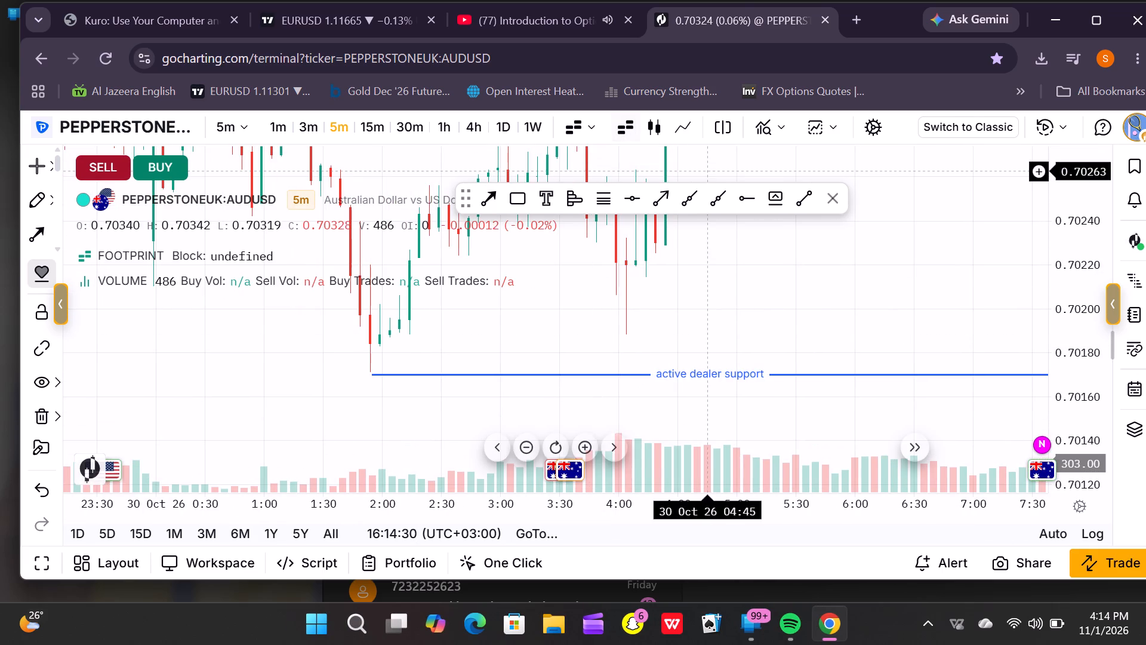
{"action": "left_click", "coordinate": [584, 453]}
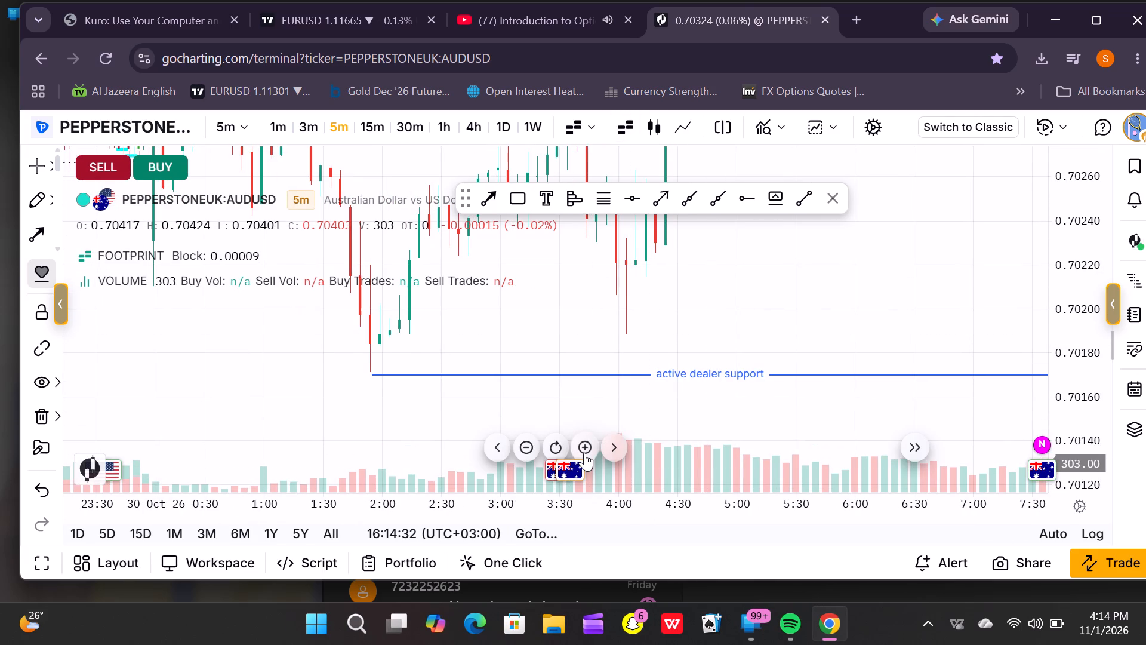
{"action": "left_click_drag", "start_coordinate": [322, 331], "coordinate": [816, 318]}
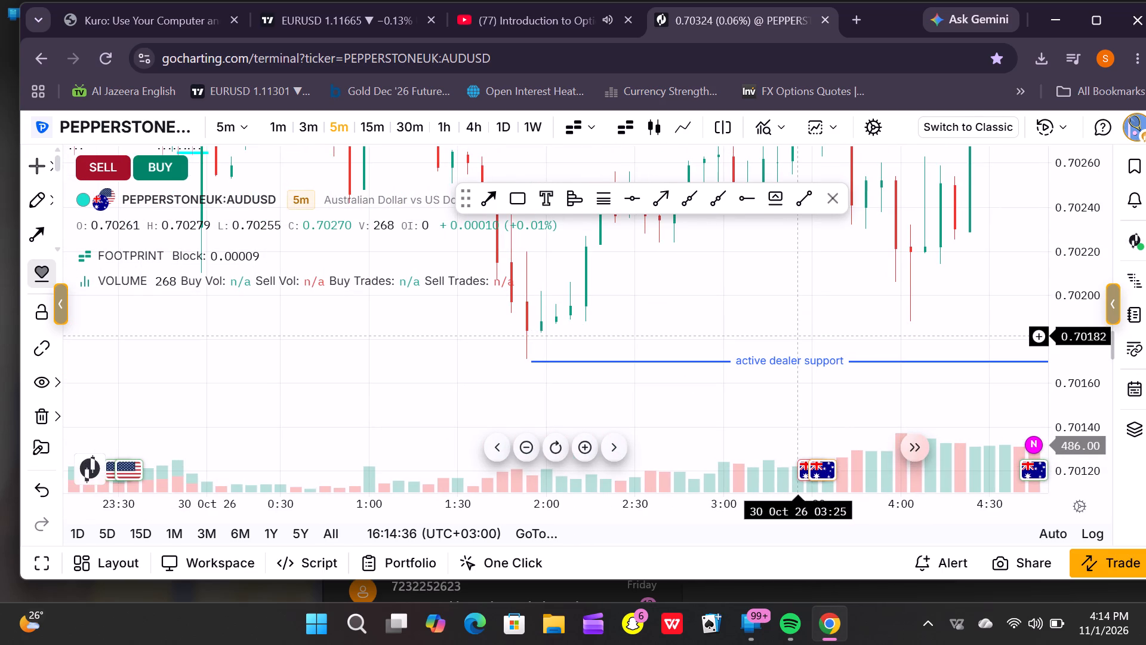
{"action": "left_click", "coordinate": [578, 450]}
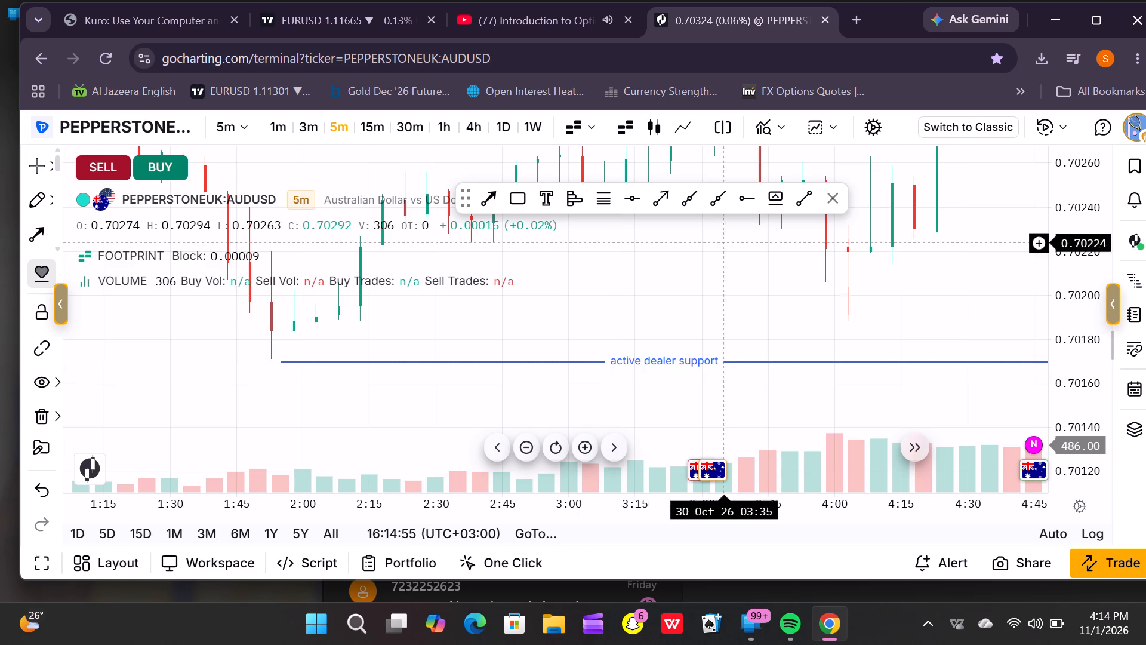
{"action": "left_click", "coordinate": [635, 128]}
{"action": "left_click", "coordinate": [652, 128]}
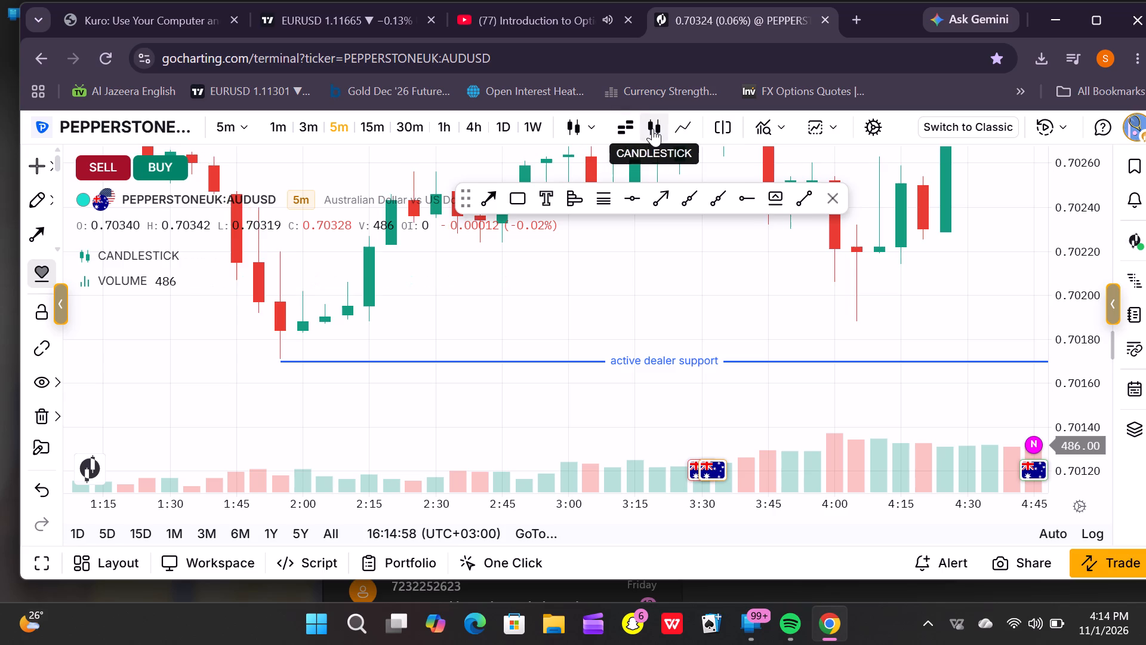
Switch the AUDUSD chart type to Footprint.
{"action": "left_click", "coordinate": [618, 124]}
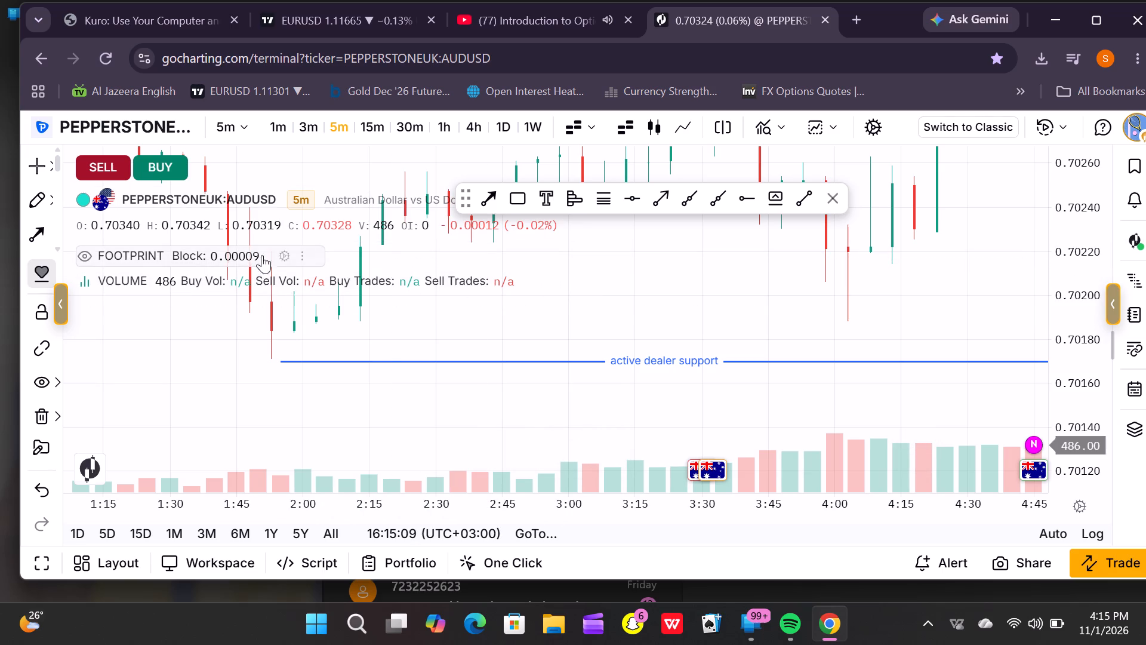
Open the Volume Footprint settings and look through the candlestick, color matrix, delta profile color and imbalance options down to the column options.
{"action": "left_click", "coordinate": [281, 255]}
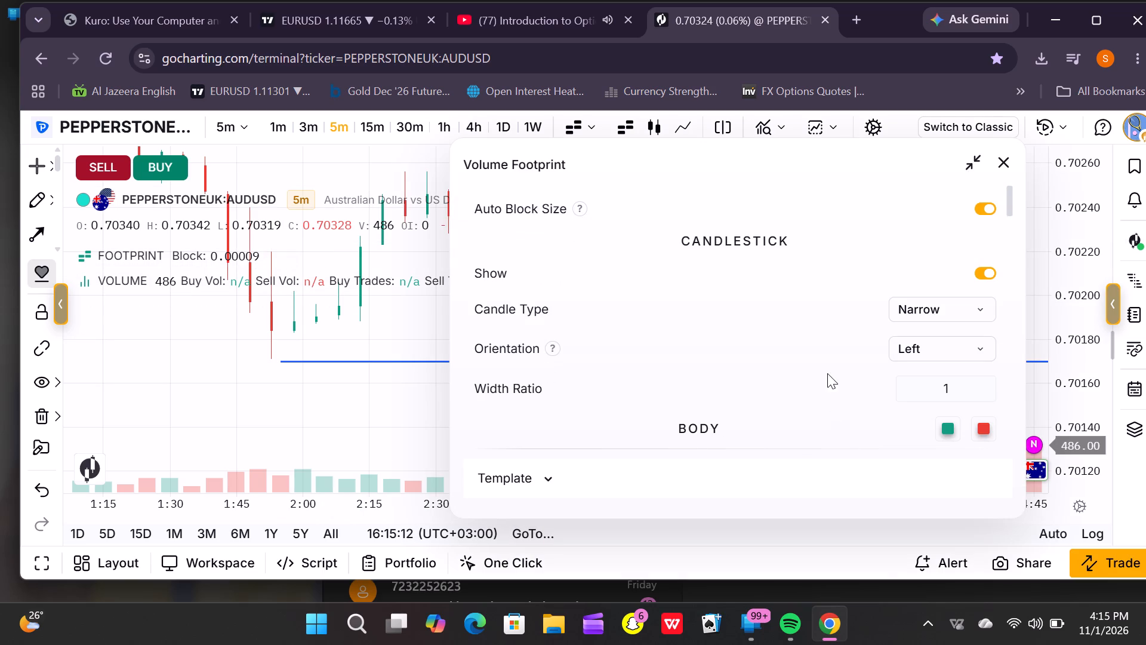
{"action": "key", "text": "Down"}
{"action": "key", "text": "Down"}
{"action": "key", "text": "Down"}
{"action": "key", "text": "Down"}
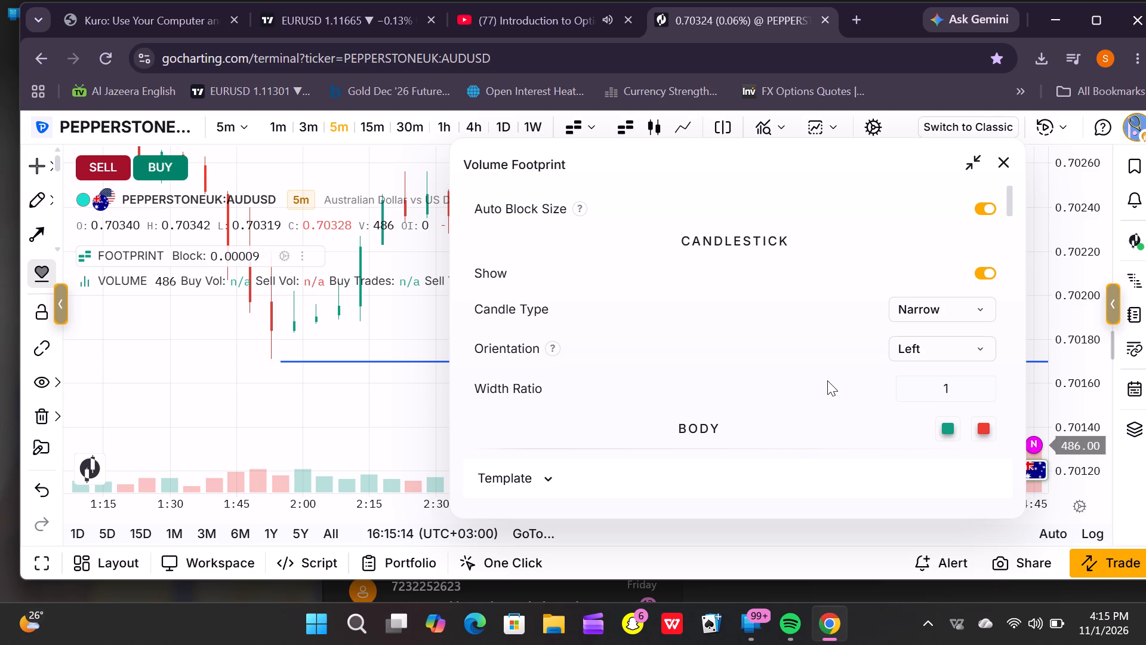
{"action": "key", "text": "Down"}
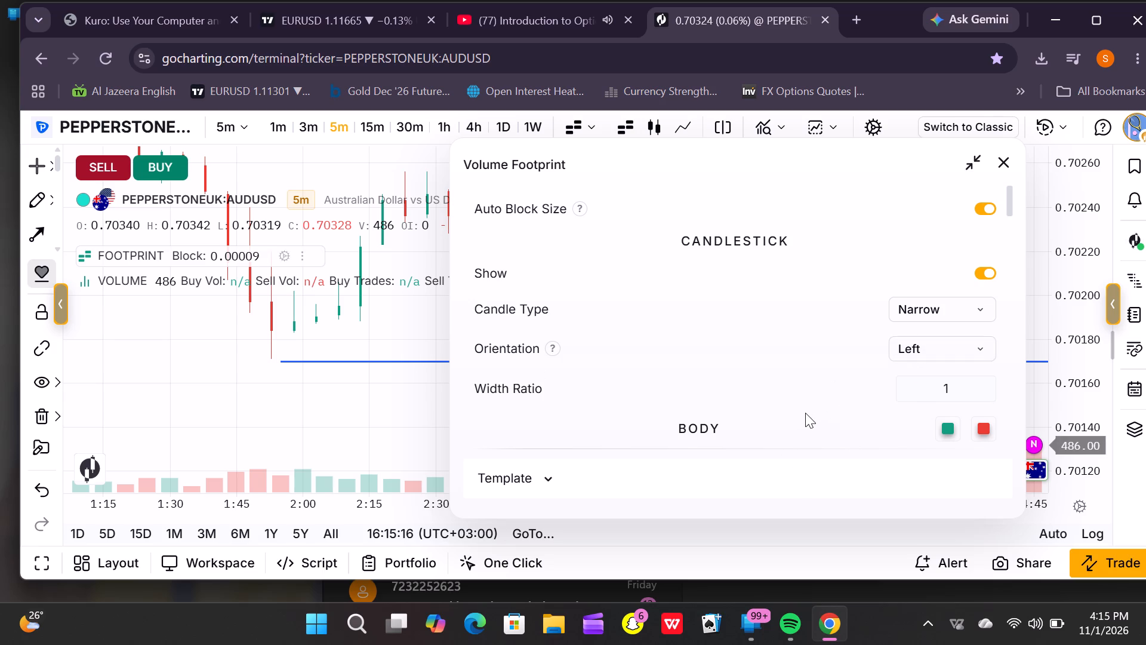
{"action": "left_click_drag", "start_coordinate": [805, 408], "coordinate": [800, 477]}
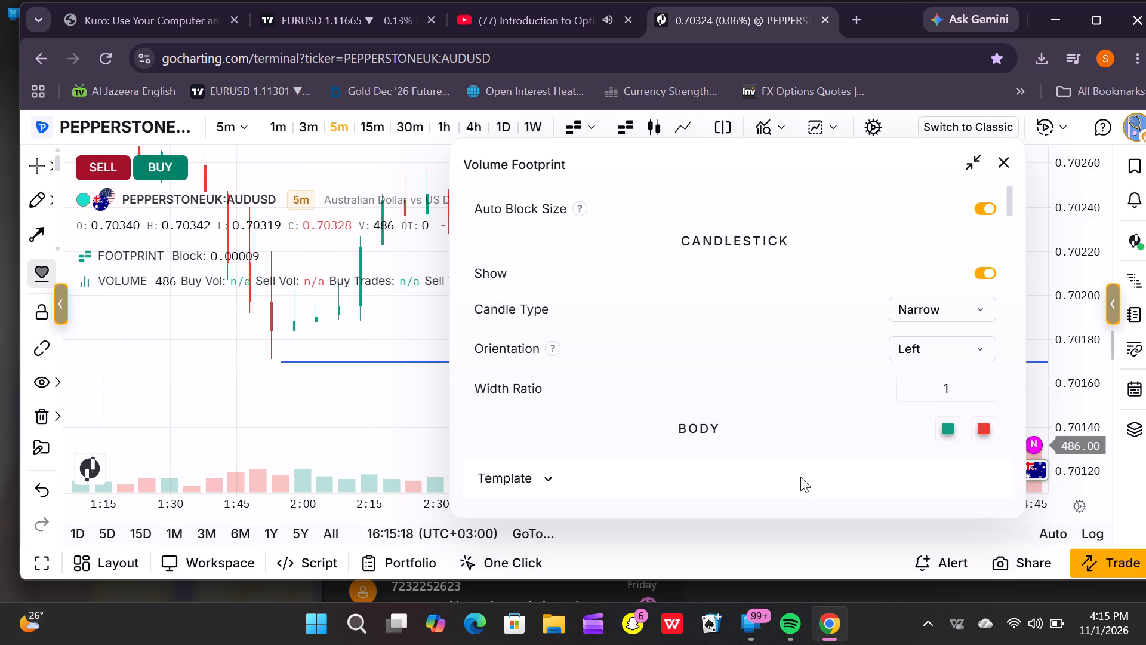
{"action": "left_click_drag", "start_coordinate": [800, 477], "coordinate": [834, 444]}
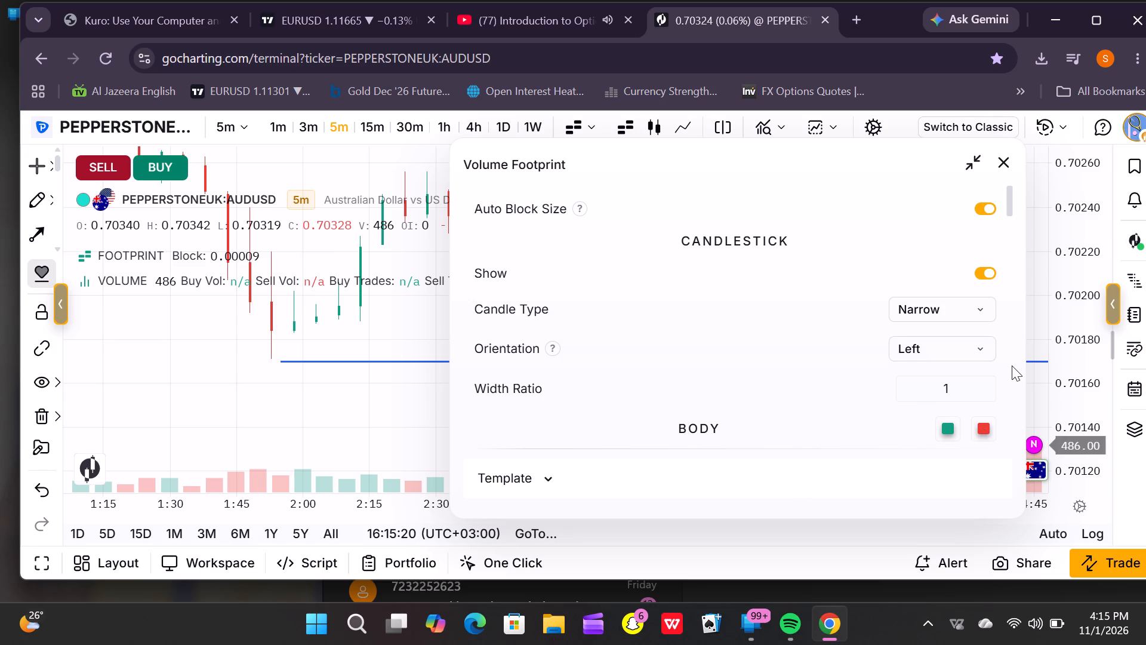
{"action": "left_click", "coordinate": [1012, 365]}
{"action": "left_click", "coordinate": [1012, 365]}
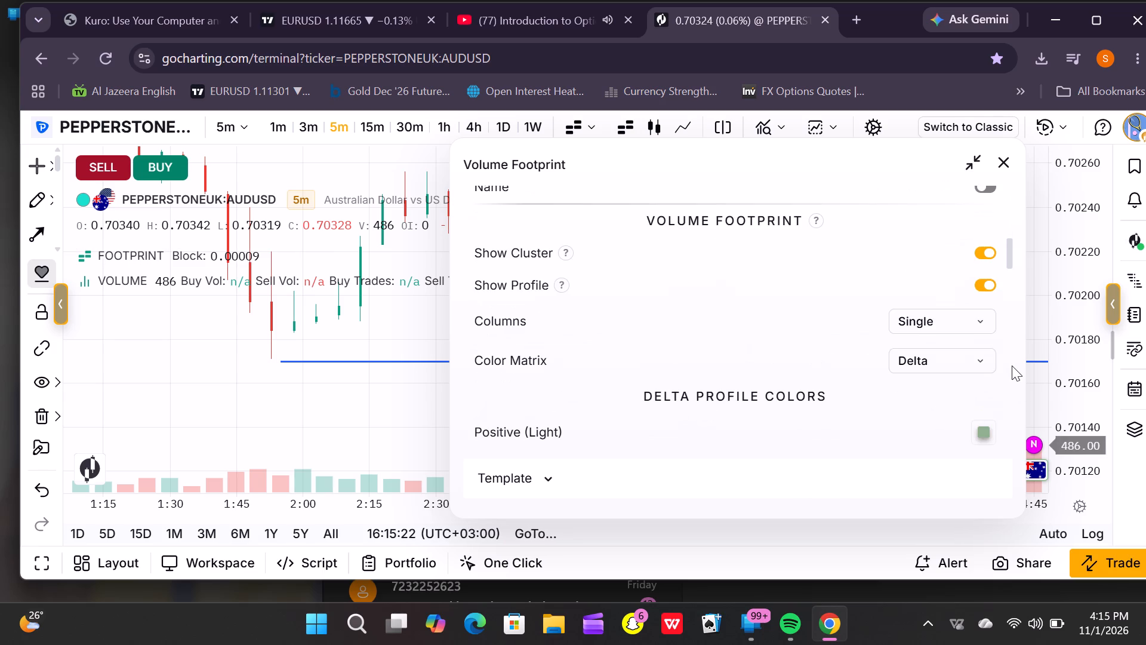
{"action": "left_click", "coordinate": [971, 354]}
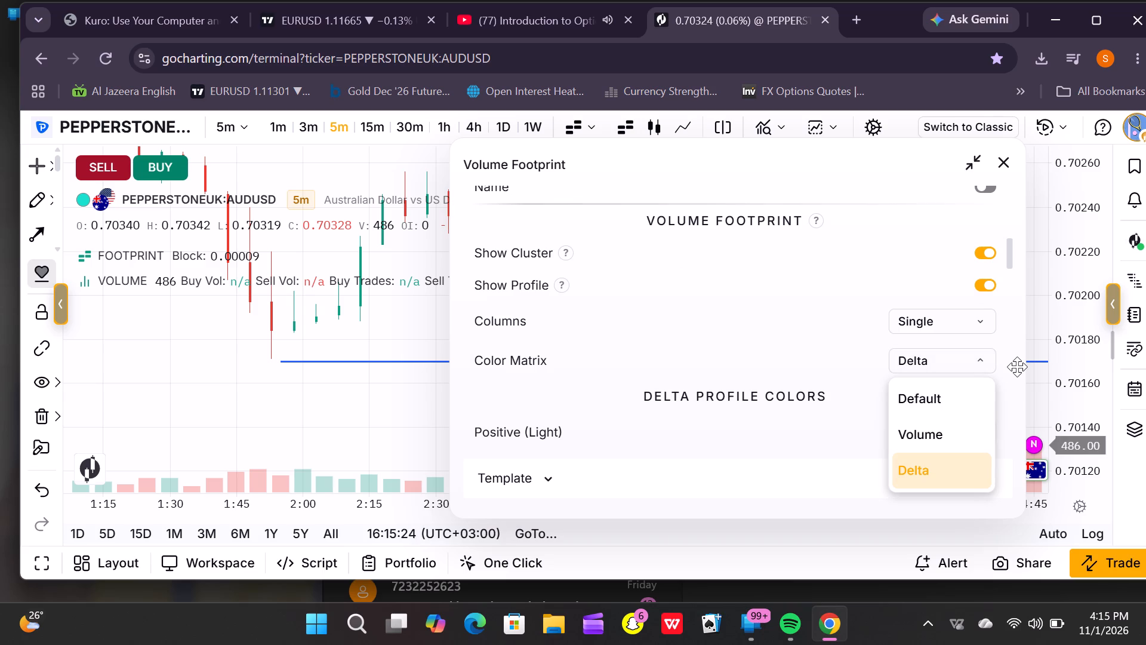
{"action": "left_click", "coordinate": [1017, 367]}
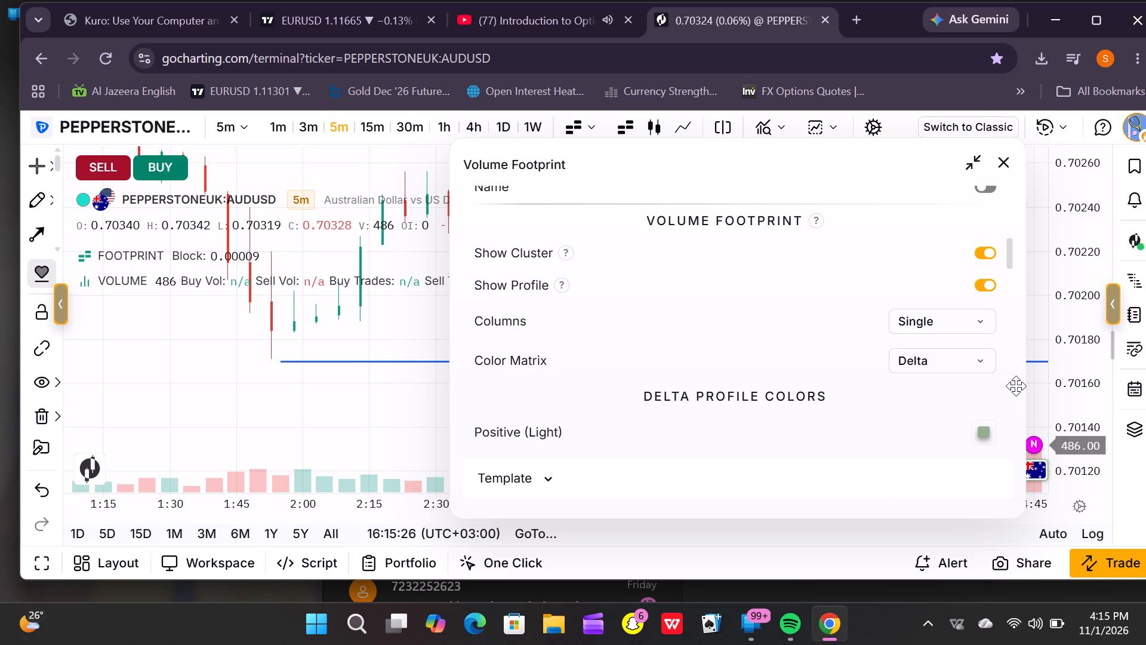
{"action": "left_click", "coordinate": [1016, 386]}
{"action": "triple_click", "coordinate": [1016, 386]}
{"action": "left_click", "coordinate": [1019, 402]}
{"action": "left_click_drag", "start_coordinate": [1019, 402], "coordinate": [1001, 348]}
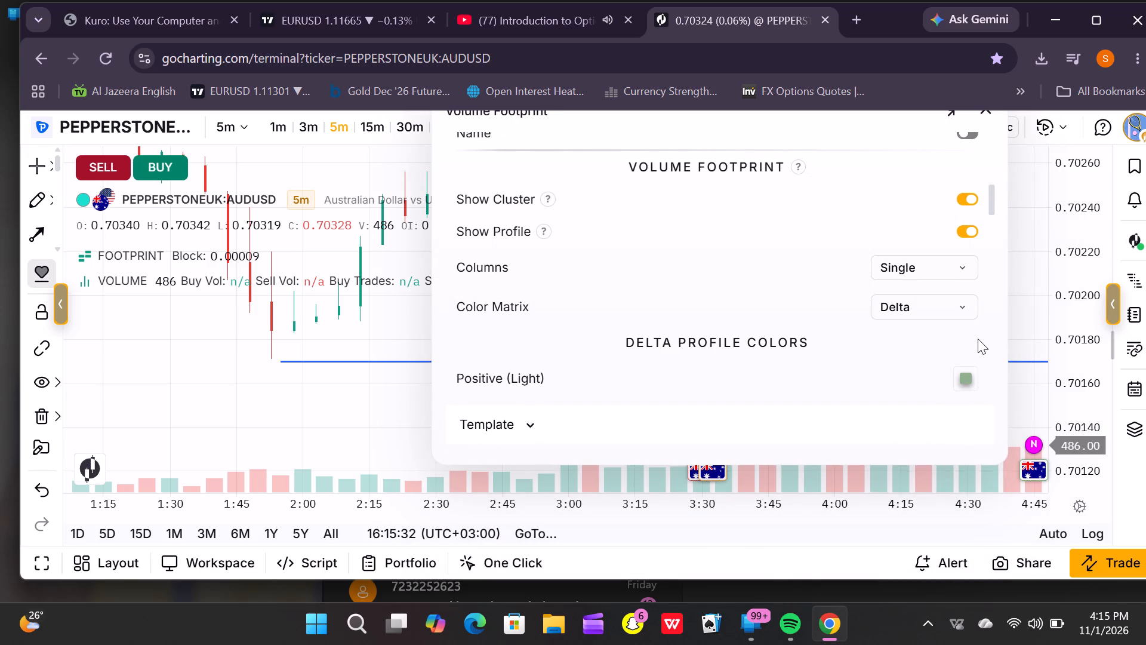
{"action": "left_click", "coordinate": [994, 339]}
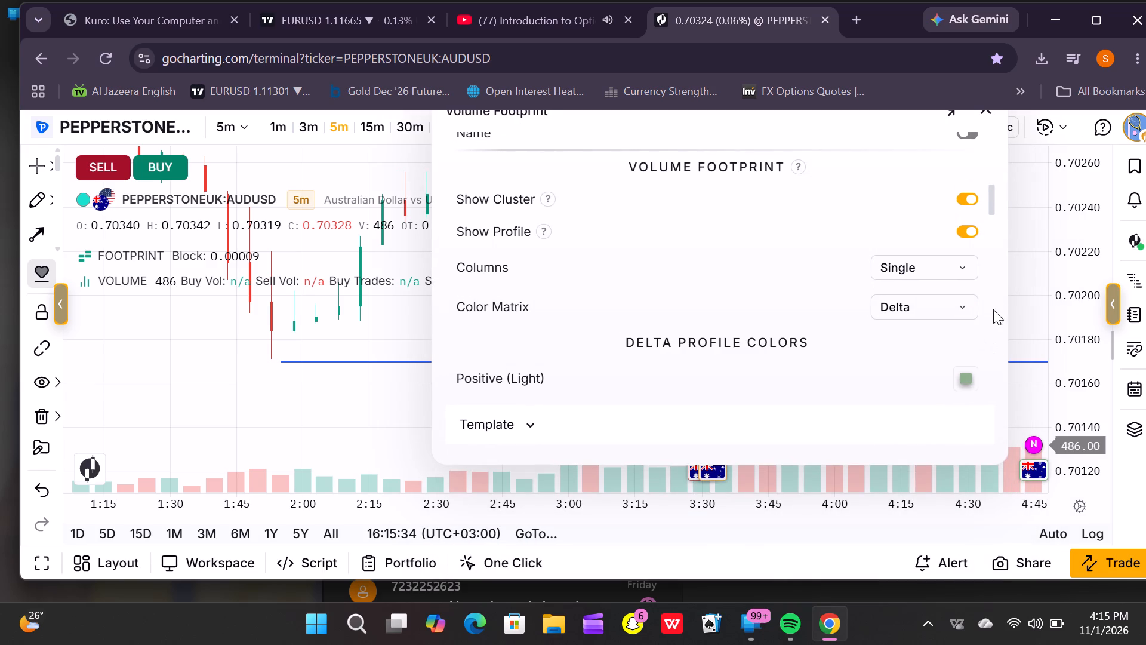
{"action": "double_click", "coordinate": [996, 295]}
{"action": "left_click", "coordinate": [987, 167]}
{"action": "left_click", "coordinate": [987, 167]}
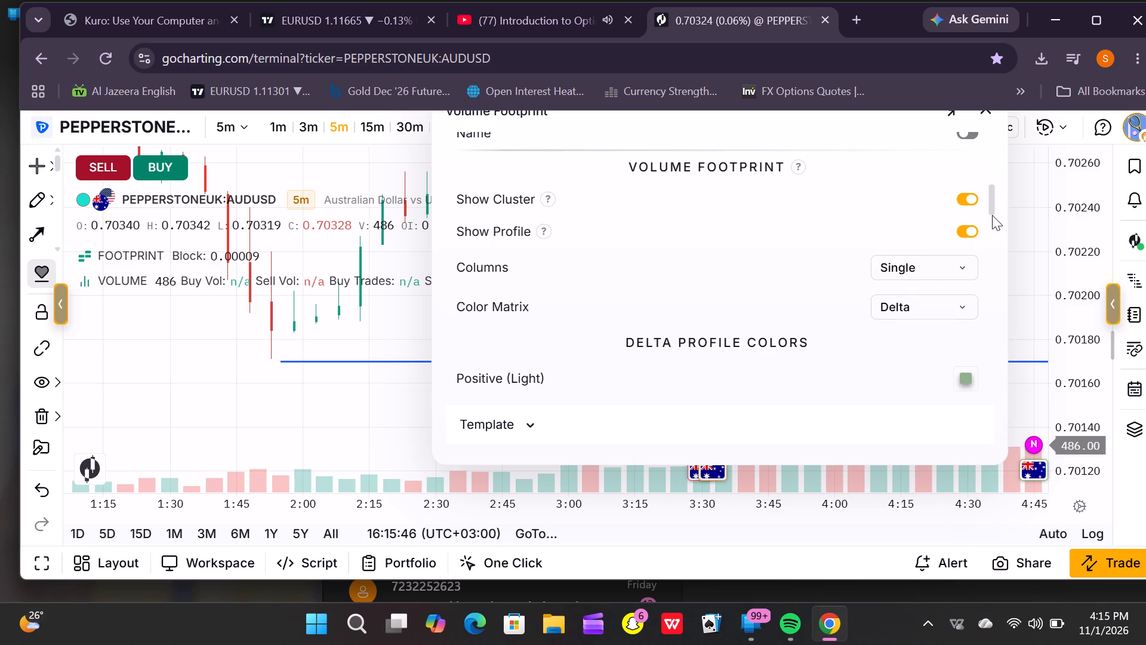
{"action": "left_click", "coordinate": [991, 218]}
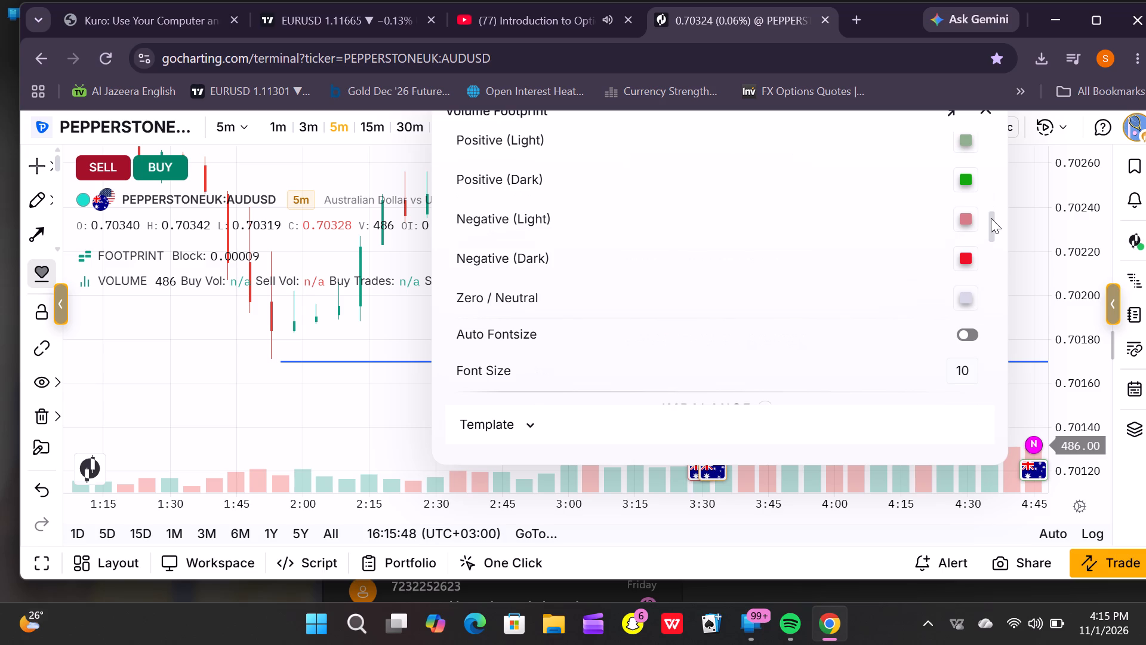
{"action": "left_click", "coordinate": [990, 187]}
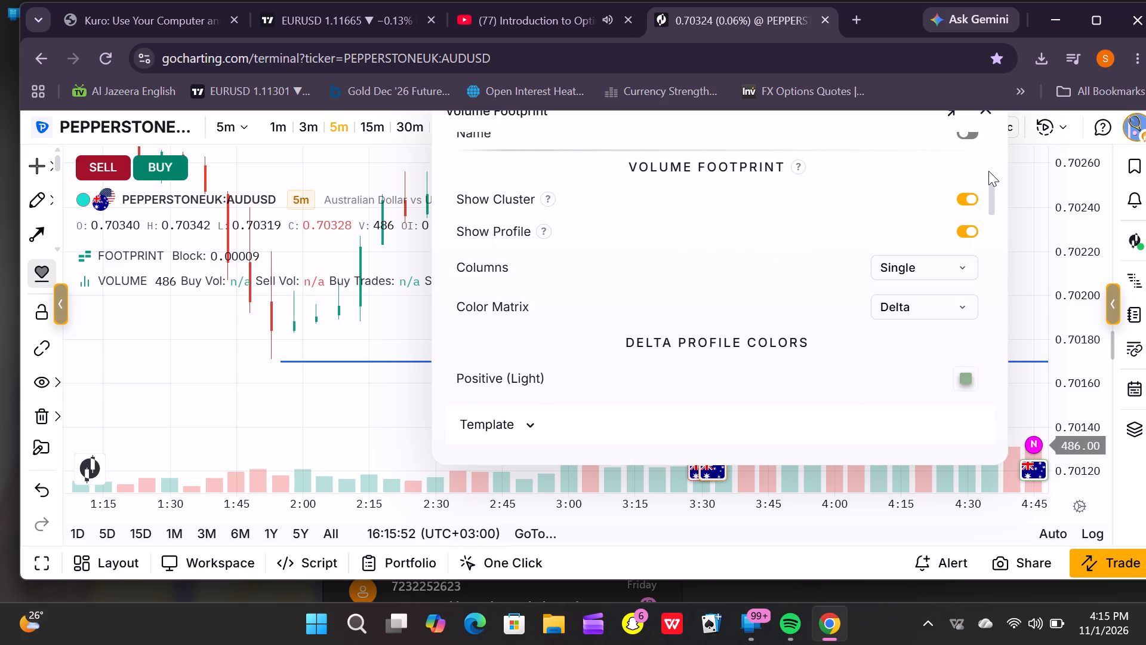
{"action": "left_click", "coordinate": [992, 221]}
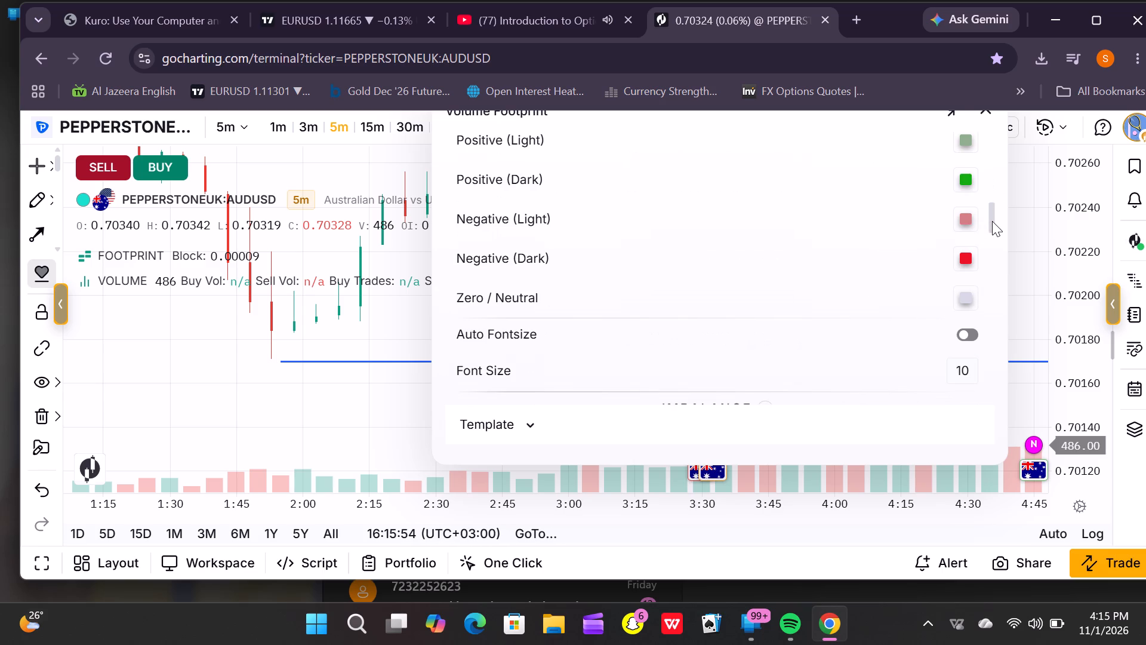
{"action": "left_click", "coordinate": [990, 259]}
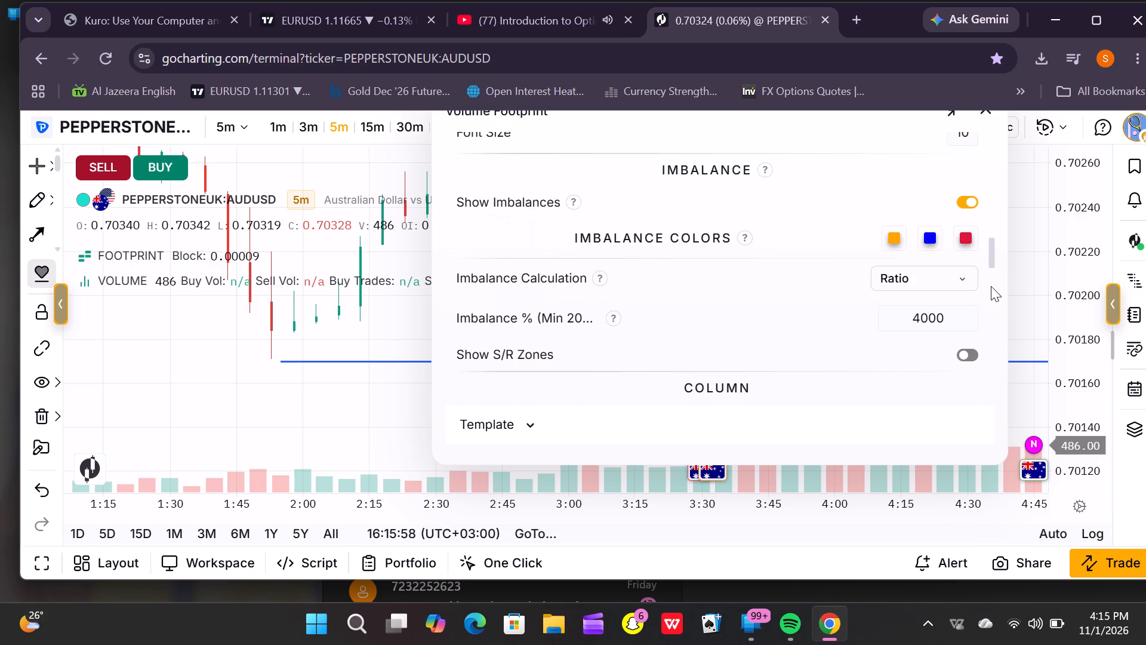
{"action": "left_click", "coordinate": [991, 286]}
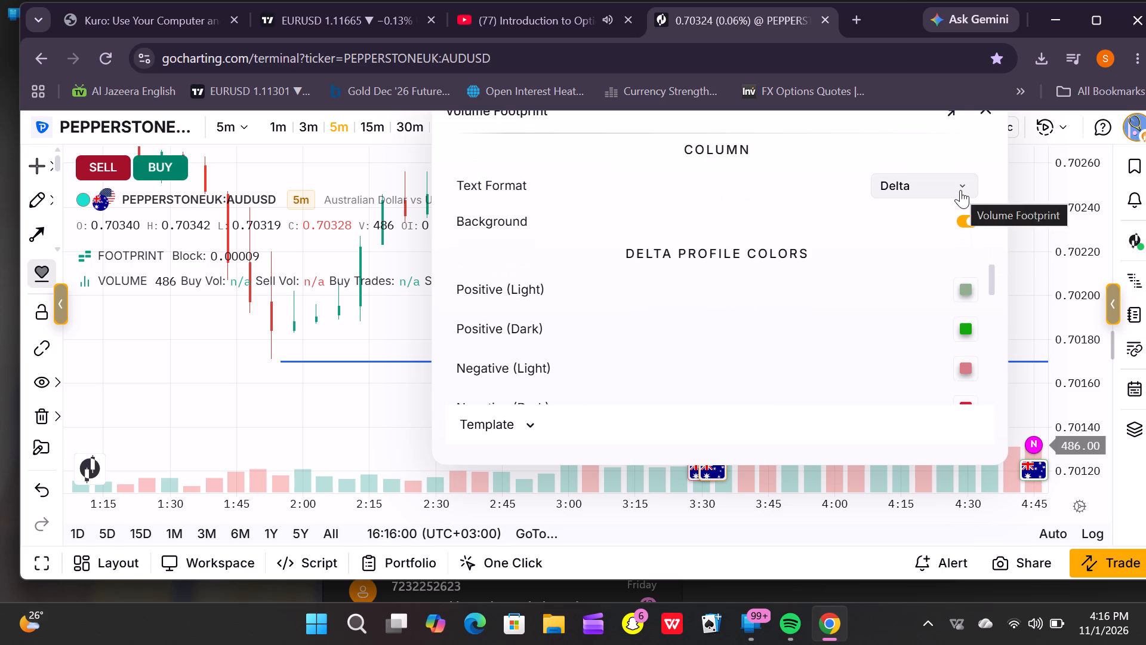
Set the footprint column's text format to Bid X Ask and close the Volume Footprint settings.
{"action": "left_click", "coordinate": [960, 190]}
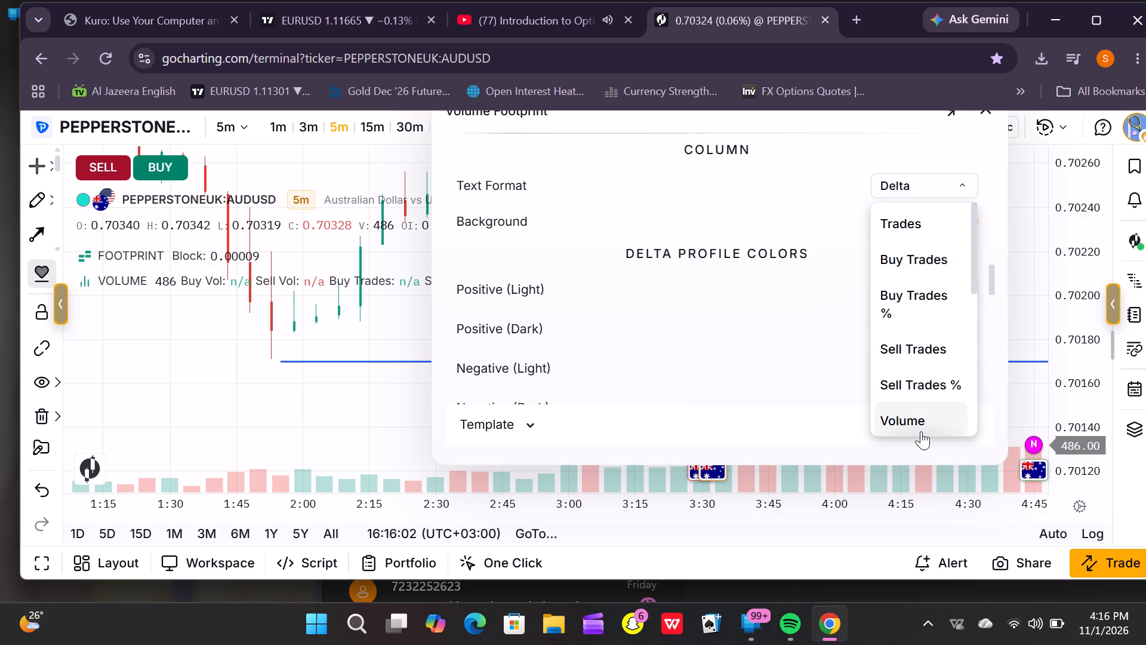
{"action": "left_click", "coordinate": [972, 374]}
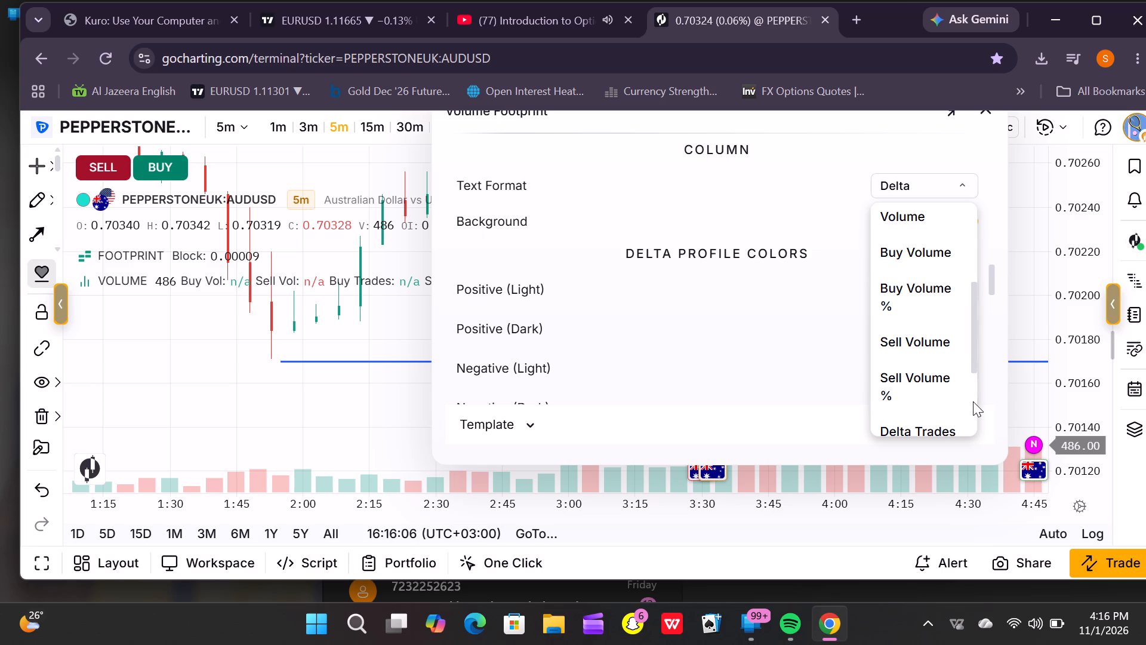
{"action": "left_click", "coordinate": [973, 401]}
{"action": "left_click", "coordinate": [949, 381]}
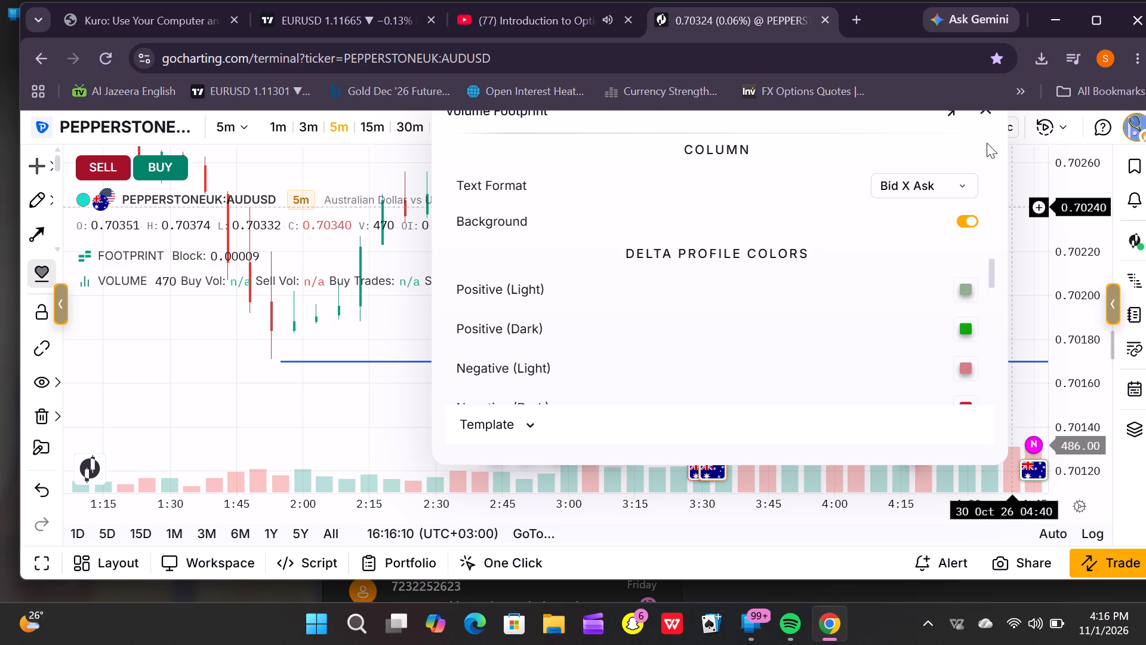
{"action": "left_click", "coordinate": [987, 112]}
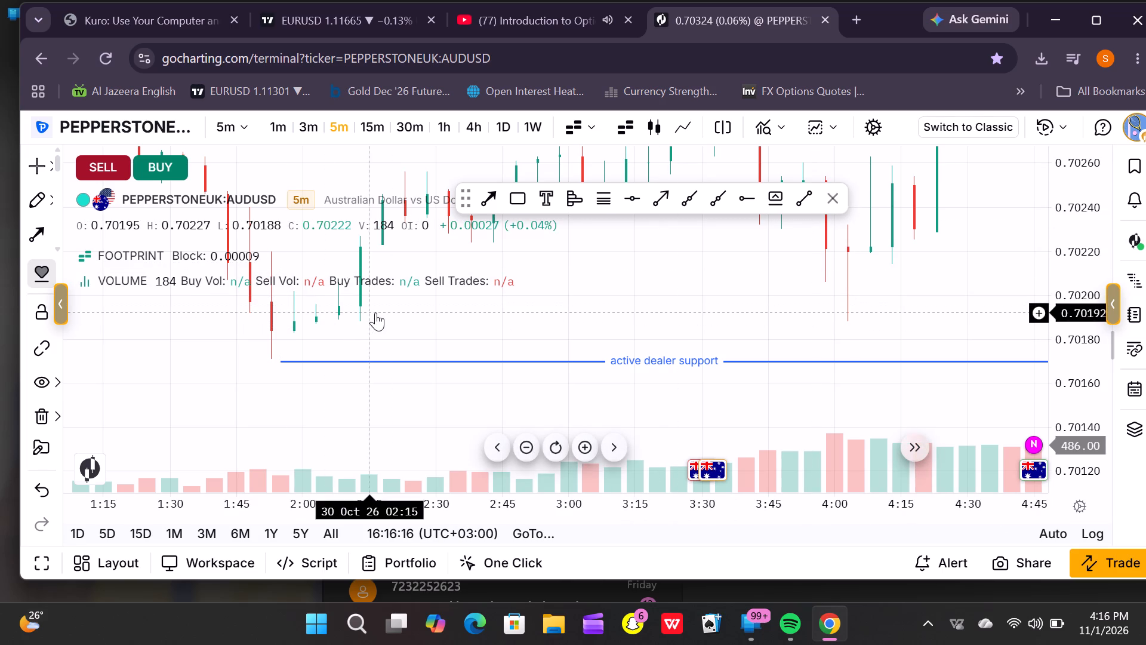
Examine the enlarged footprint bars around and after the 30 October 02:00 swing low above the active dealer support ray.
{"action": "left_click_drag", "start_coordinate": [375, 312], "coordinate": [620, 396]}
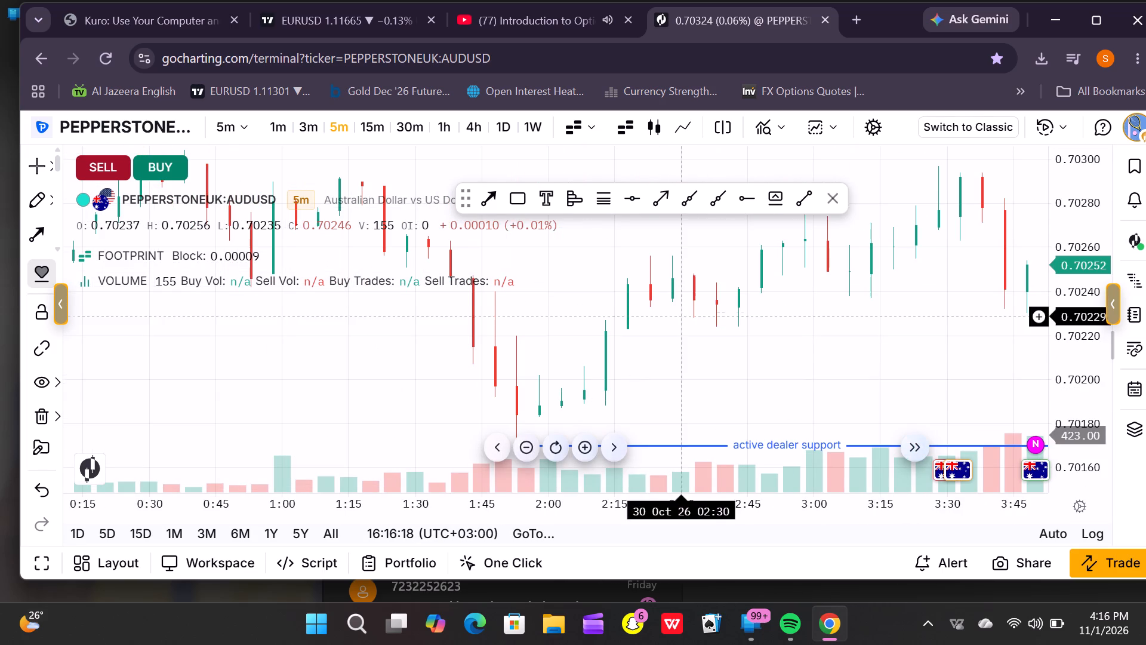
{"action": "left_click_drag", "start_coordinate": [840, 372], "coordinate": [857, 331]}
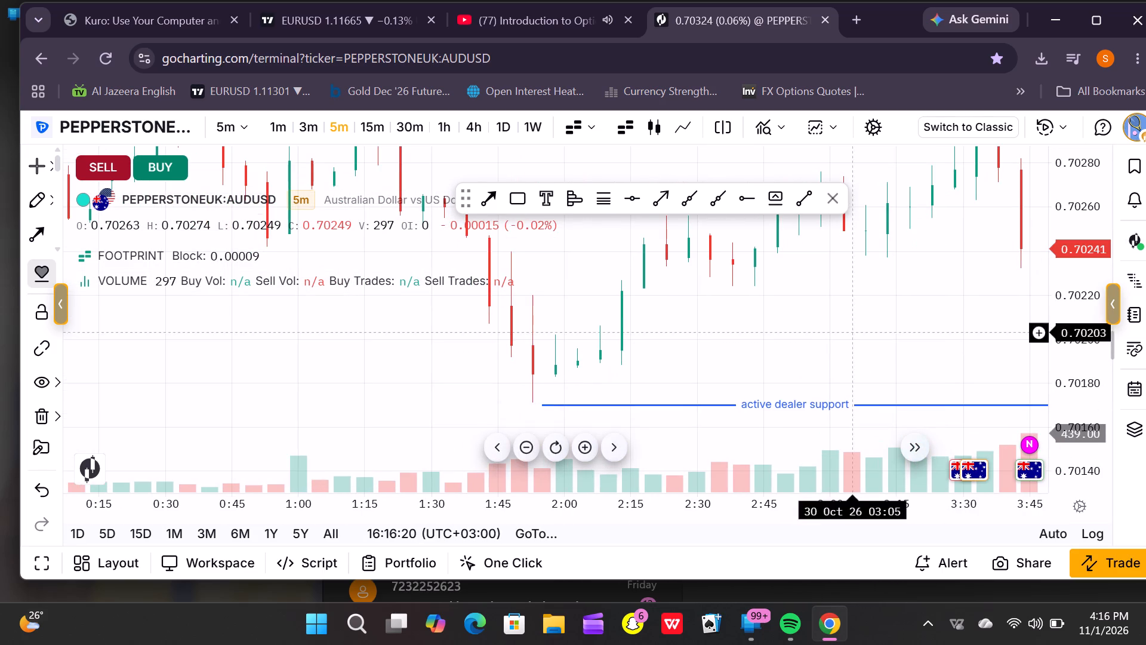
{"action": "left_click", "coordinate": [586, 454]}
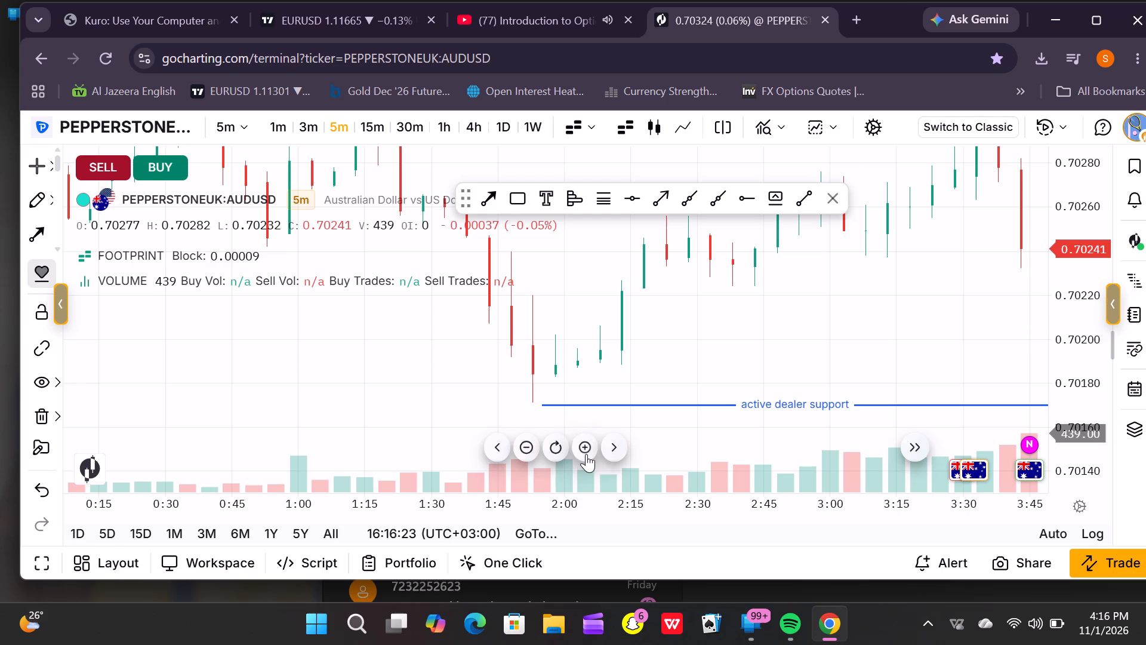
{"action": "triple_click", "coordinate": [586, 454]}
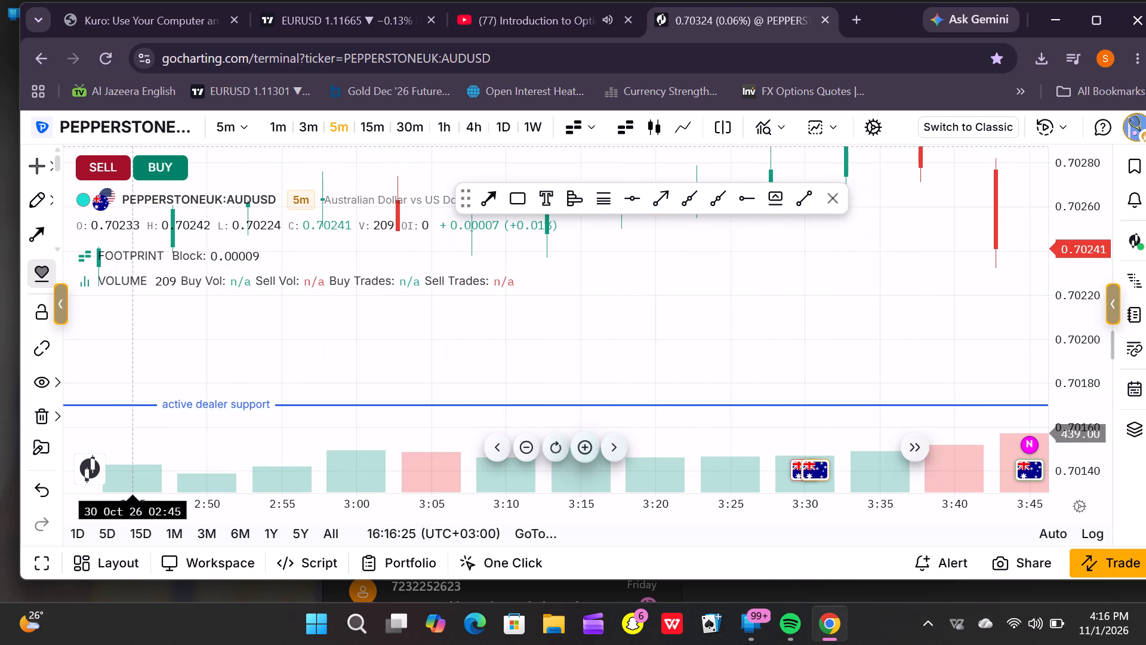
{"action": "left_click_drag", "start_coordinate": [331, 368], "coordinate": [926, 389]}
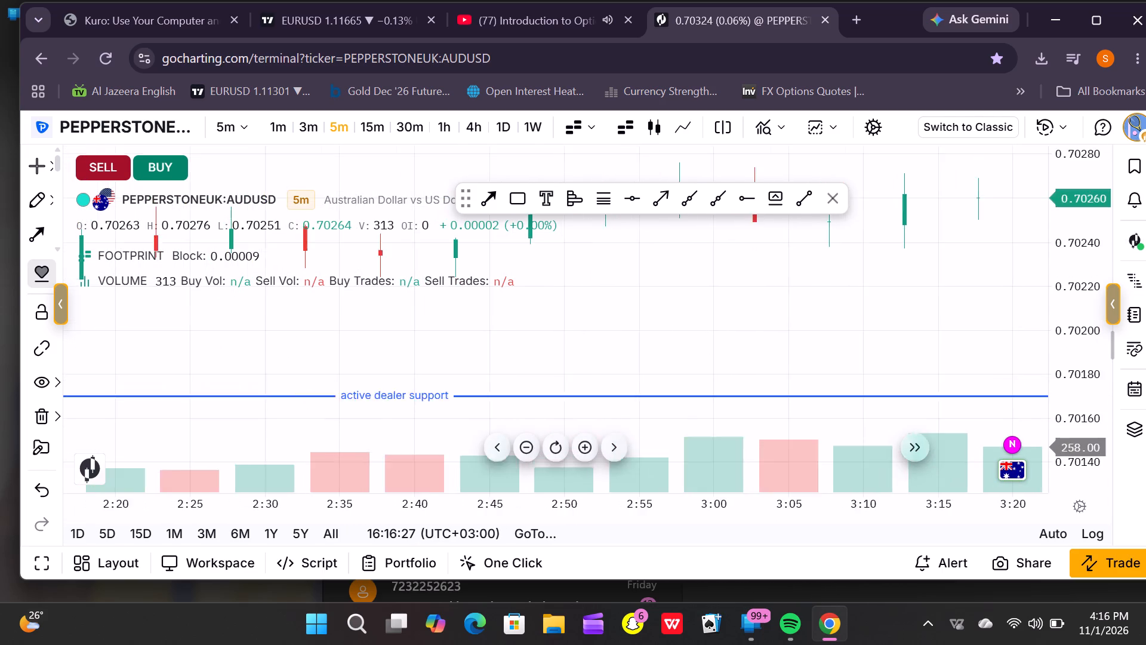
{"action": "left_click_drag", "start_coordinate": [926, 389], "coordinate": [875, 352]}
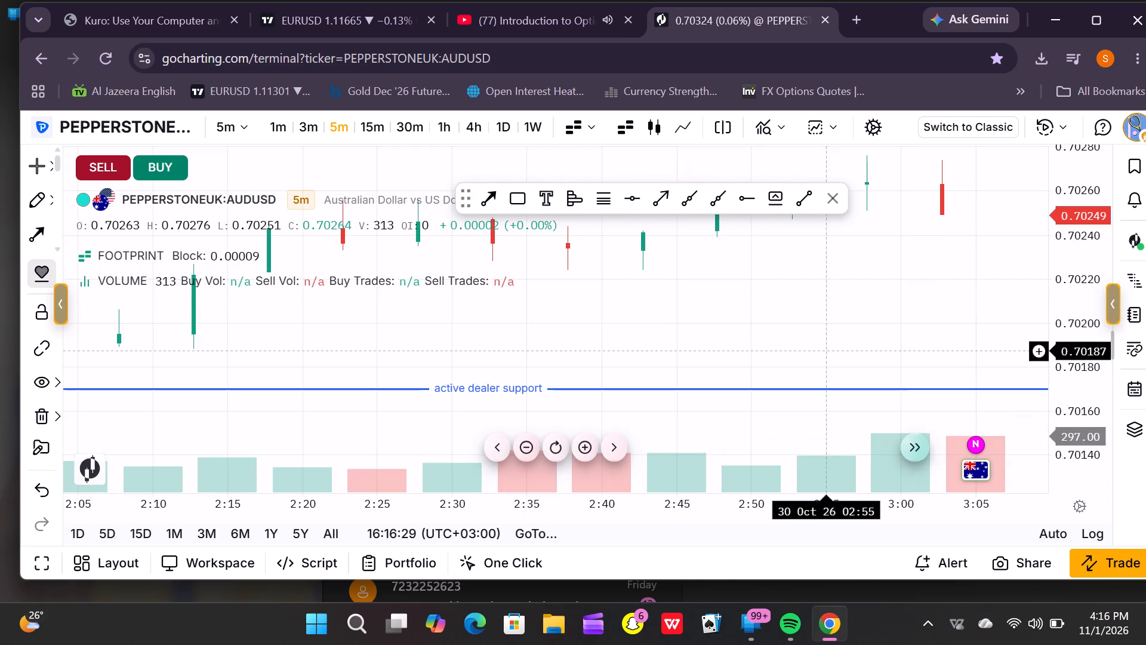
Reload the chart page and select the Pepperstone AUDUSD symbol again.
{"action": "left_click", "coordinate": [105, 63]}
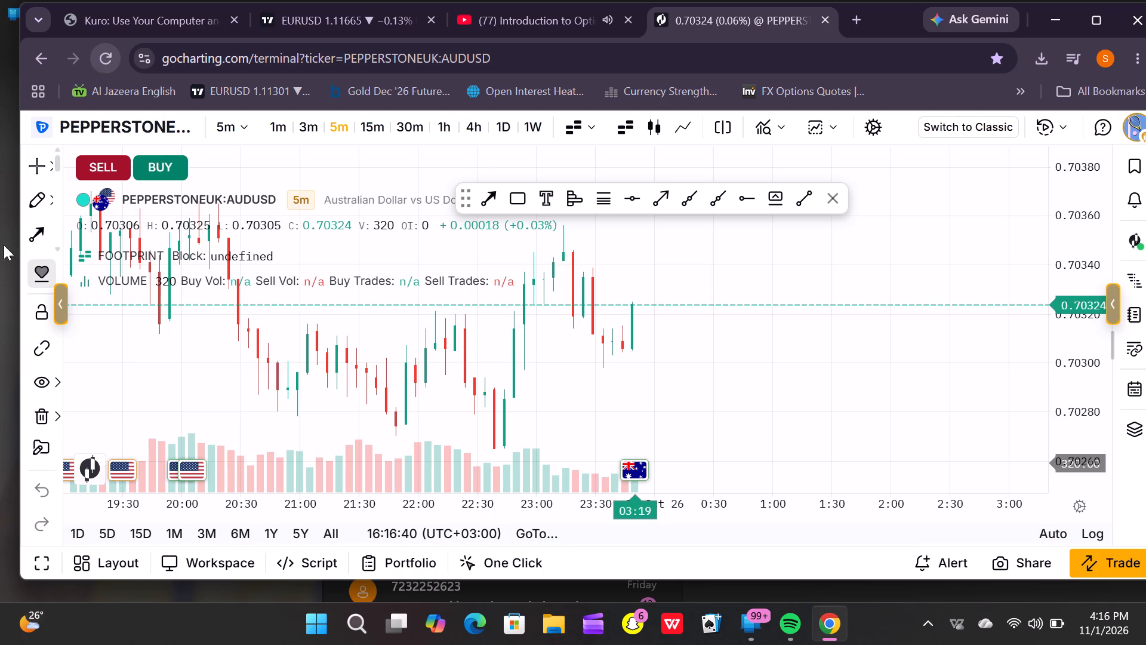
{"action": "left_click", "coordinate": [189, 124]}
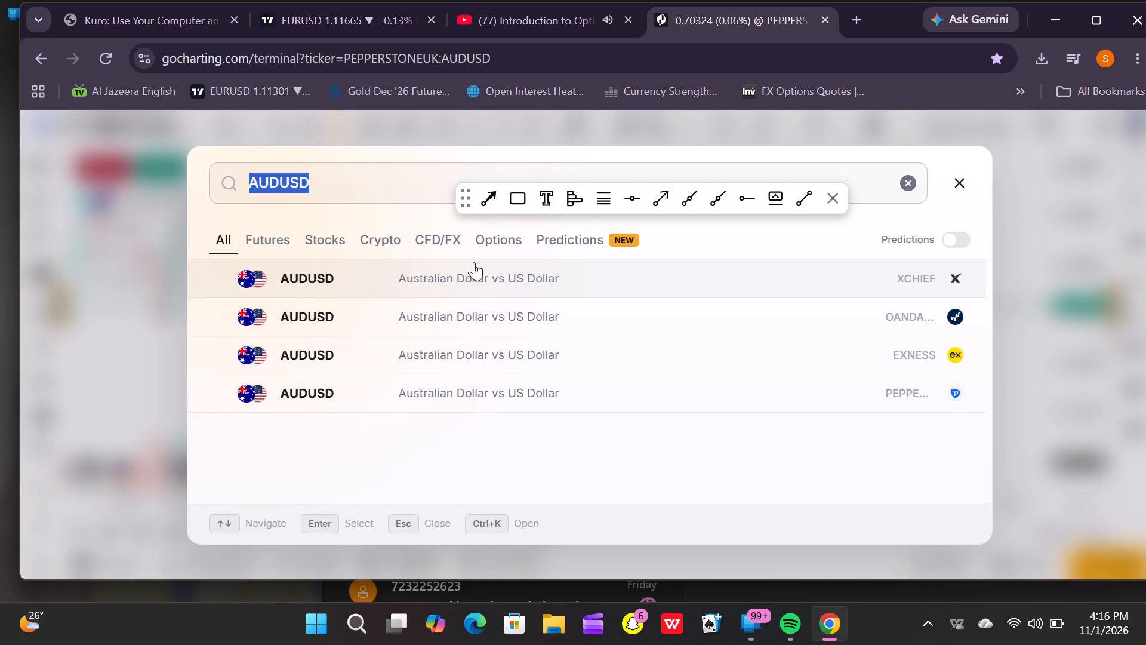
{"action": "left_click", "coordinate": [457, 391]}
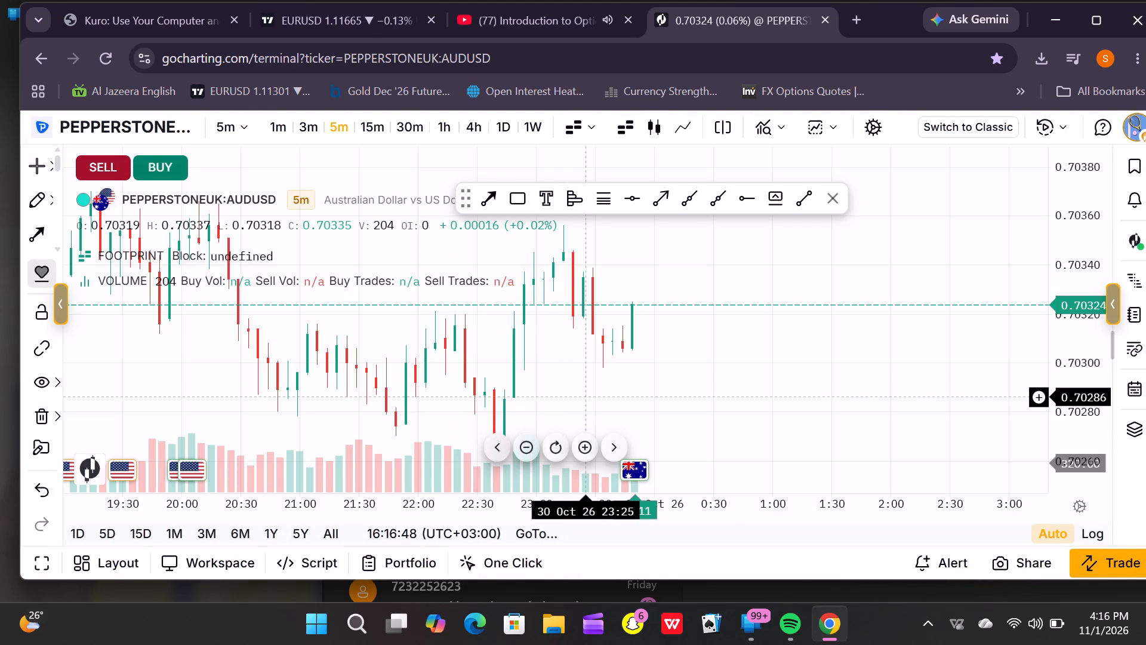
Review the 5-minute AUDUSD price action back through 30 October to the start of the active dealer support ray.
{"action": "left_click_drag", "start_coordinate": [581, 395], "coordinate": [1039, 302]}
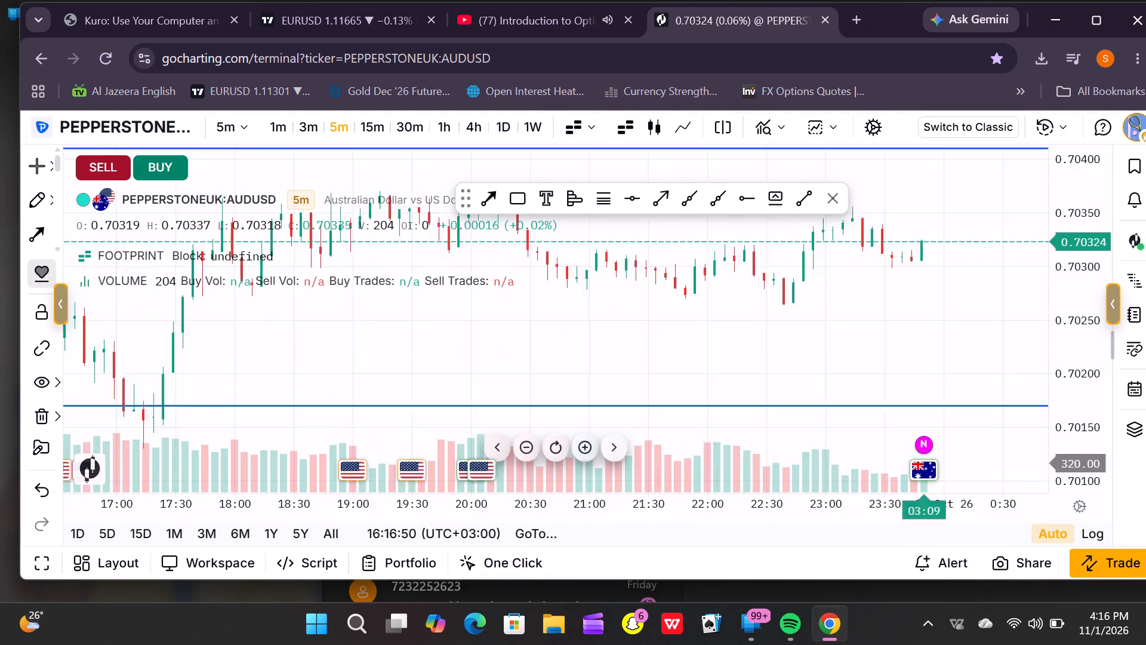
{"action": "left_click_drag", "start_coordinate": [1039, 302], "coordinate": [861, 328]}
{"action": "left_click_drag", "start_coordinate": [353, 362], "coordinate": [359, 362]}
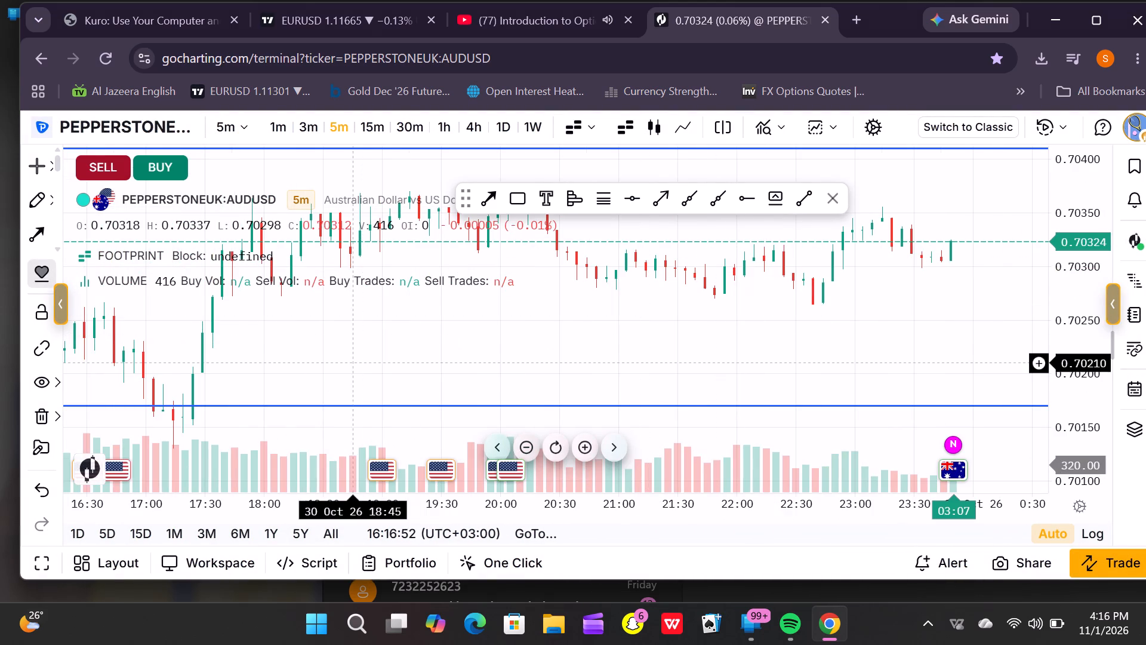
{"action": "left_click_drag", "start_coordinate": [359, 362], "coordinate": [749, 288]}
{"action": "left_click_drag", "start_coordinate": [352, 329], "coordinate": [485, 278]}
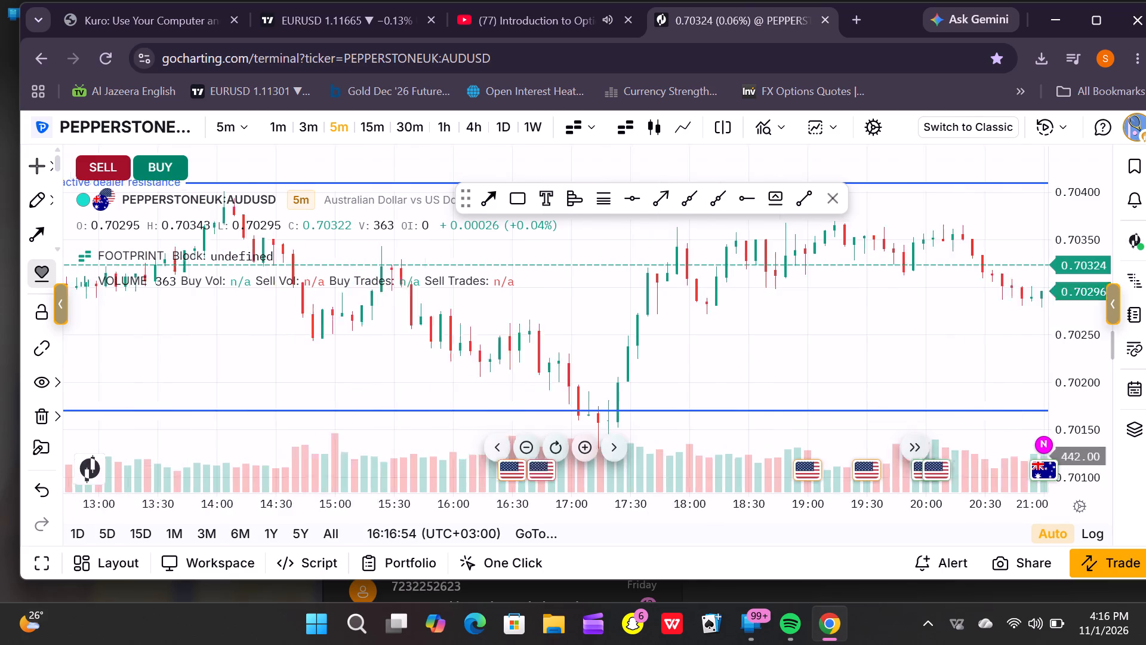
{"action": "left_click_drag", "start_coordinate": [485, 278], "coordinate": [728, 294]}
{"action": "left_click_drag", "start_coordinate": [343, 349], "coordinate": [851, 254]}
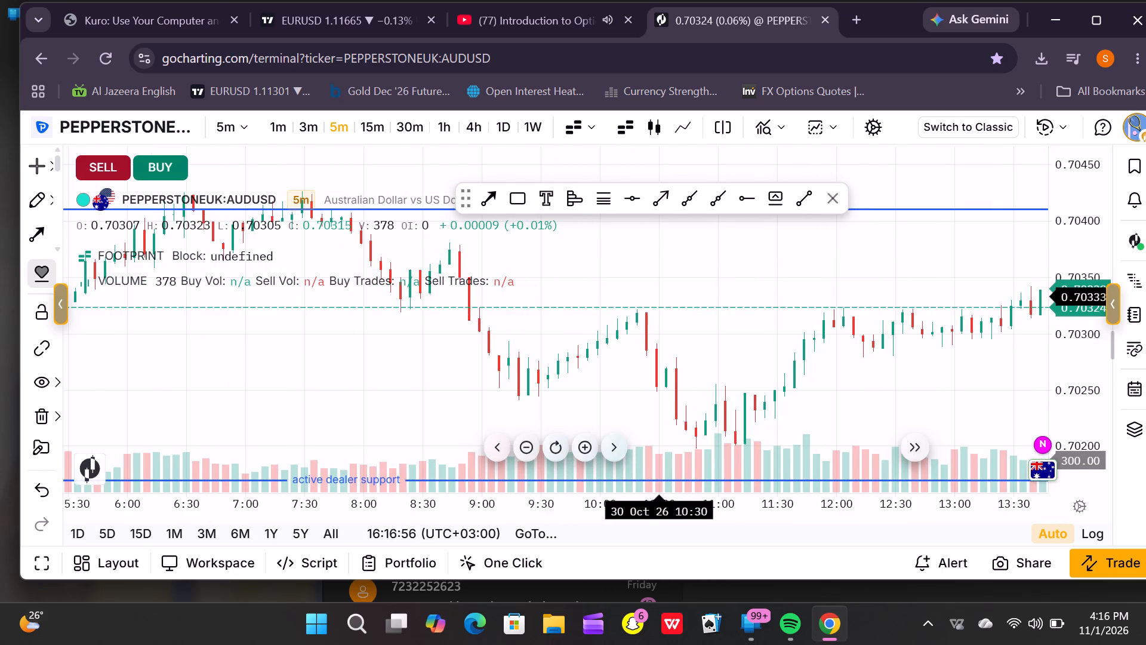
{"action": "left_click_drag", "start_coordinate": [434, 376], "coordinate": [726, 162]}
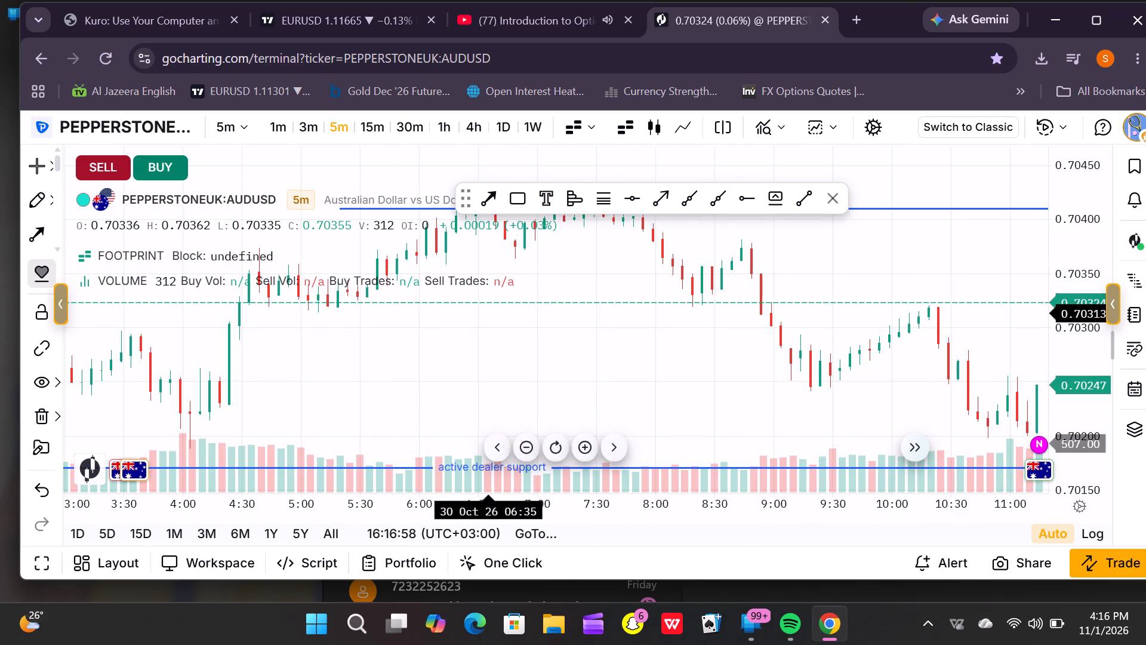
{"action": "left_click_drag", "start_coordinate": [392, 360], "coordinate": [724, 328]}
{"action": "left_click_drag", "start_coordinate": [506, 367], "coordinate": [510, 333]}
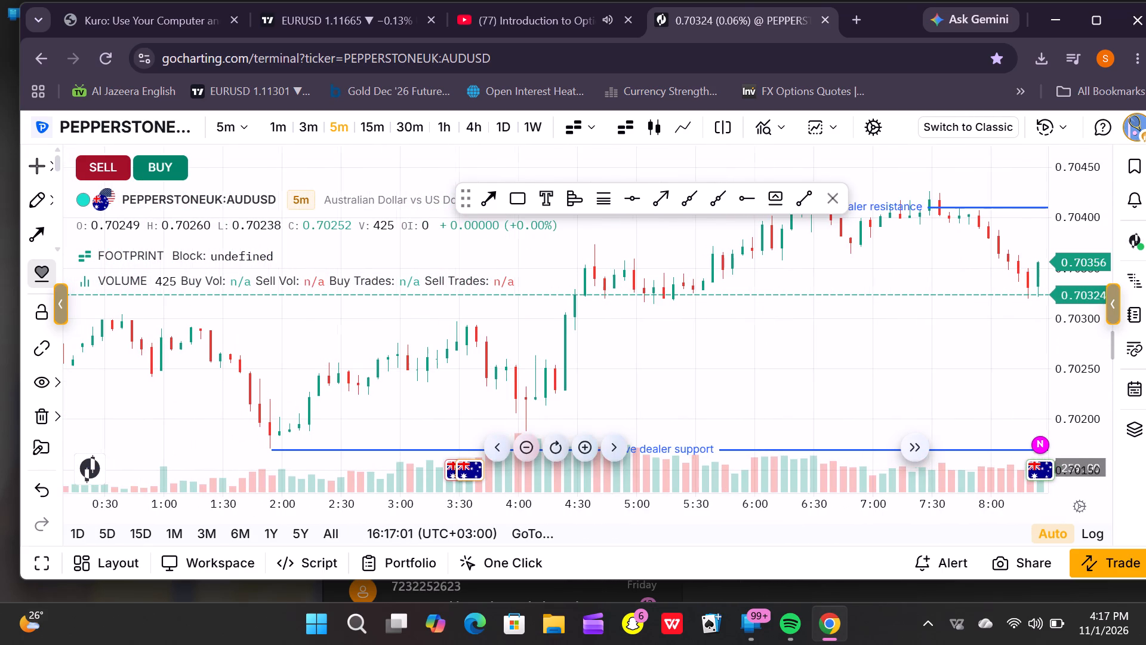
{"action": "left_click_drag", "start_coordinate": [510, 333], "coordinate": [518, 313]}
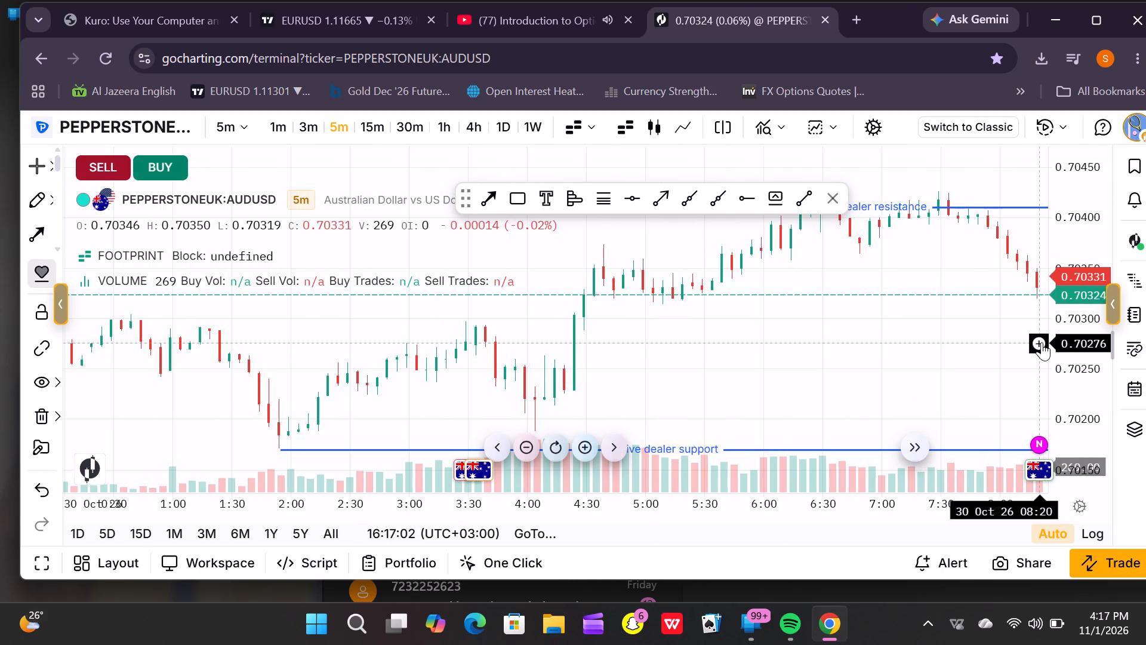
{"action": "left_click_drag", "start_coordinate": [1012, 343], "coordinate": [1011, 305]}
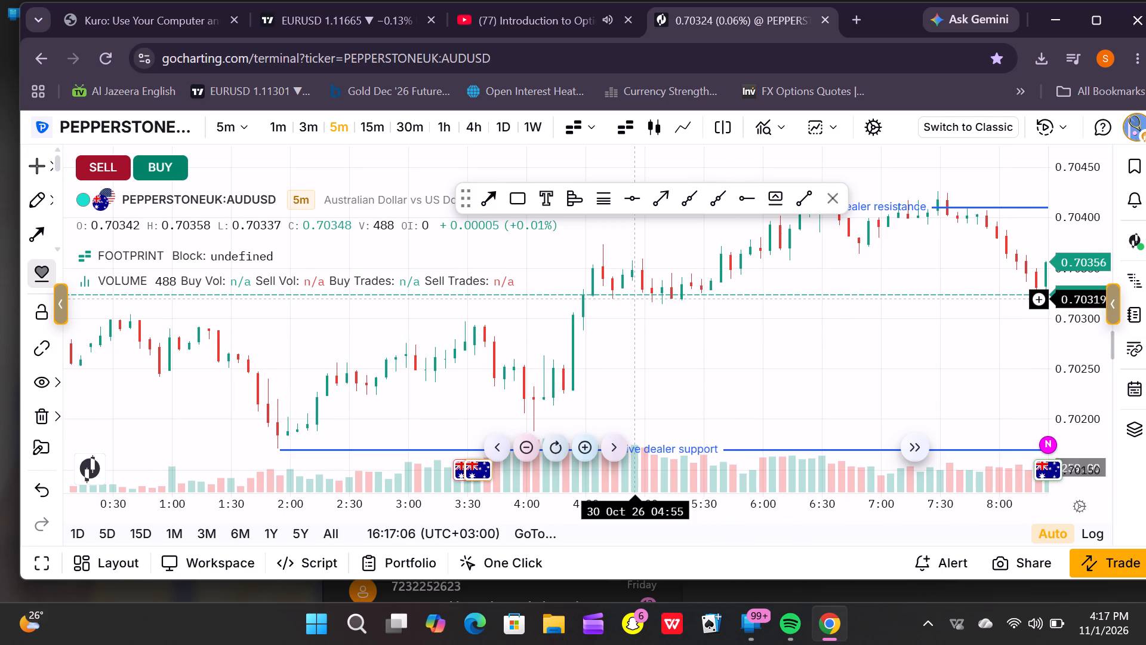
Examine the enlarged 5-minute bars around the 30 October 02:00 swing low above the active dealer support ray.
{"action": "left_click", "coordinate": [581, 444]}
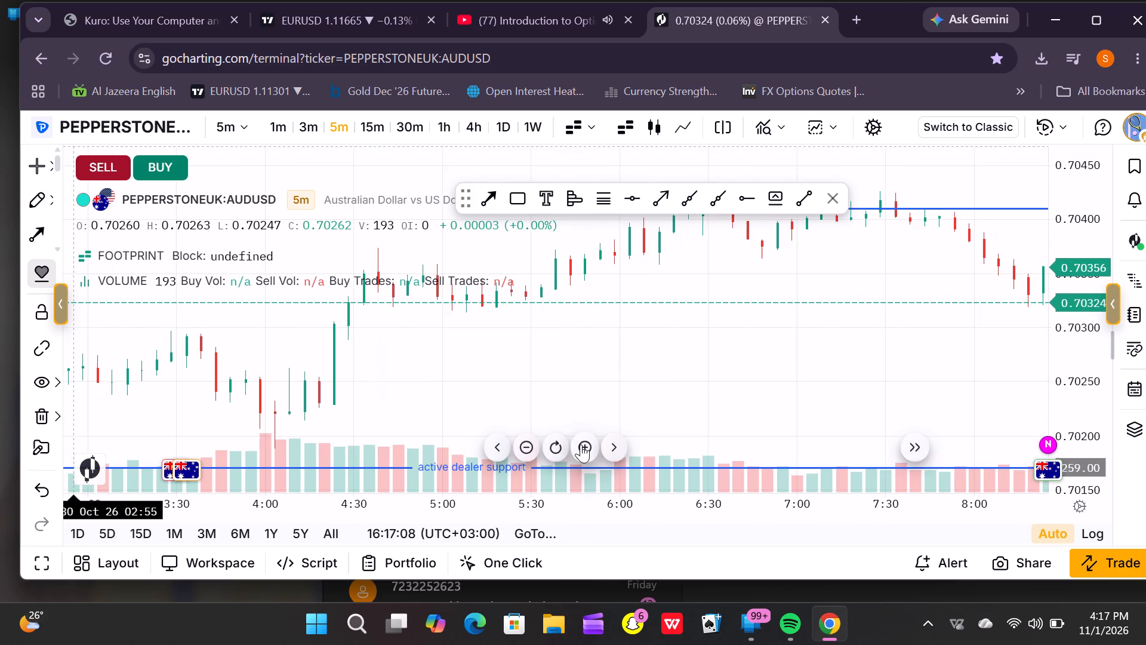
{"action": "left_click_drag", "start_coordinate": [405, 365], "coordinate": [651, 363]}
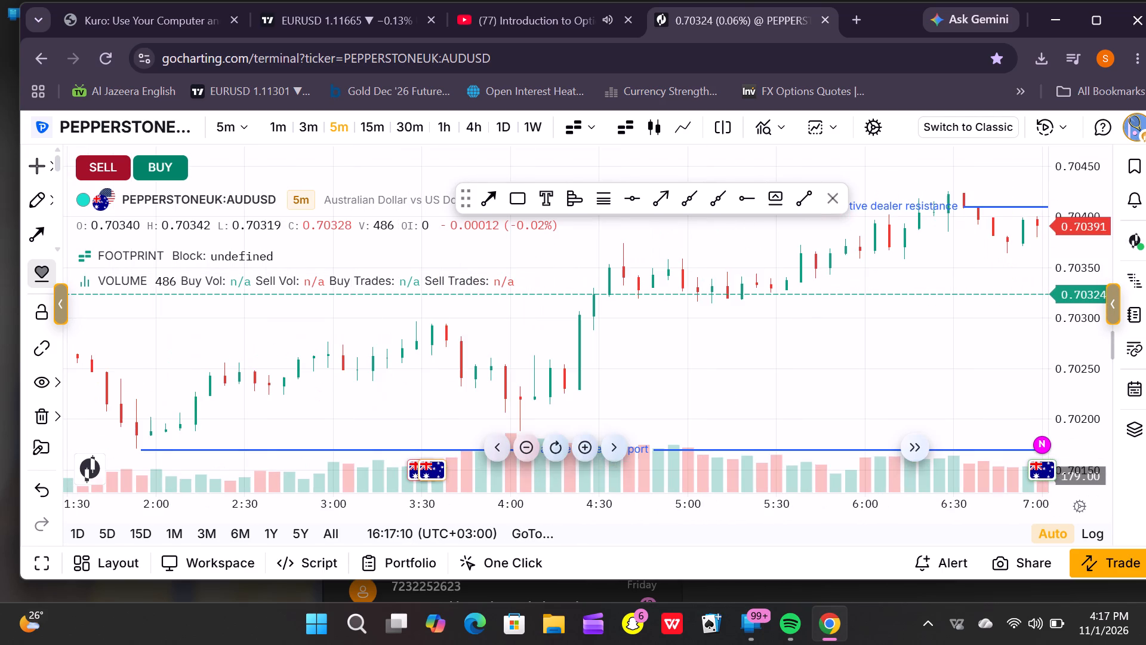
{"action": "left_click_drag", "start_coordinate": [651, 363], "coordinate": [840, 365]}
{"action": "left_click_drag", "start_coordinate": [604, 370], "coordinate": [777, 285]}
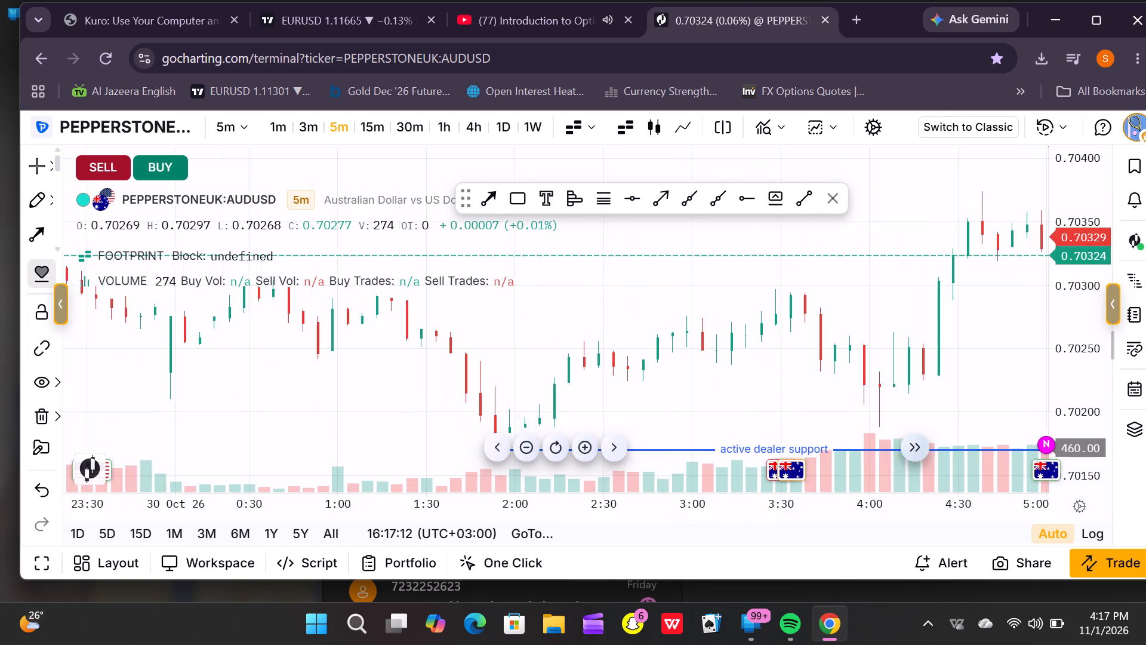
{"action": "left_click_drag", "start_coordinate": [777, 285], "coordinate": [969, 279]}
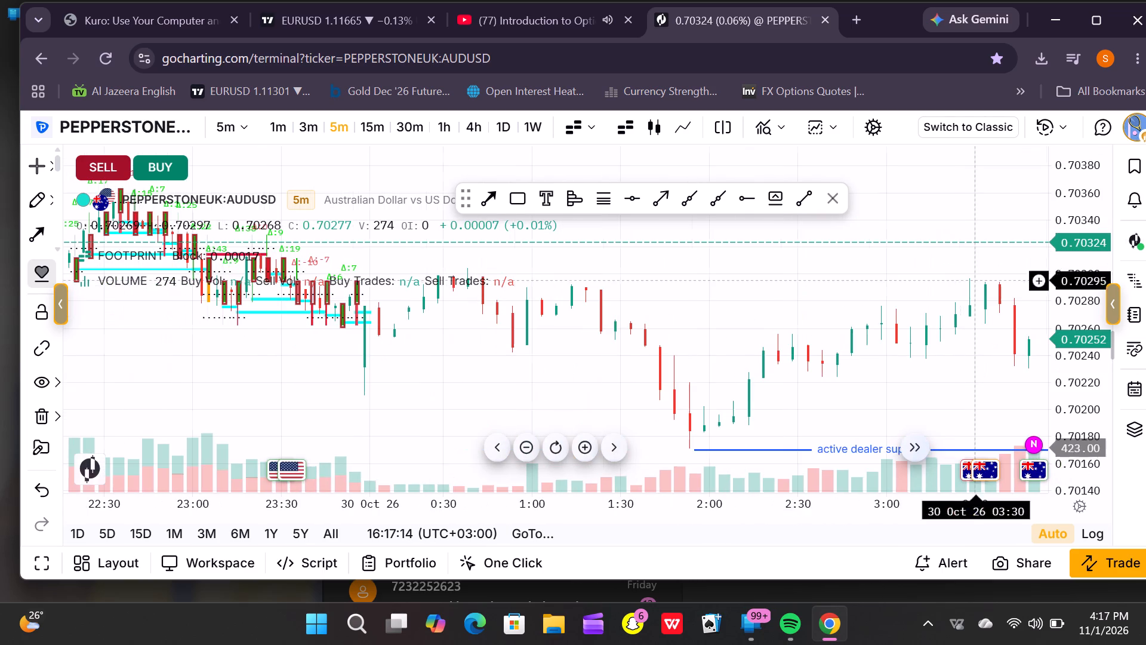
{"action": "left_click", "coordinate": [583, 448]}
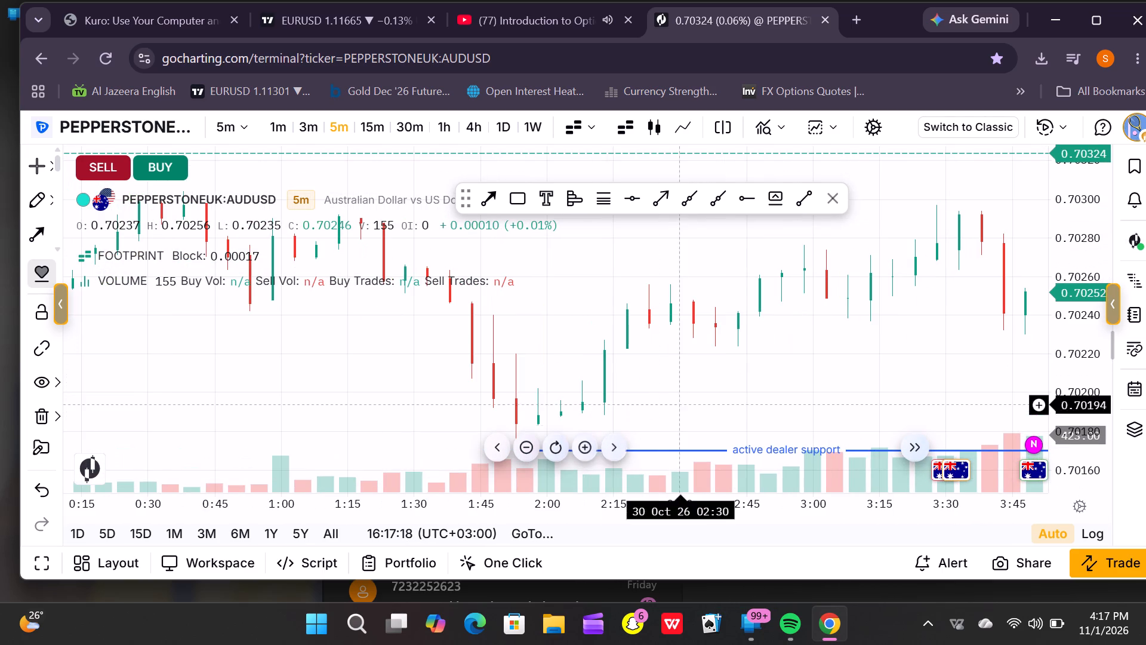
{"action": "left_click", "coordinate": [588, 449]}
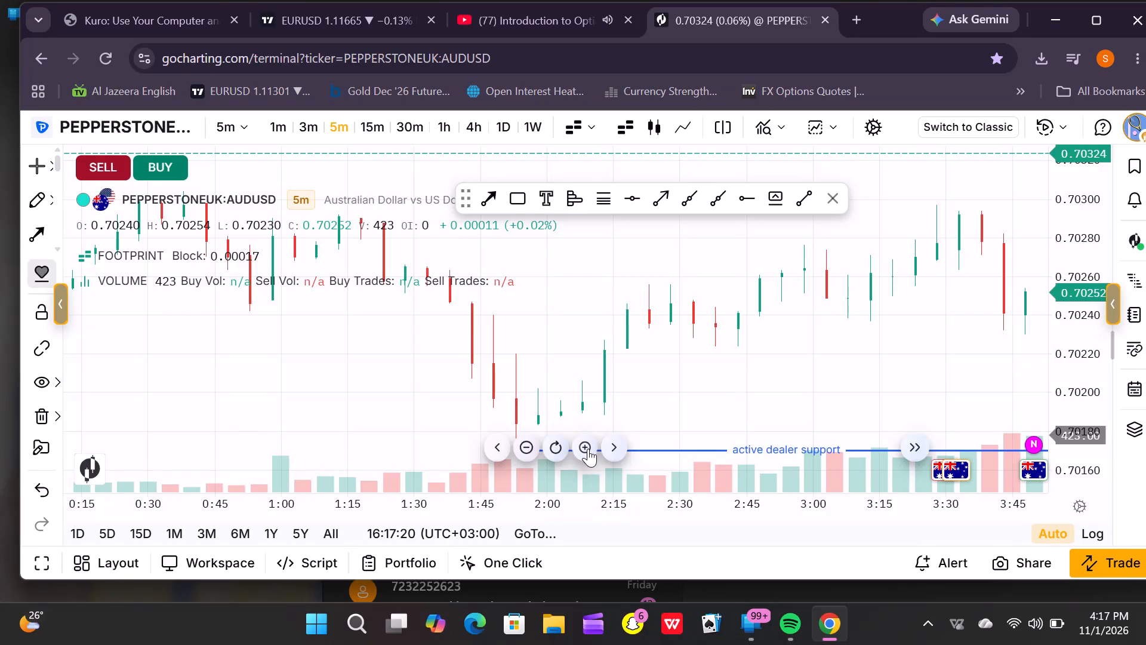
{"action": "left_click", "coordinate": [588, 449]}
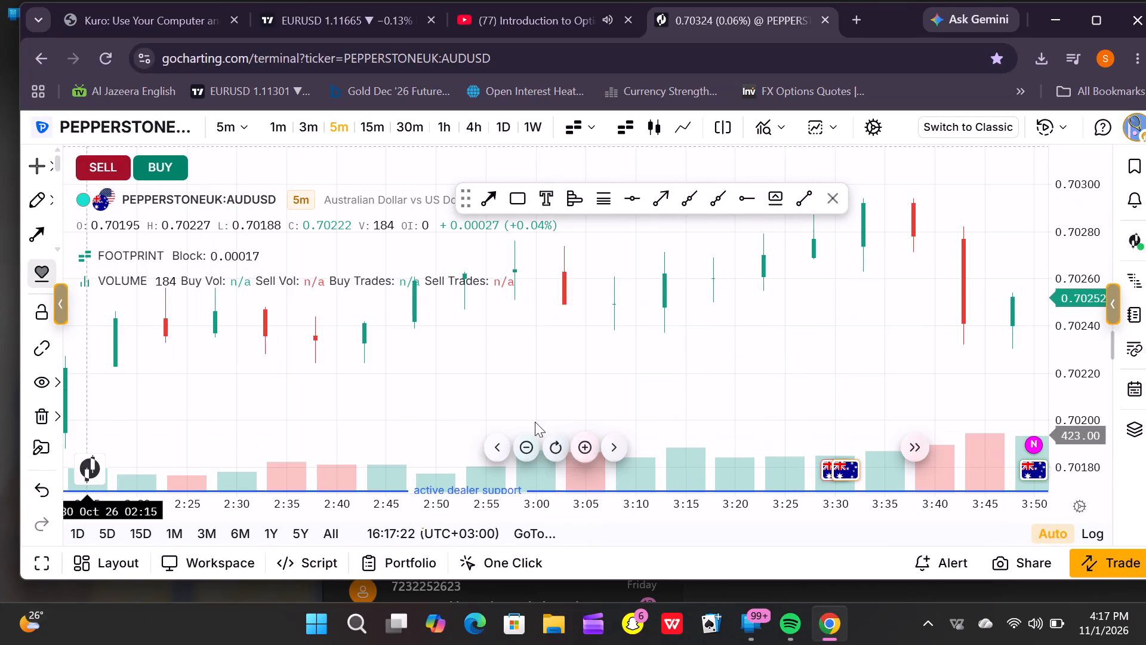
{"action": "left_click_drag", "start_coordinate": [336, 386], "coordinate": [884, 391]}
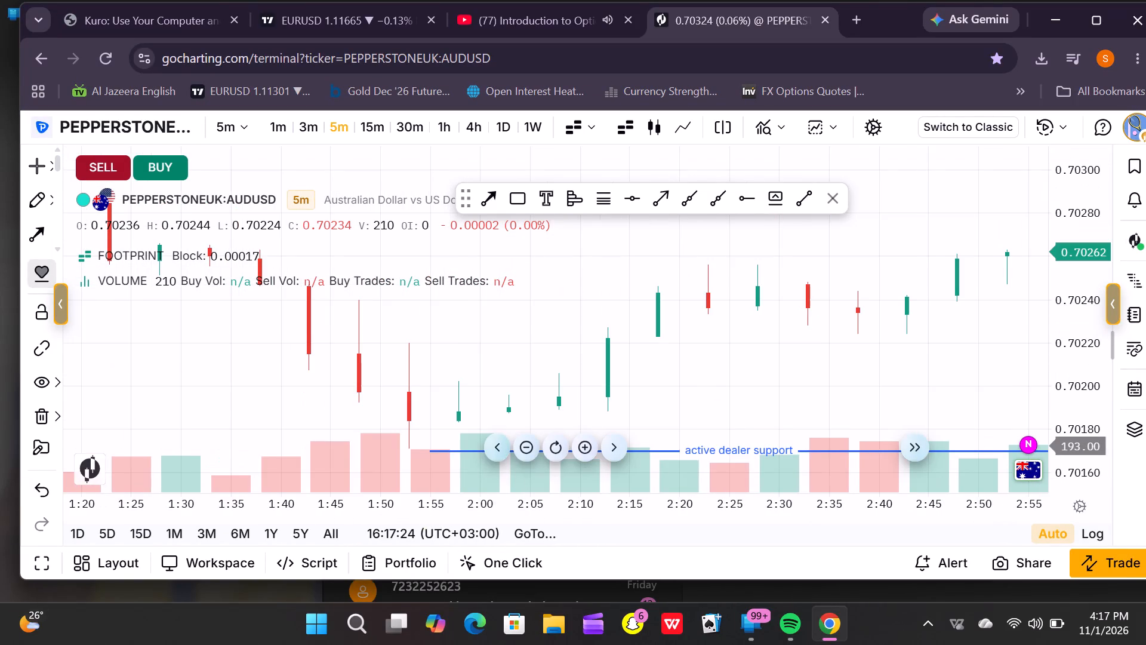
{"action": "left_click_drag", "start_coordinate": [884, 391], "coordinate": [956, 380]}
{"action": "left_click_drag", "start_coordinate": [784, 395], "coordinate": [997, 374]}
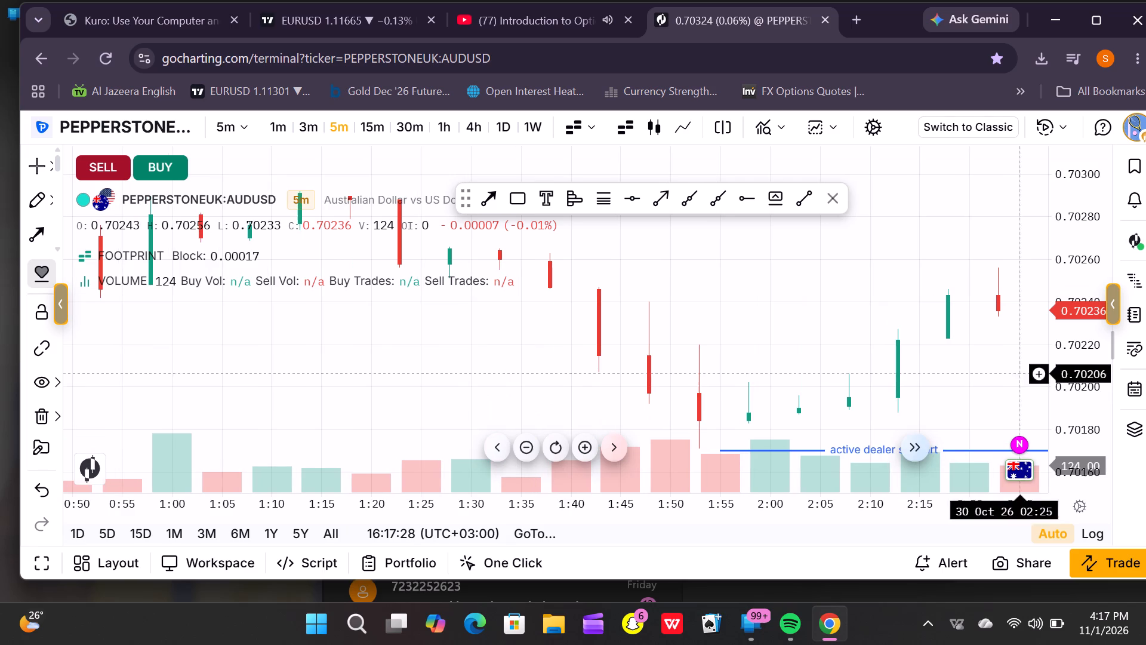
{"action": "left_click_drag", "start_coordinate": [584, 373], "coordinate": [953, 369]}
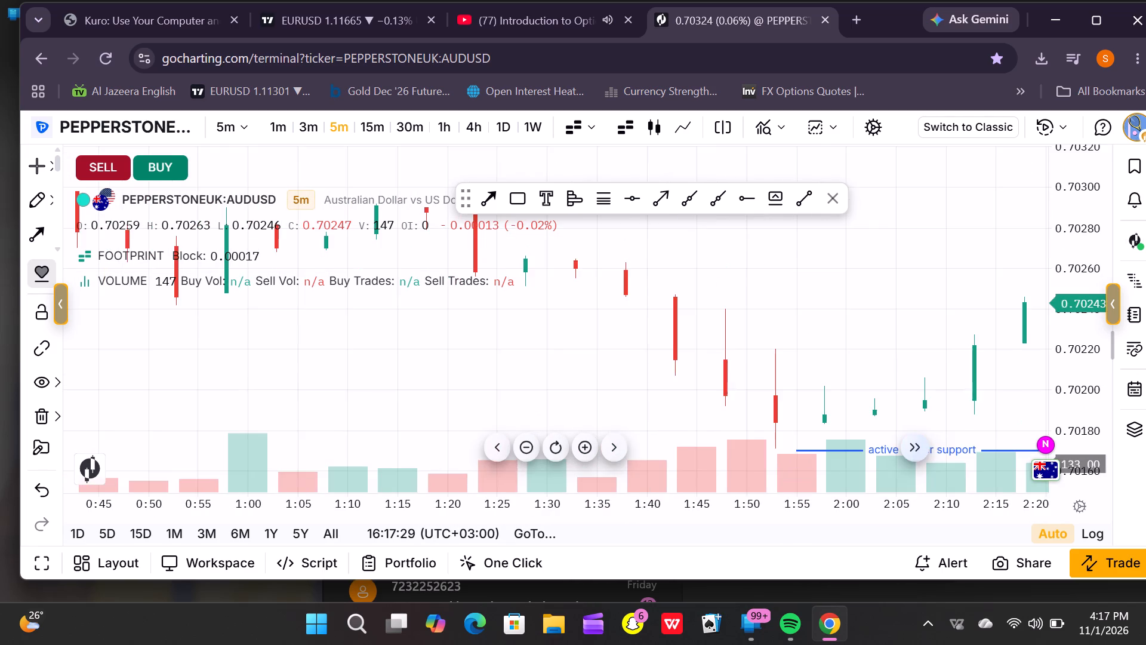
{"action": "left_click_drag", "start_coordinate": [953, 369], "coordinate": [412, 334]}
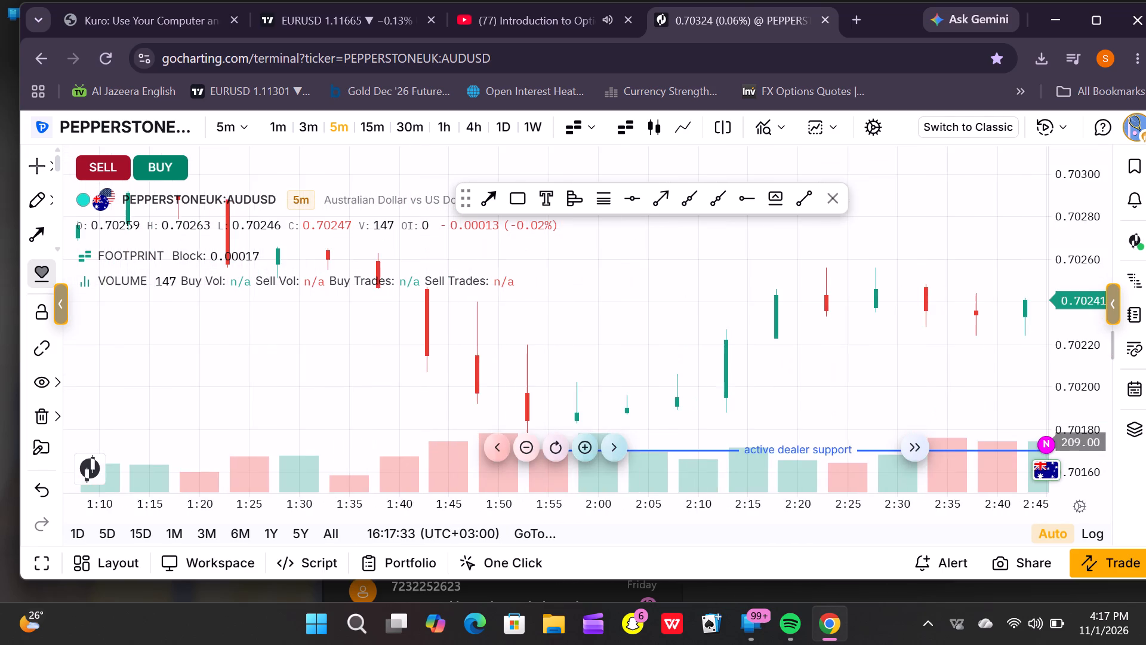
{"action": "left_click_drag", "start_coordinate": [412, 334], "coordinate": [191, 272]}
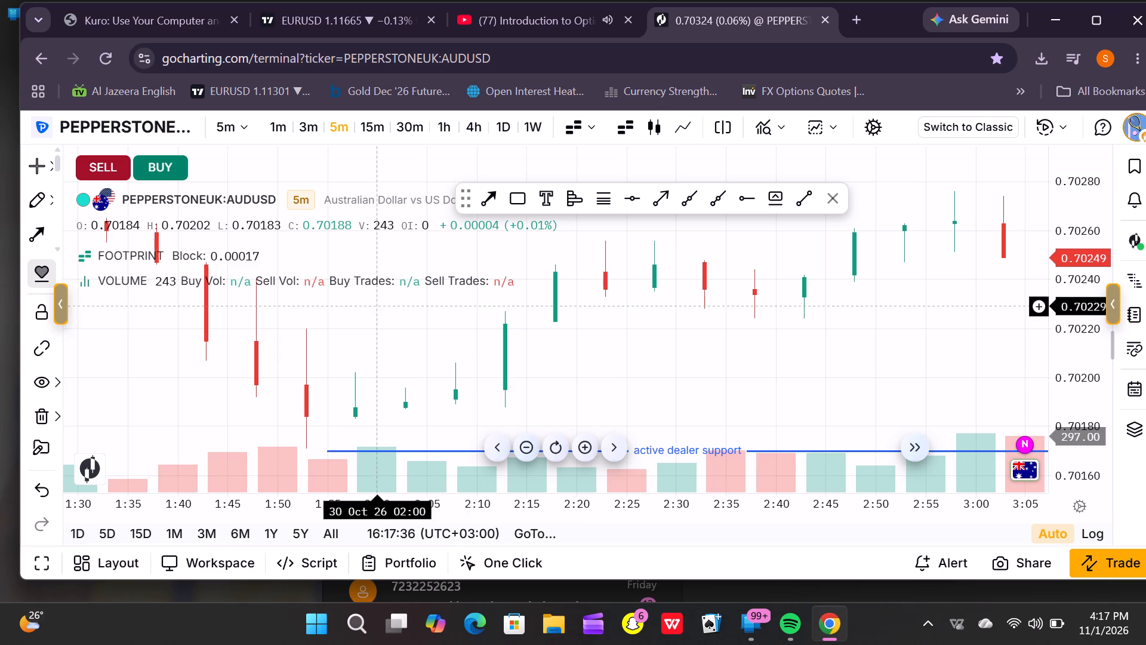
Try the 15-minute and 30-minute timeframes, reset the chart view, and examine the 30-minute footprint between the active dealer rays.
{"action": "left_click", "coordinate": [380, 125]}
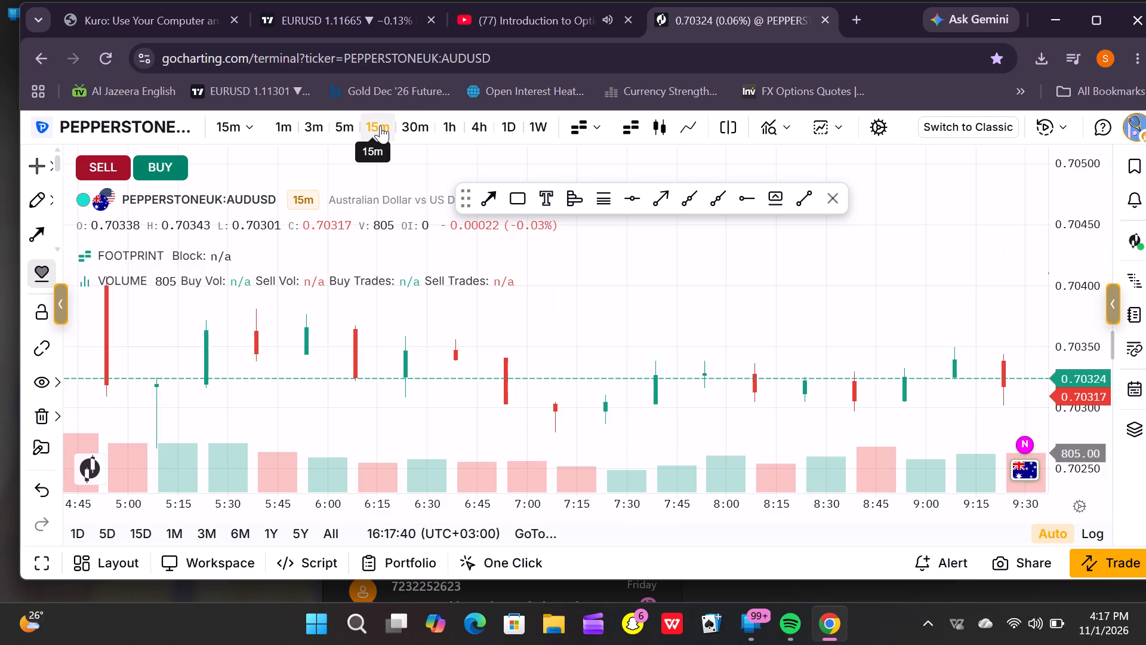
{"action": "left_click", "coordinate": [420, 125]}
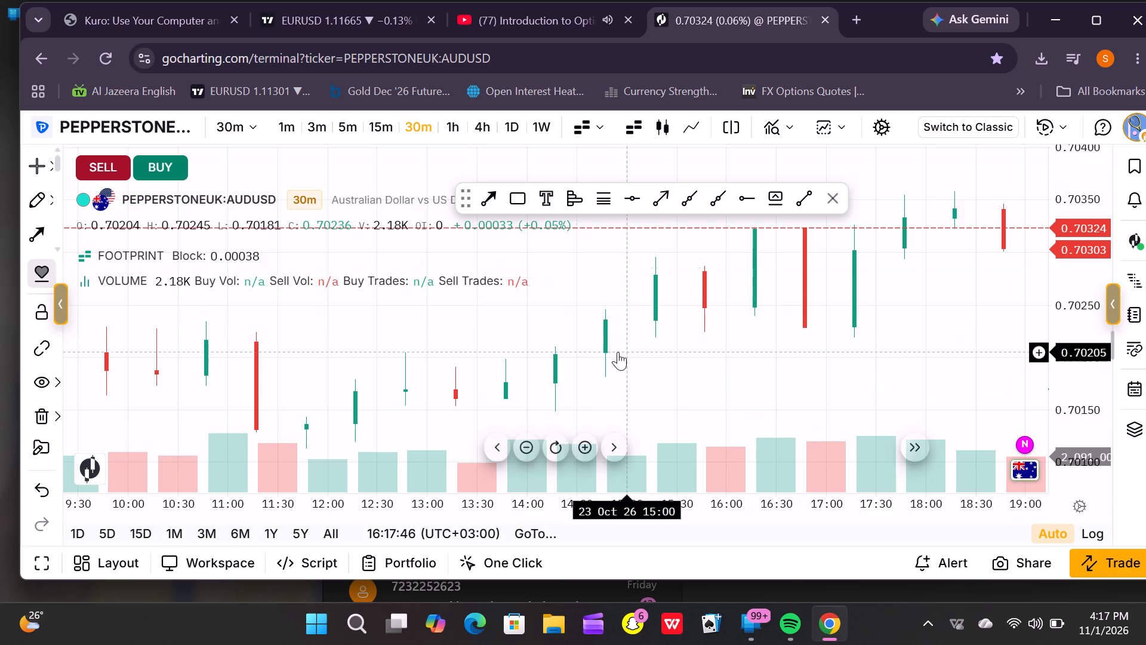
{"action": "left_click", "coordinate": [564, 451]}
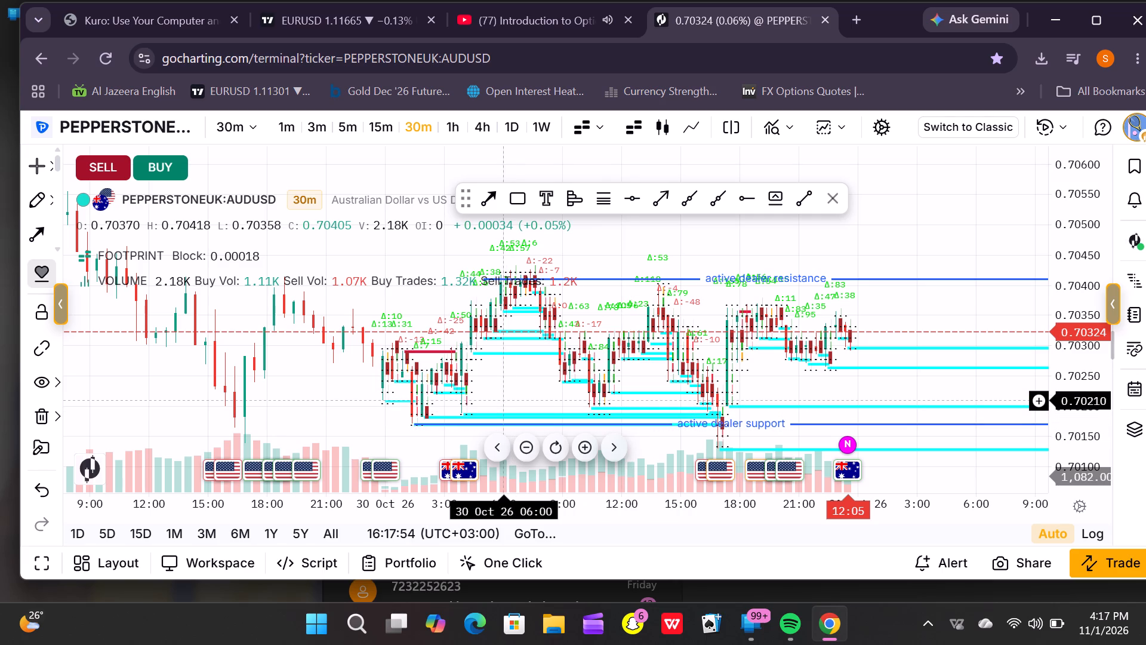
{"action": "left_click", "coordinate": [528, 444]}
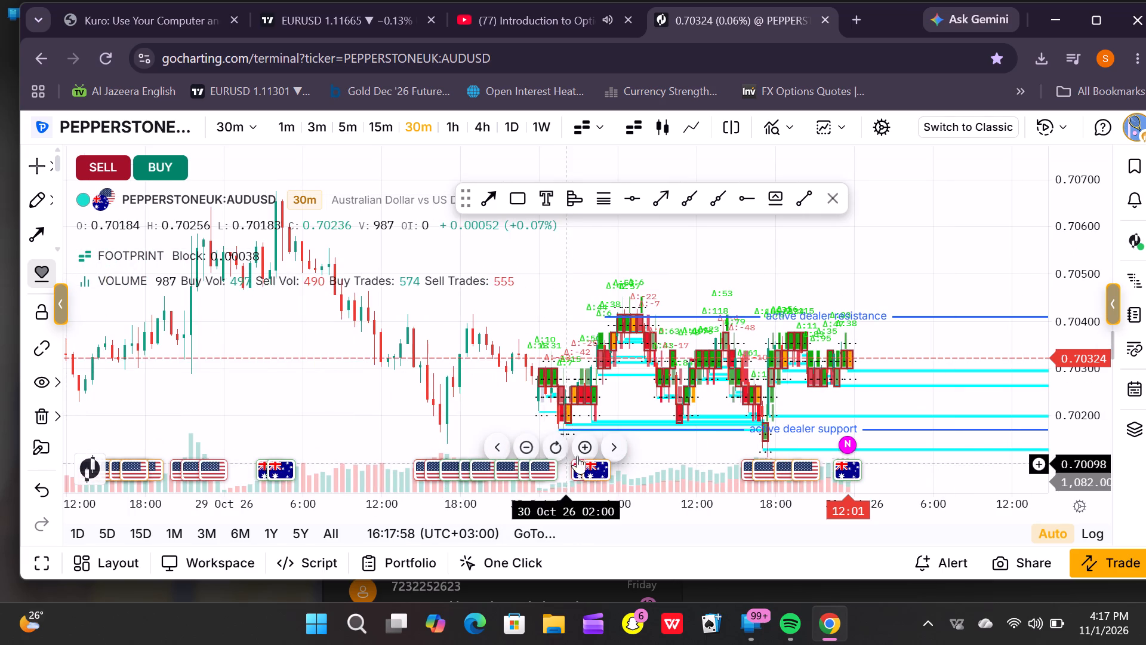
{"action": "left_click", "coordinate": [581, 456]}
{"action": "left_click", "coordinate": [581, 456]}
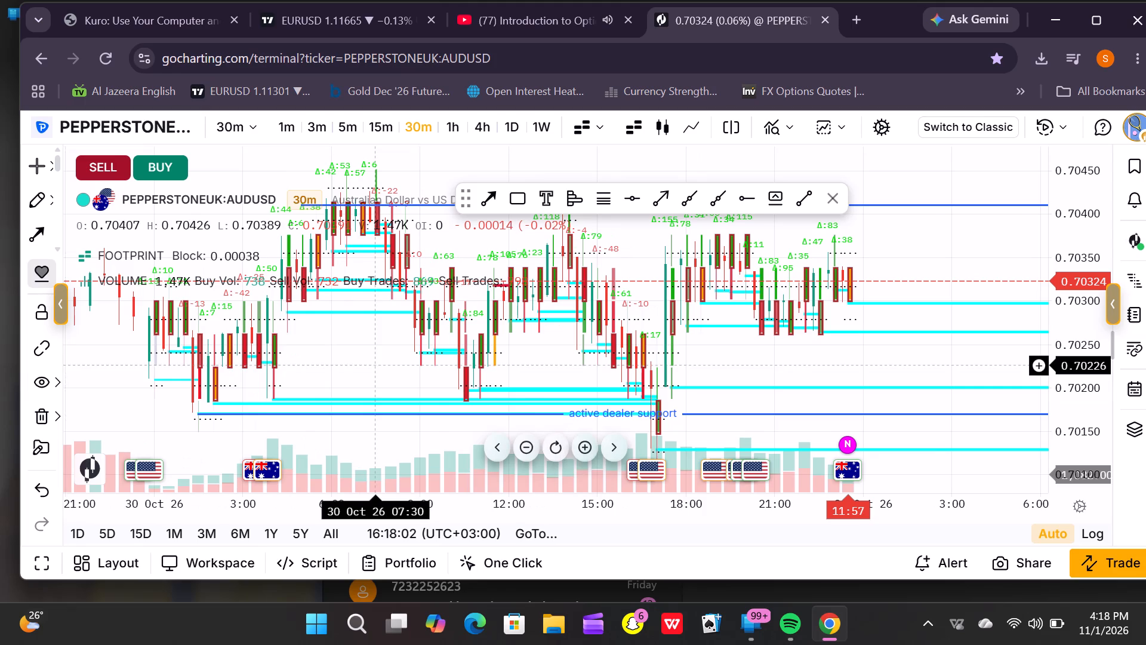
{"action": "left_click_drag", "start_coordinate": [379, 365], "coordinate": [507, 297]}
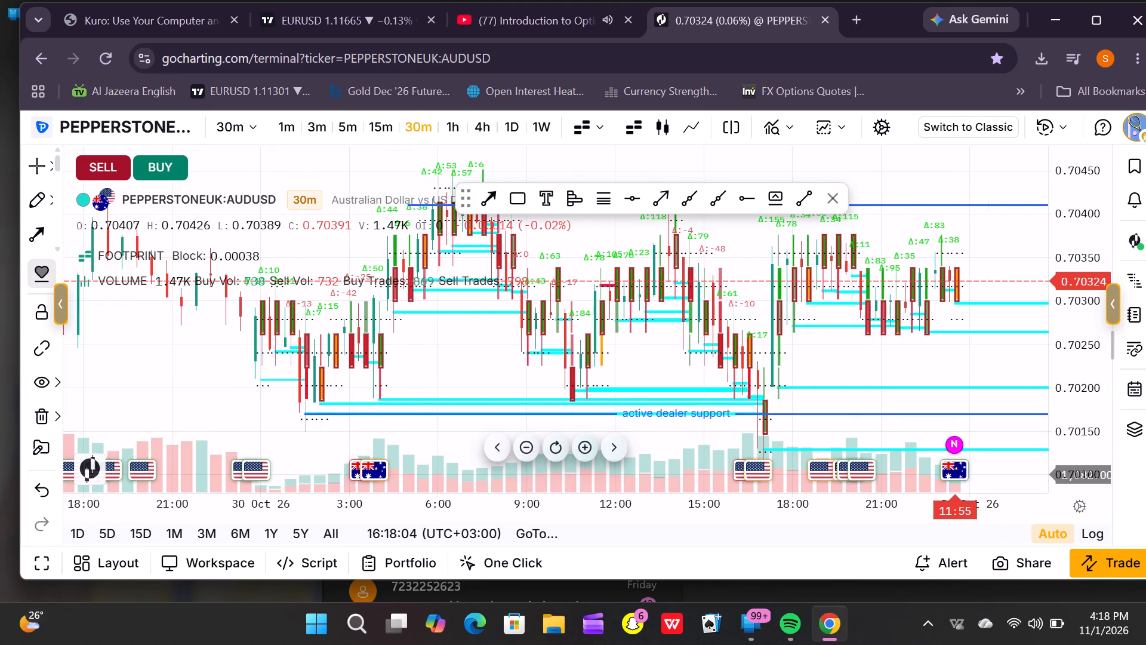
{"action": "left_click_drag", "start_coordinate": [507, 297], "coordinate": [597, 258]}
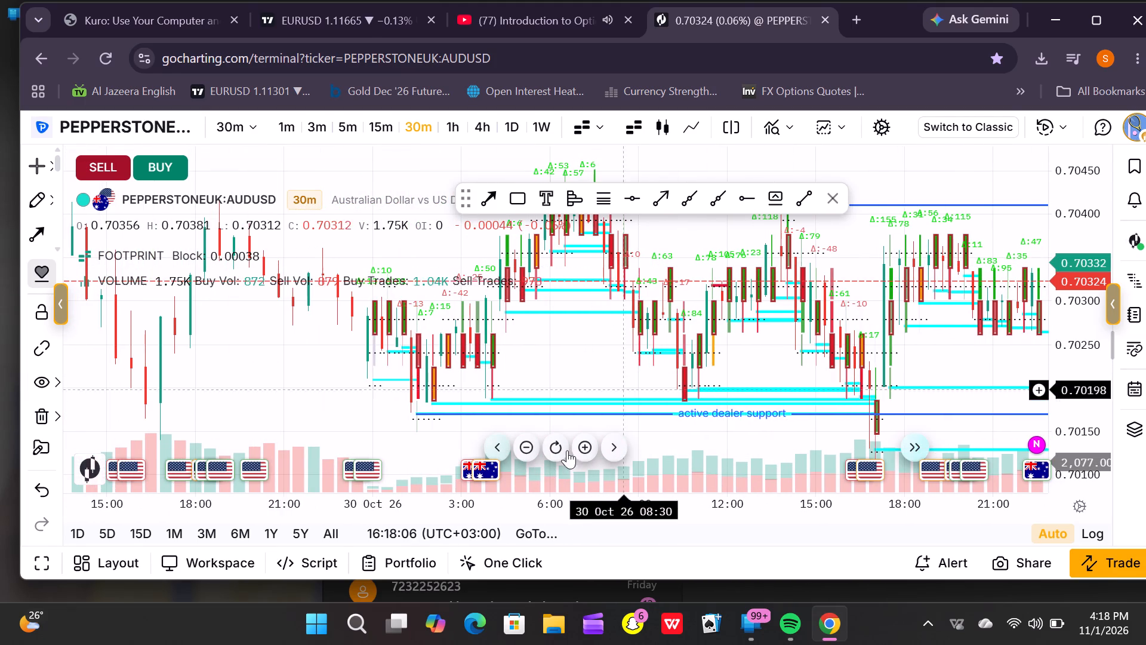
{"action": "left_click", "coordinate": [581, 450]}
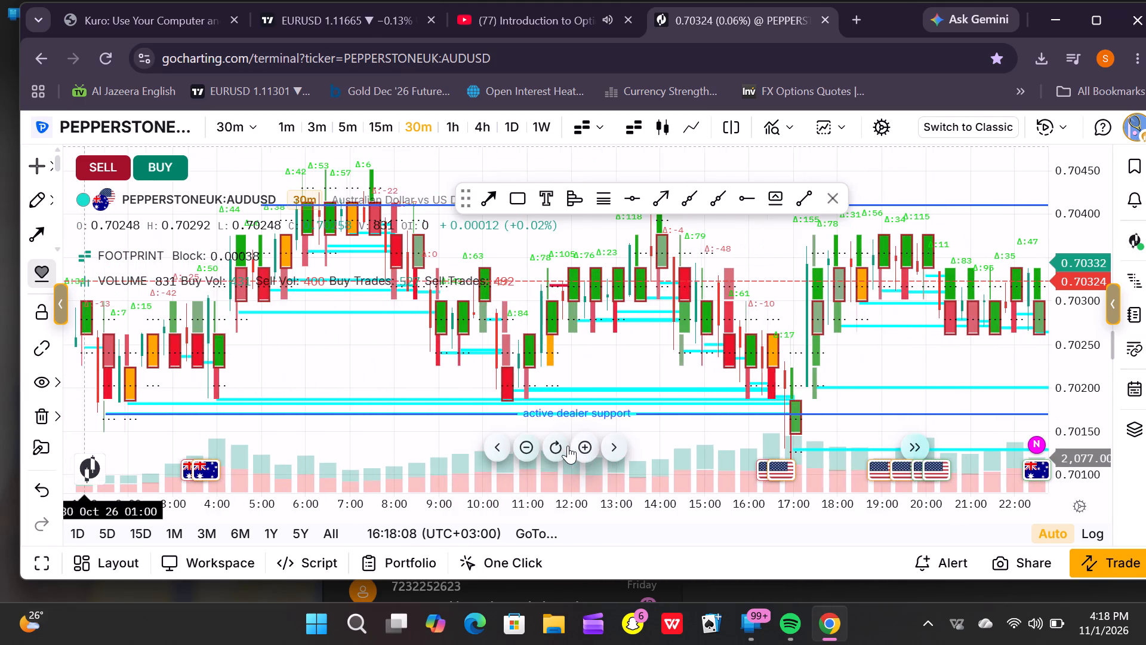
Switch to the 15-minute timeframe and review AUDUSD back to the early 30 October start of the active dealer support ray.
{"action": "left_click", "coordinate": [374, 125]}
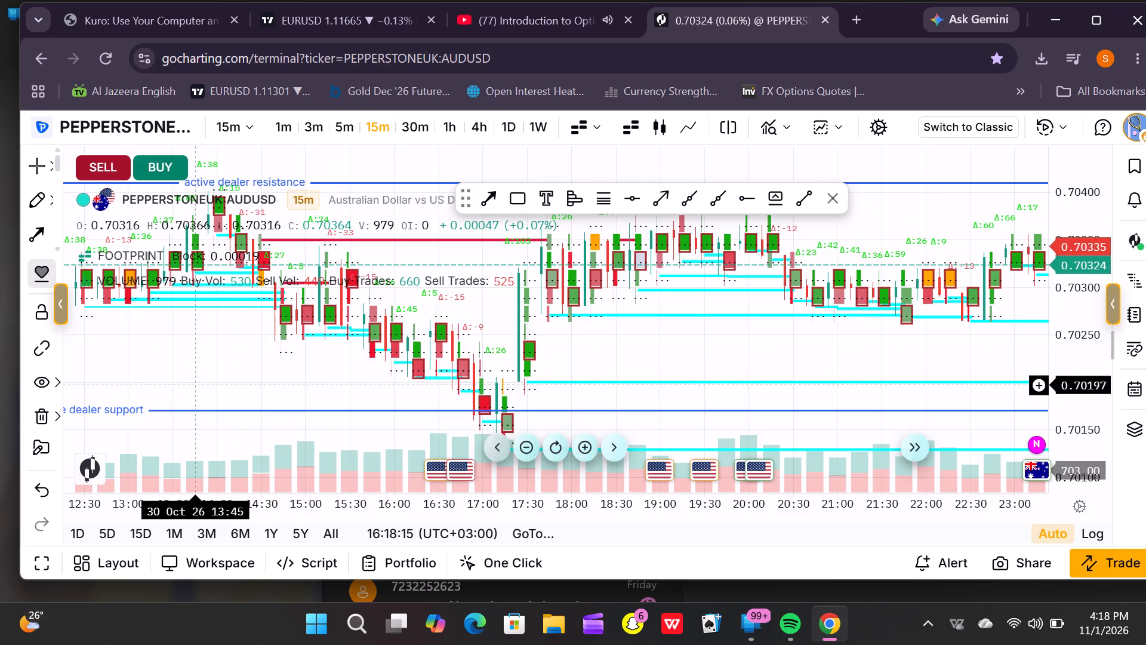
{"action": "left_click_drag", "start_coordinate": [198, 381], "coordinate": [677, 347]}
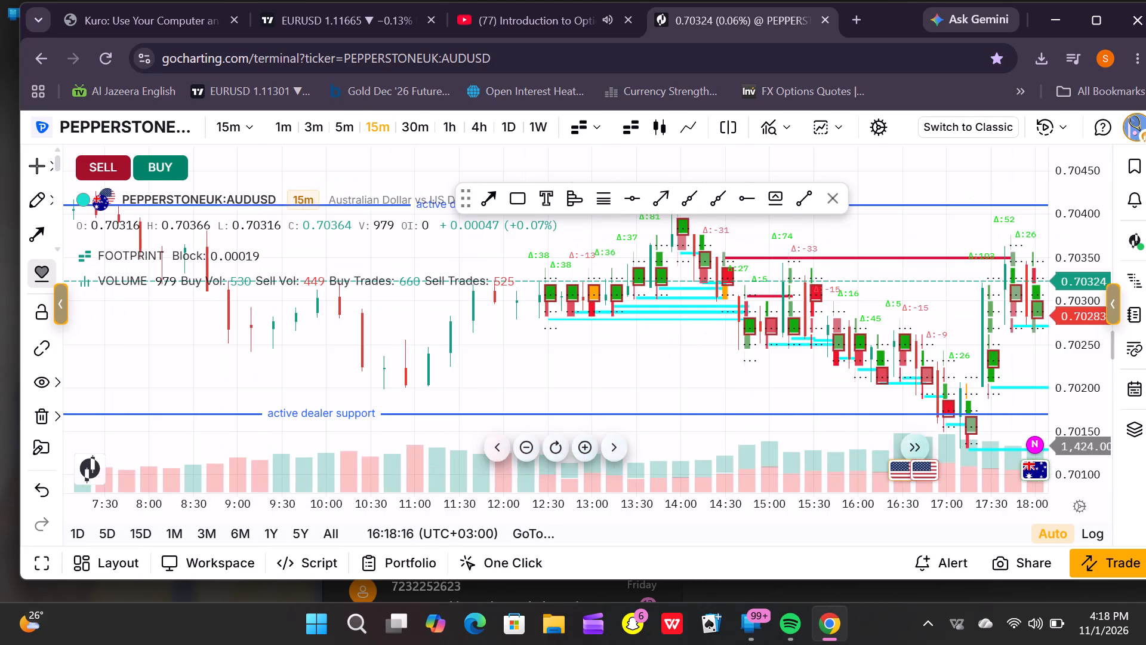
{"action": "left_click_drag", "start_coordinate": [677, 347], "coordinate": [960, 359]}
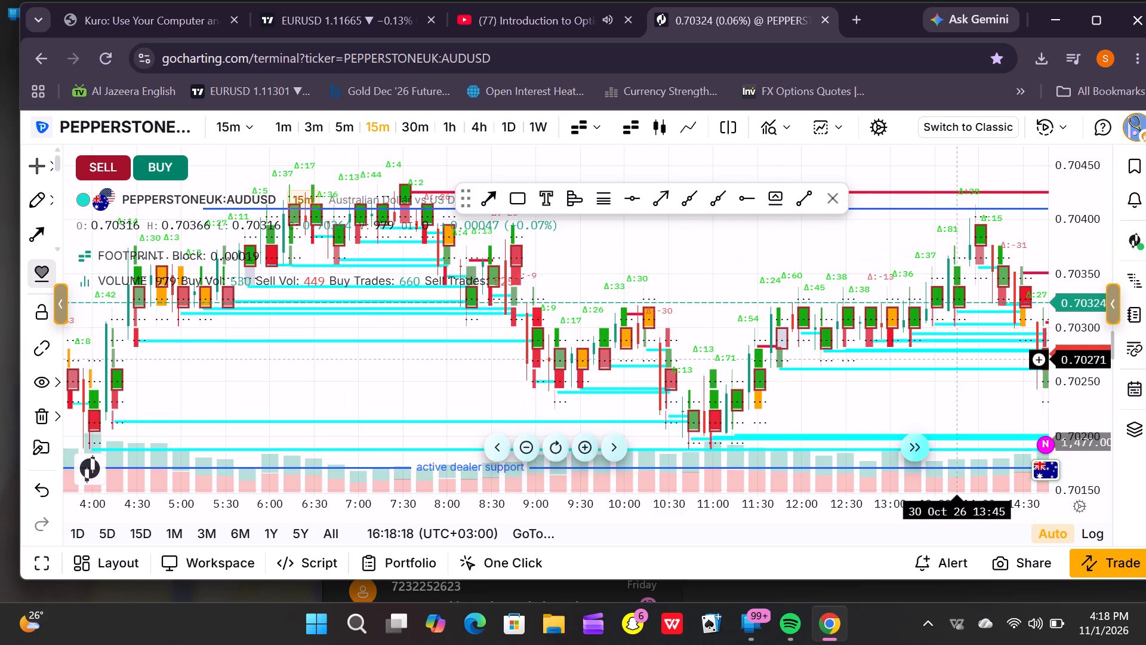
{"action": "left_click_drag", "start_coordinate": [389, 369], "coordinate": [778, 346]}
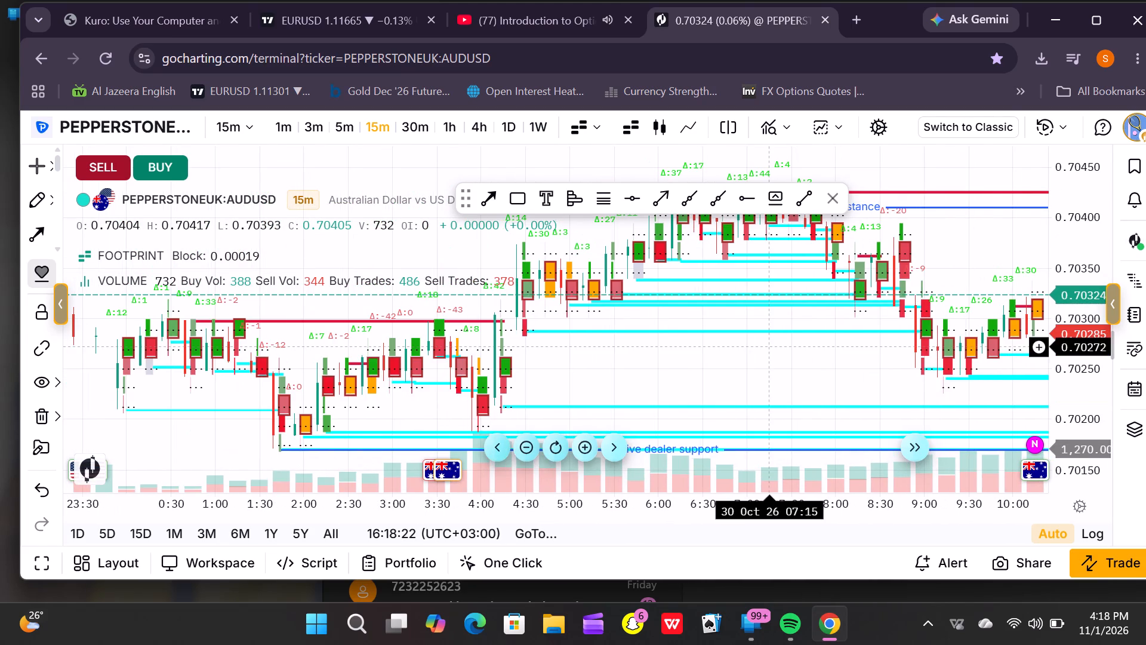
{"action": "left_click_drag", "start_coordinate": [603, 367], "coordinate": [836, 346]}
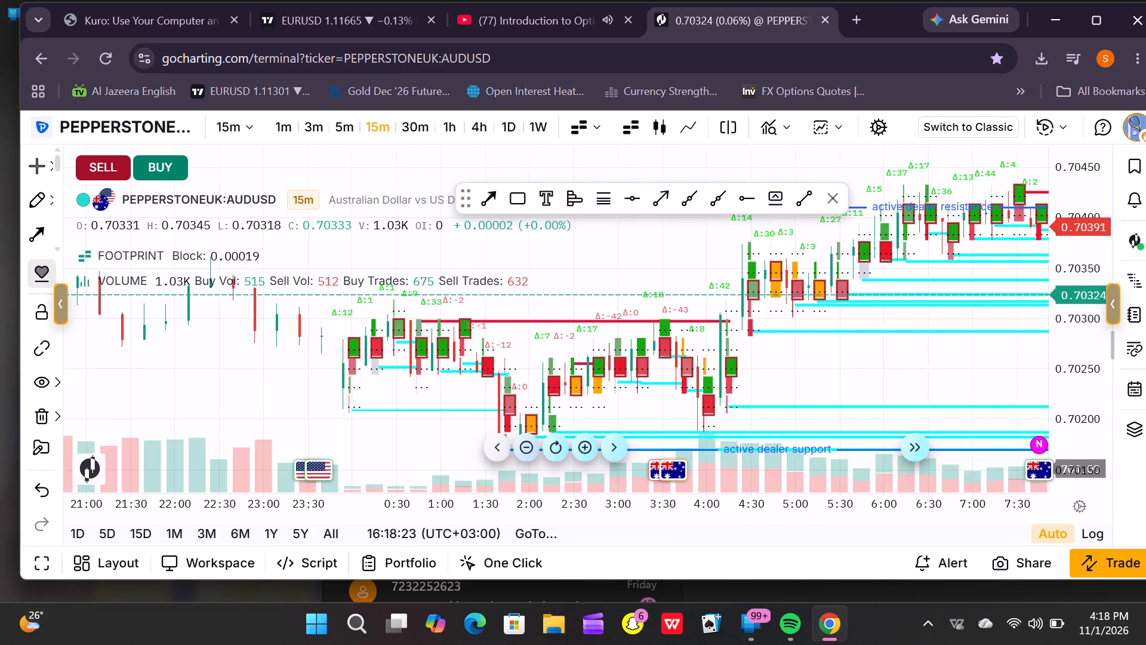
{"action": "left_click_drag", "start_coordinate": [836, 346], "coordinate": [867, 287]}
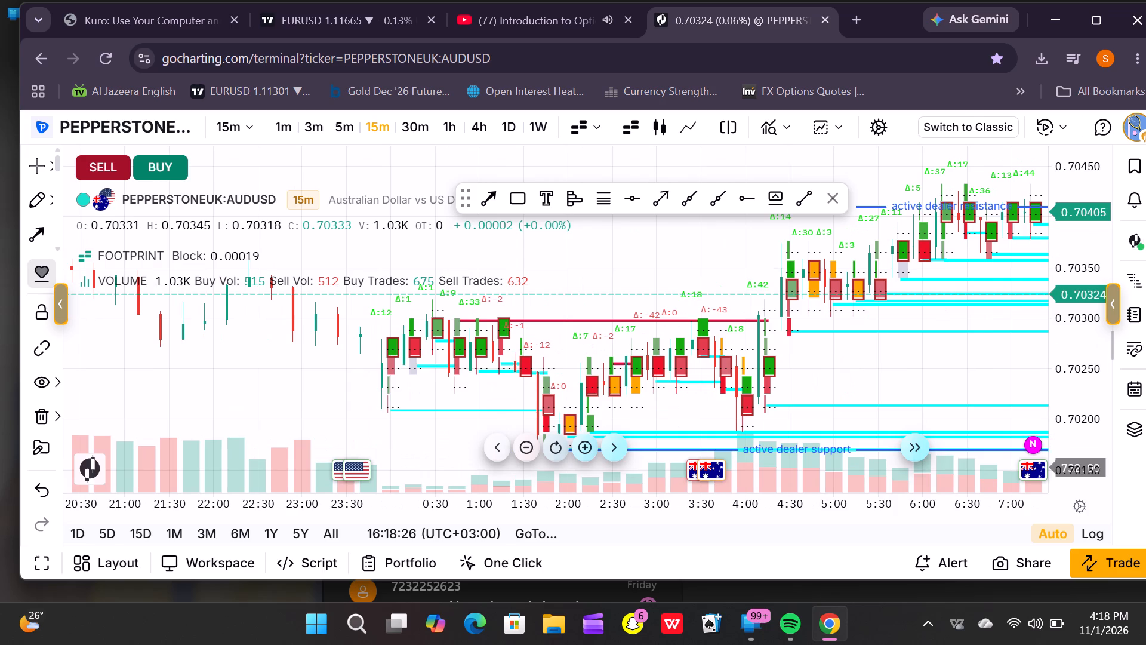
{"action": "left_click_drag", "start_coordinate": [867, 287], "coordinate": [849, 300]}
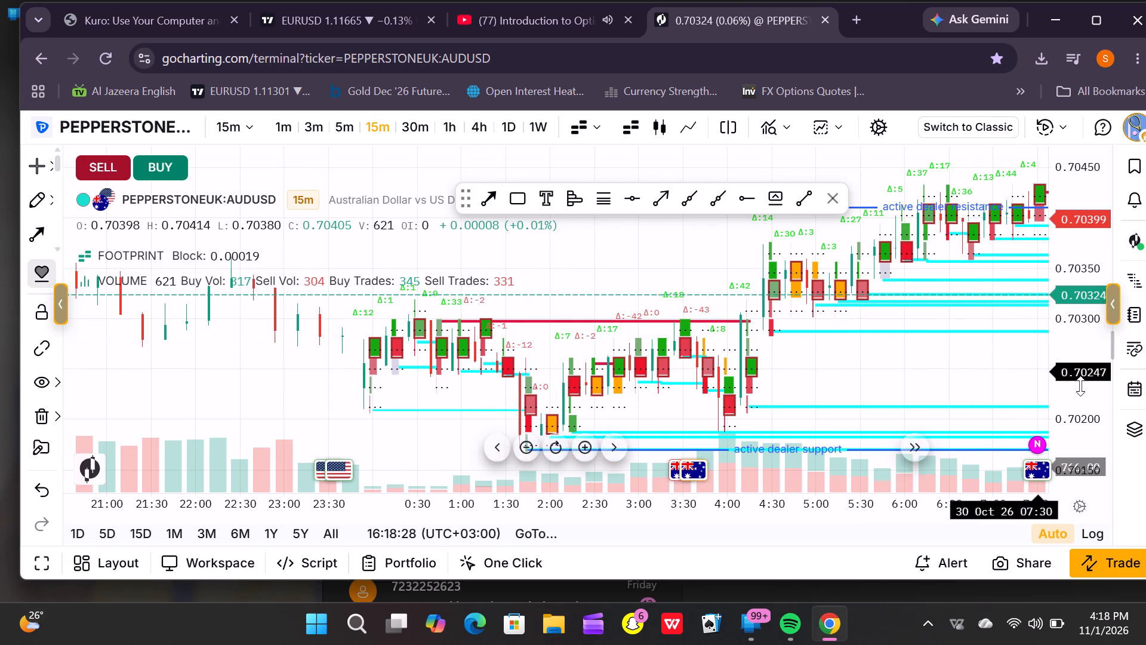
{"action": "left_click_drag", "start_coordinate": [1077, 378], "coordinate": [1072, 437]}
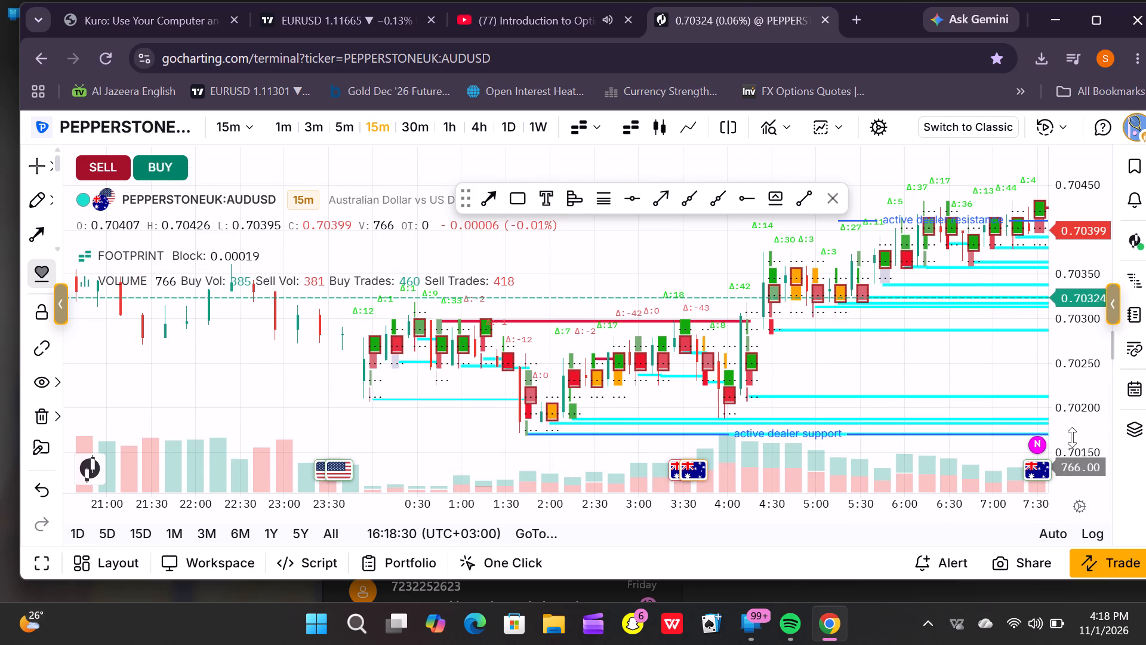
{"action": "left_click_drag", "start_coordinate": [1072, 437], "coordinate": [1072, 447]}
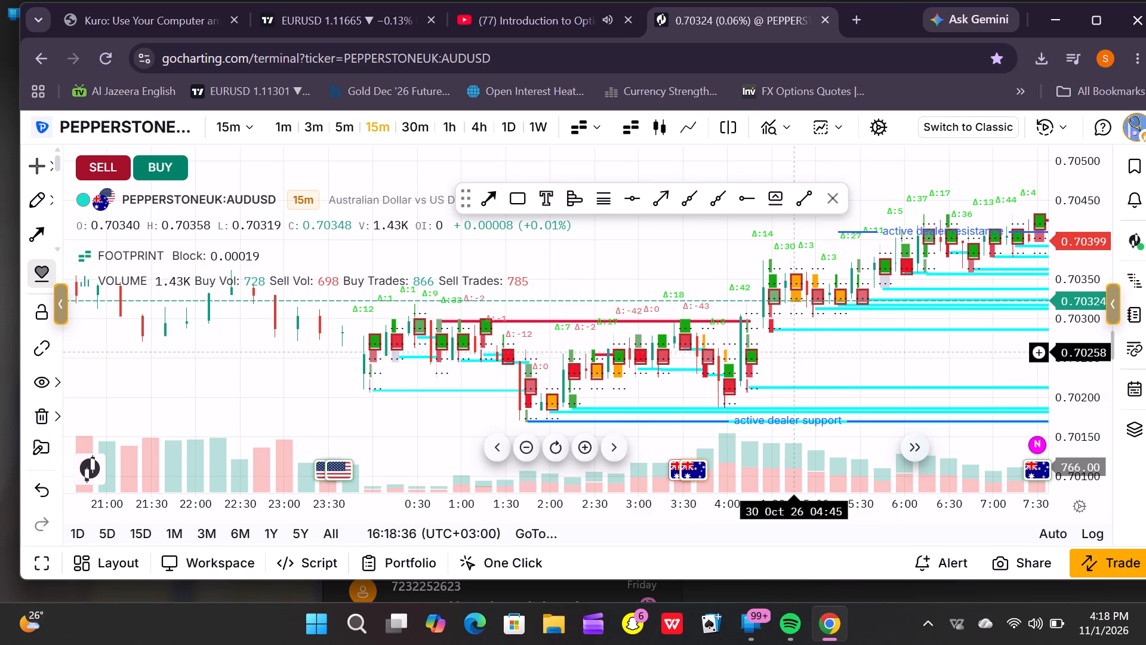
{"action": "left_click_drag", "start_coordinate": [785, 358], "coordinate": [810, 357]}
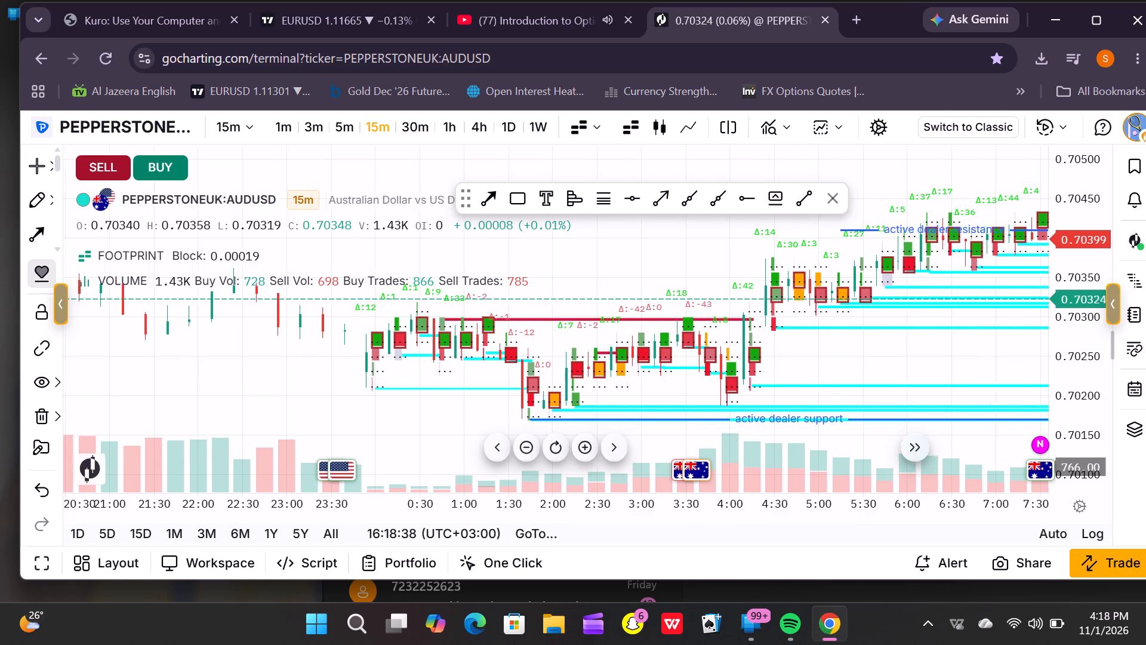
{"action": "left_click_drag", "start_coordinate": [810, 357], "coordinate": [1006, 360]}
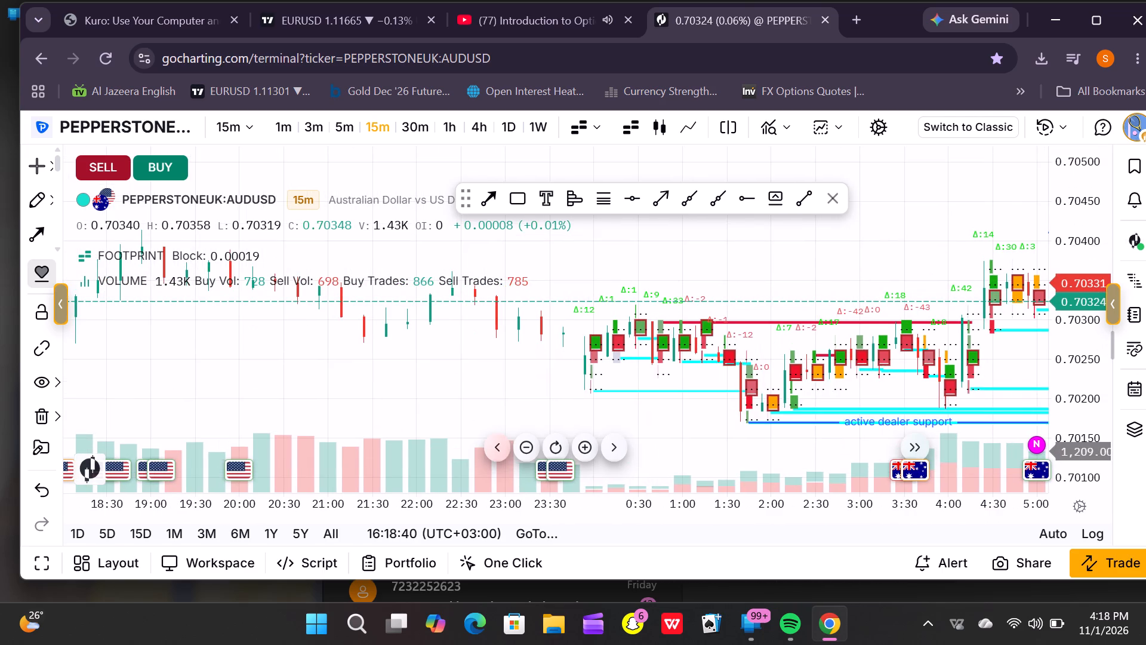
{"action": "left_click_drag", "start_coordinate": [1006, 360], "coordinate": [1009, 318]}
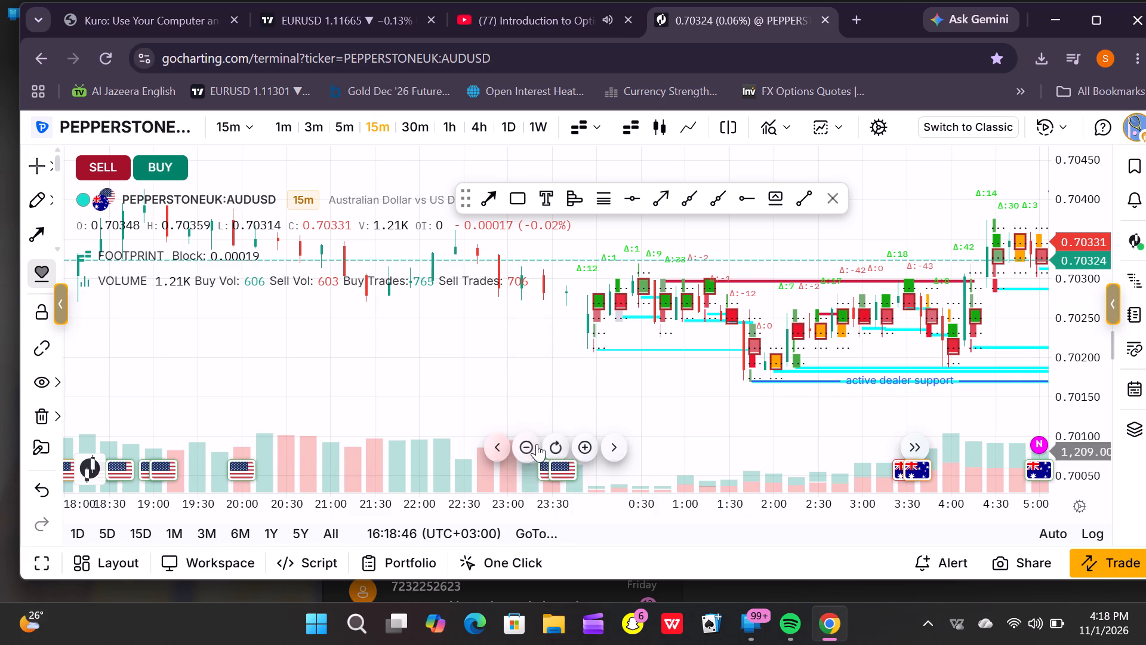
Enlarge the 15-minute footprint and examine the Bid X Ask cells around the 30 October 01:45 to 02:00 low at active dealer support.
{"action": "left_click", "coordinate": [576, 447]}
{"action": "left_click", "coordinate": [576, 447]}
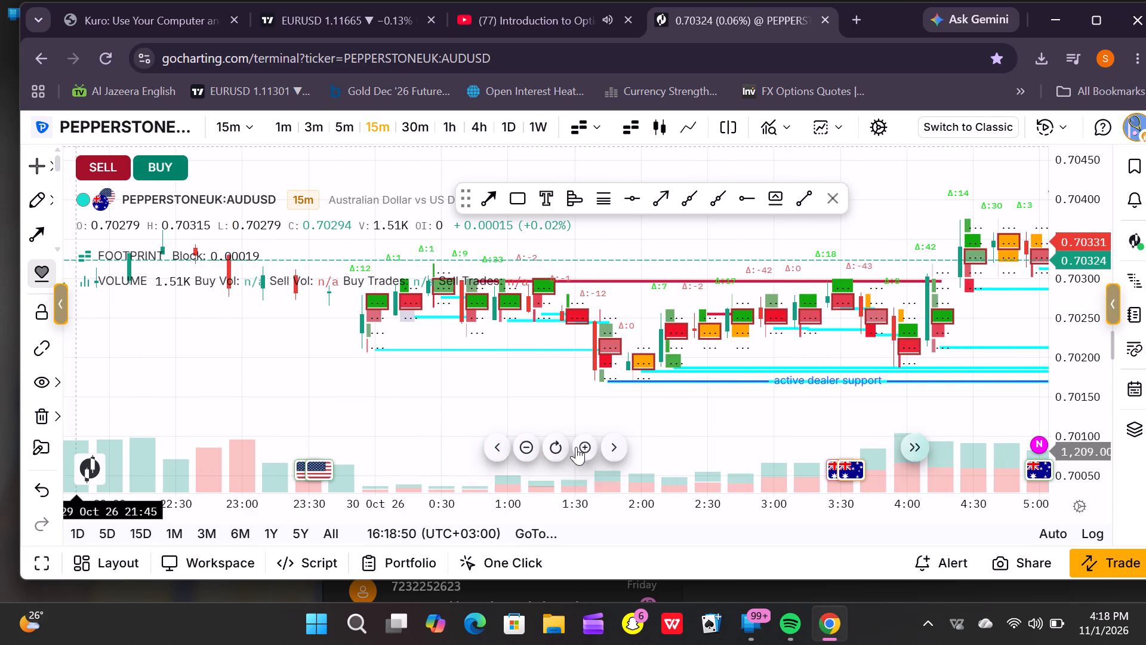
{"action": "left_click", "coordinate": [576, 447]}
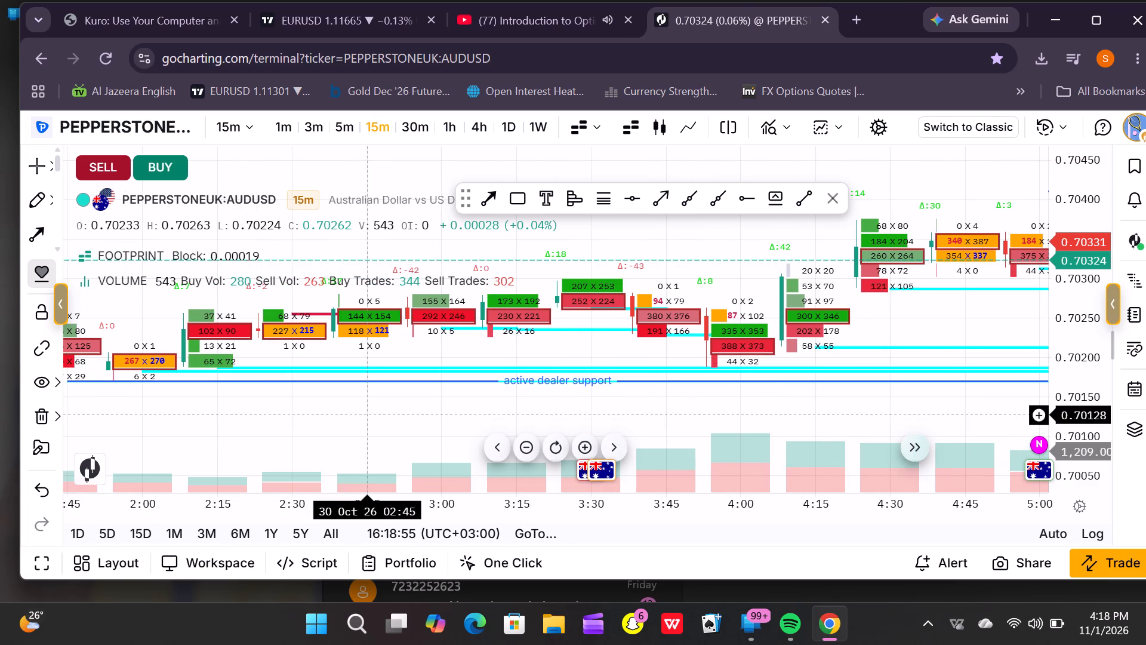
{"action": "left_click_drag", "start_coordinate": [359, 414], "coordinate": [766, 416]}
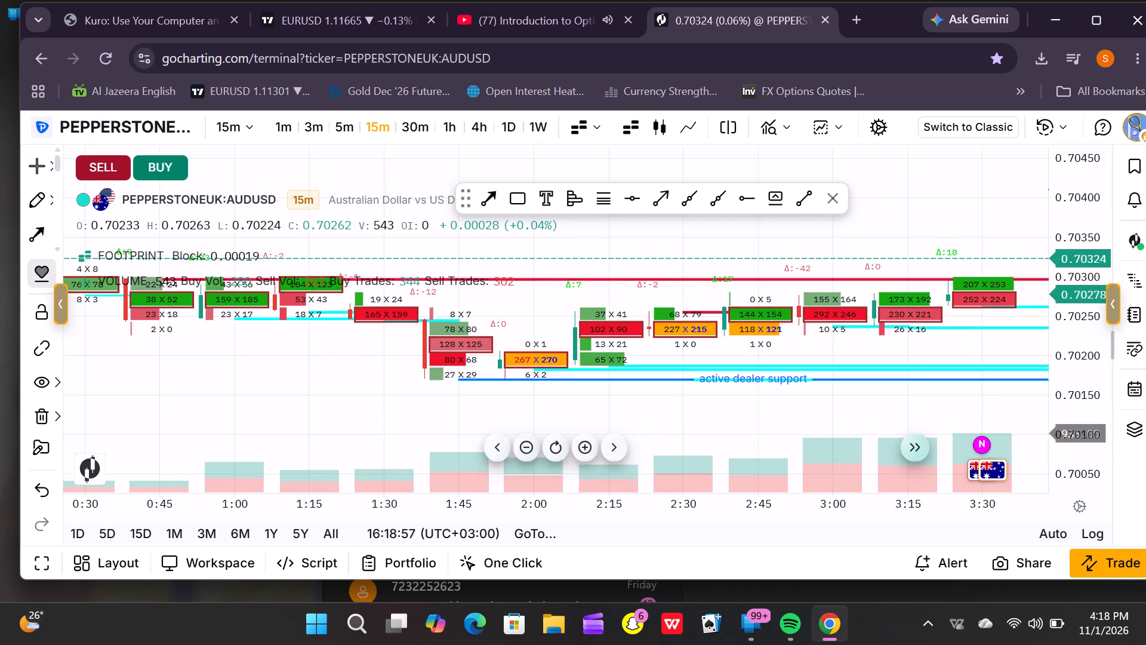
{"action": "left_click_drag", "start_coordinate": [766, 416], "coordinate": [808, 421]}
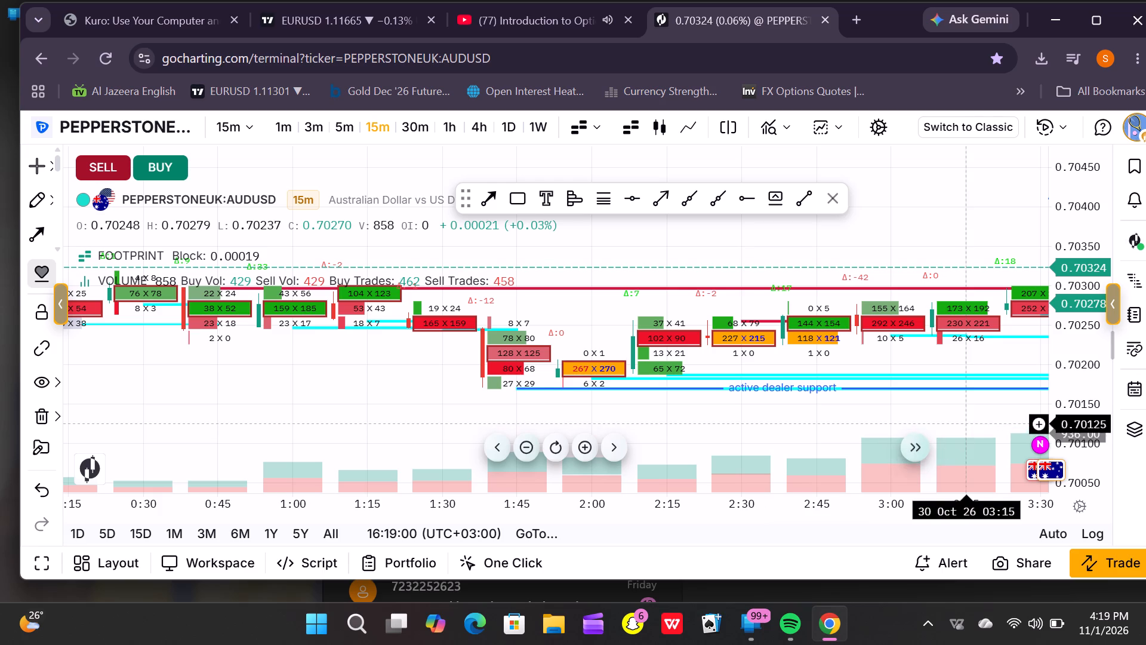
{"action": "left_click_drag", "start_coordinate": [1089, 398], "coordinate": [1090, 290]}
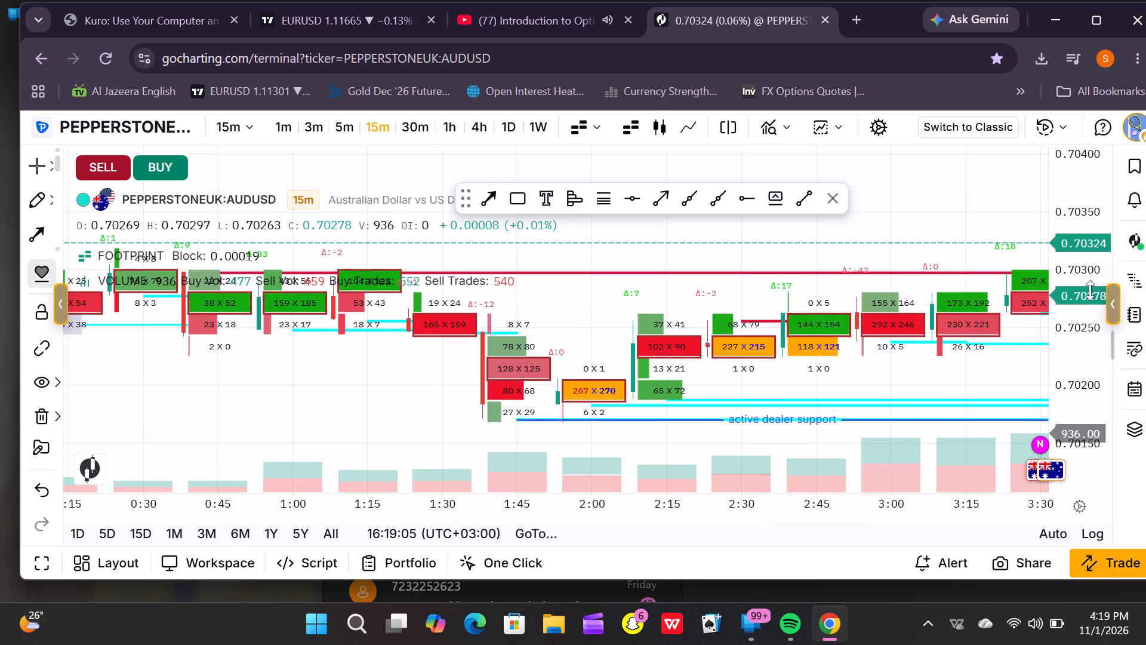
{"action": "left_click_drag", "start_coordinate": [1090, 290], "coordinate": [1090, 265]}
{"action": "left_click_drag", "start_coordinate": [965, 378], "coordinate": [954, 357]}
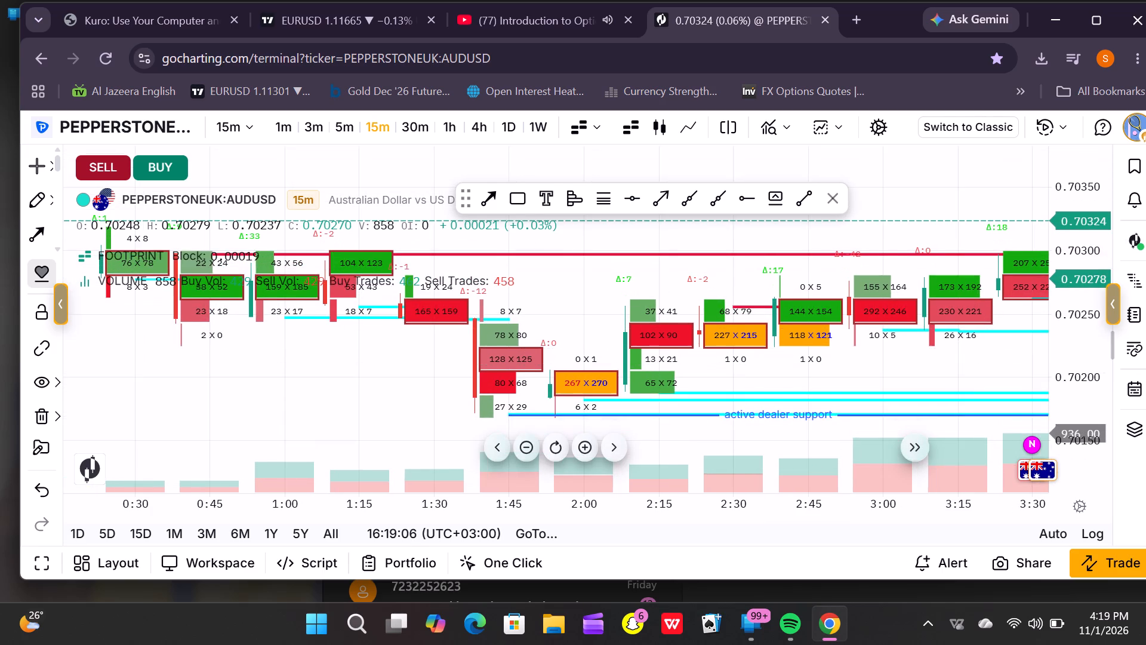
{"action": "left_click_drag", "start_coordinate": [954, 357], "coordinate": [951, 327]}
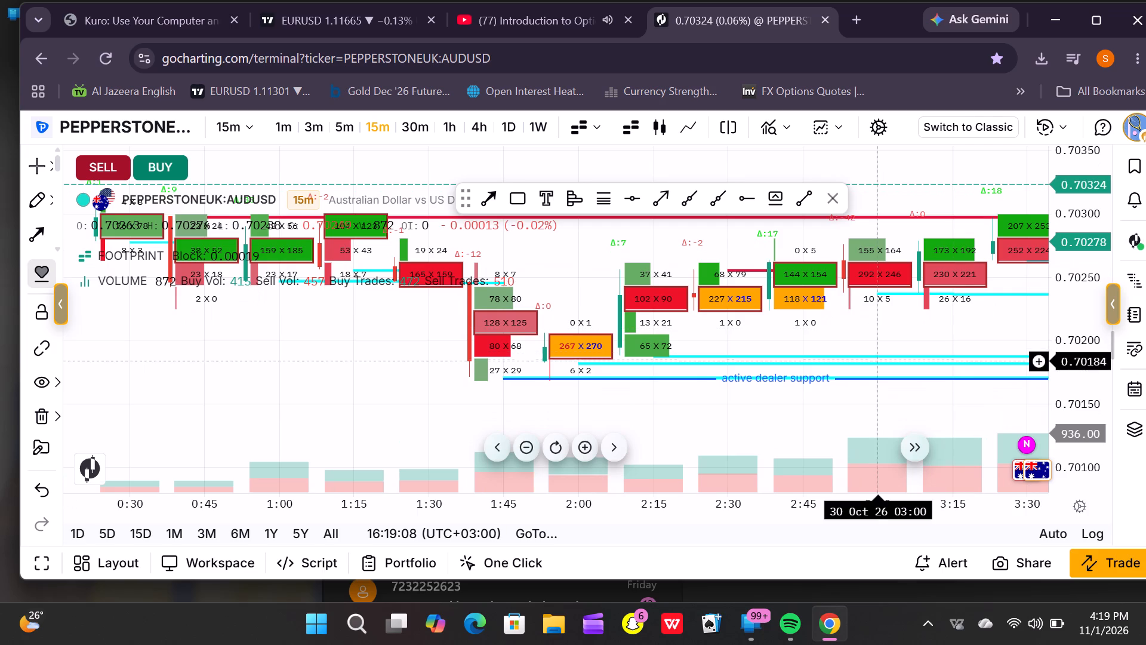
{"action": "left_click_drag", "start_coordinate": [665, 393], "coordinate": [756, 376]}
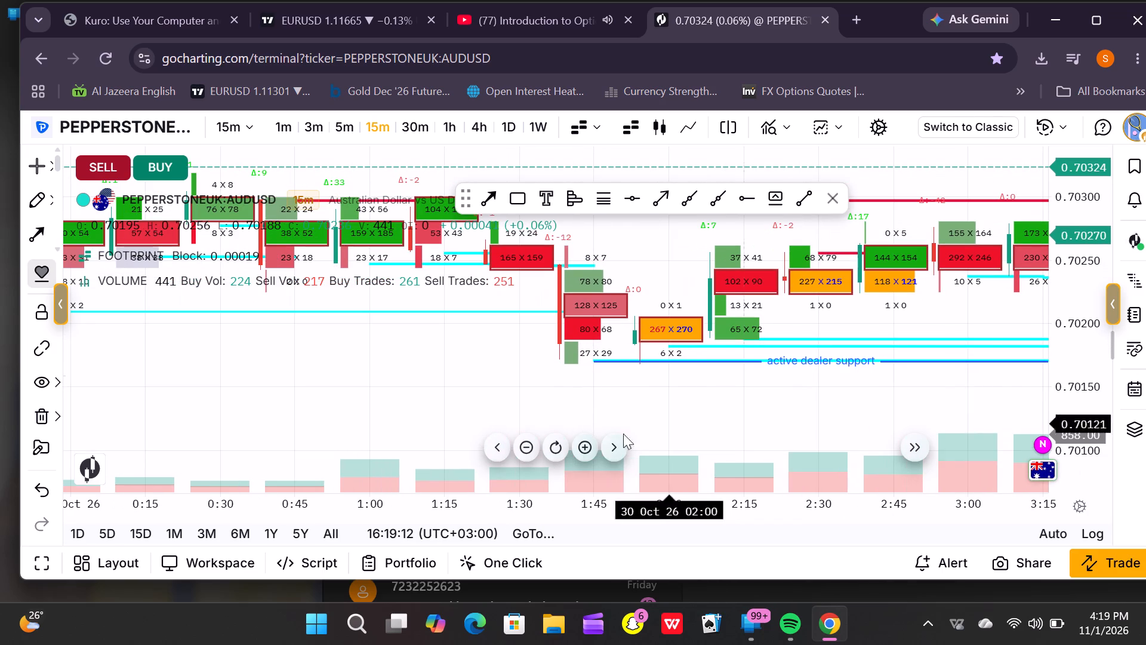
{"action": "left_click", "coordinate": [589, 443]}
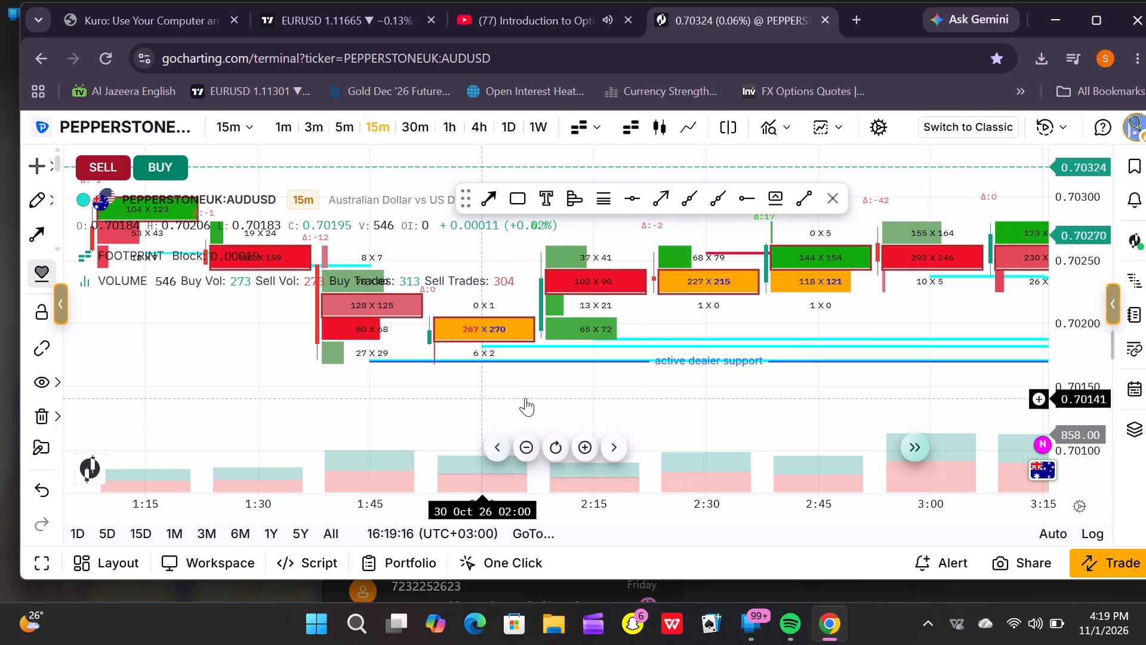
{"action": "left_click_drag", "start_coordinate": [525, 398], "coordinate": [614, 420]}
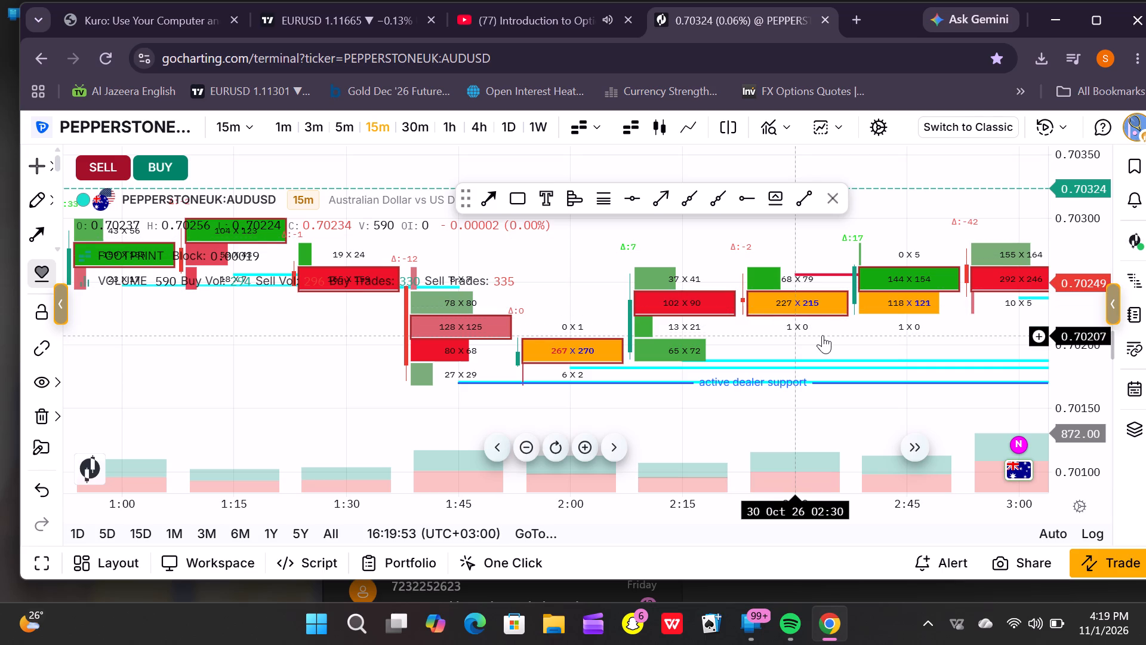
Examine the 15-minute footprint bars from 02:00 to 06:00 on 30 October, following price from active dealer support towards resistance.
{"action": "left_click_drag", "start_coordinate": [822, 335], "coordinate": [658, 343]}
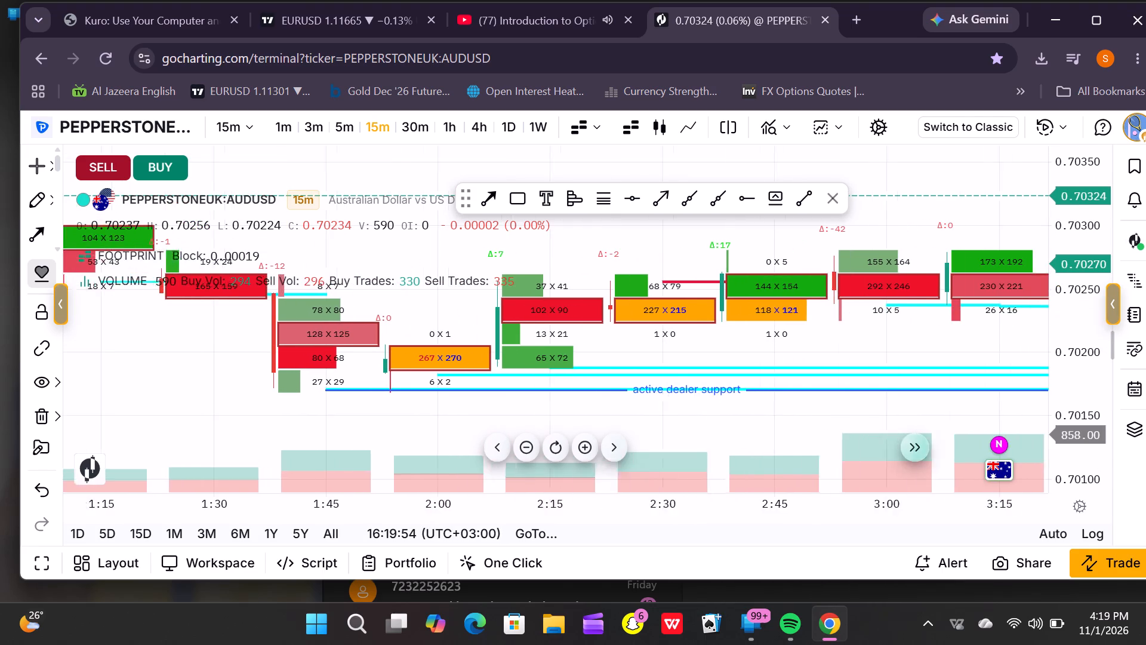
{"action": "left_click_drag", "start_coordinate": [658, 343], "coordinate": [503, 360]}
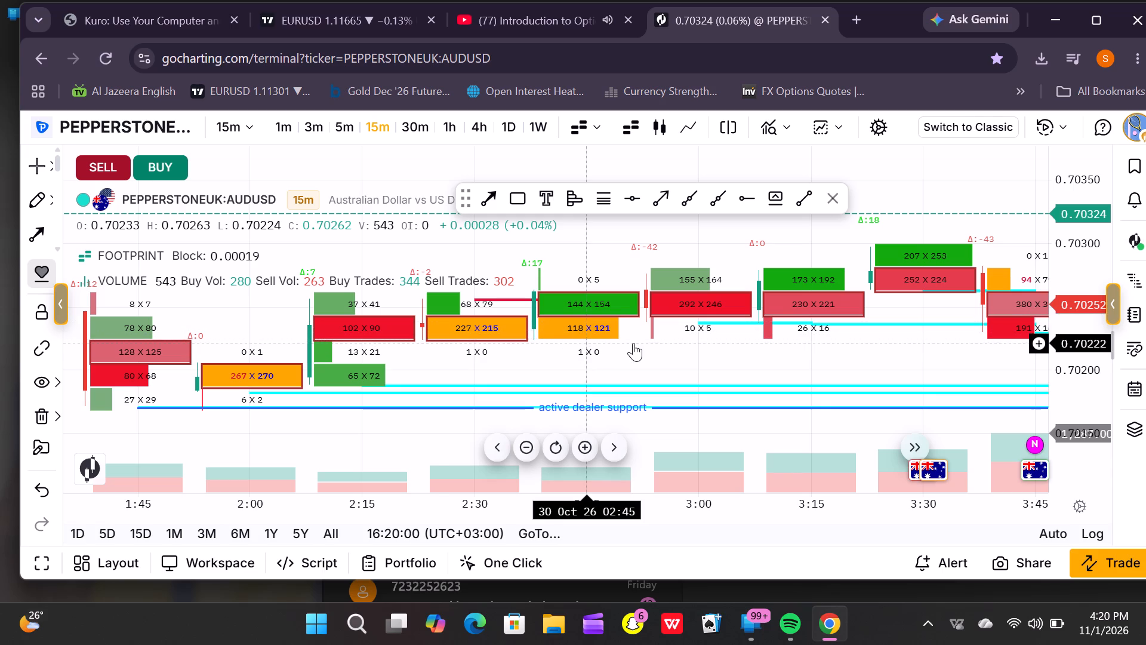
{"action": "left_click_drag", "start_coordinate": [633, 343], "coordinate": [374, 346]}
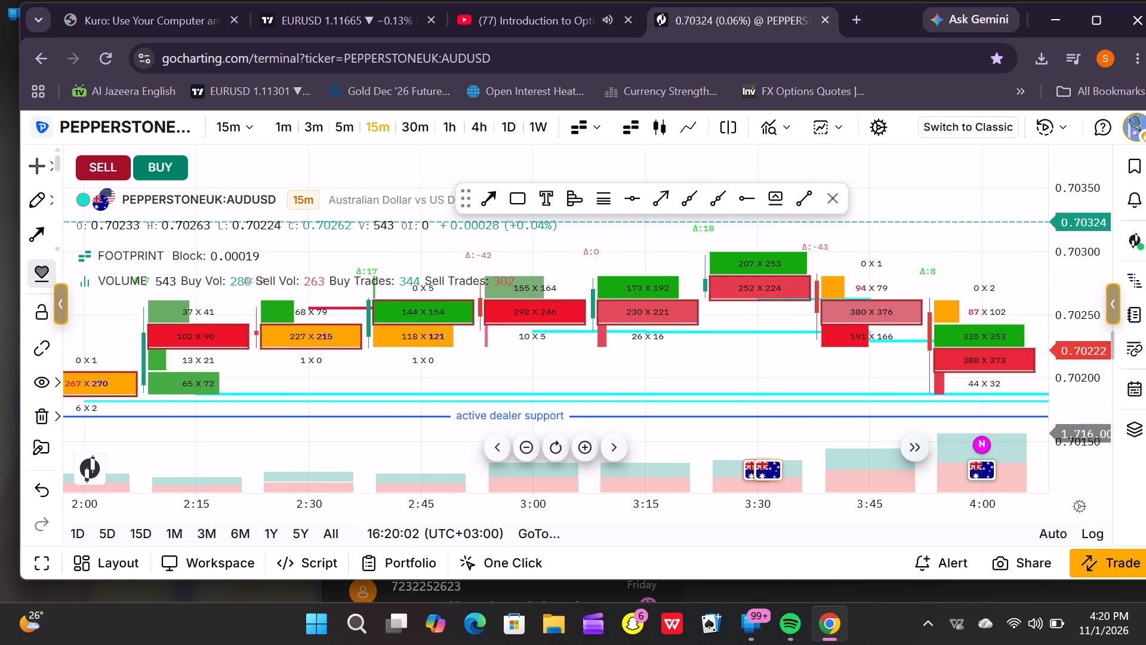
{"action": "left_click_drag", "start_coordinate": [374, 346], "coordinate": [95, 346]}
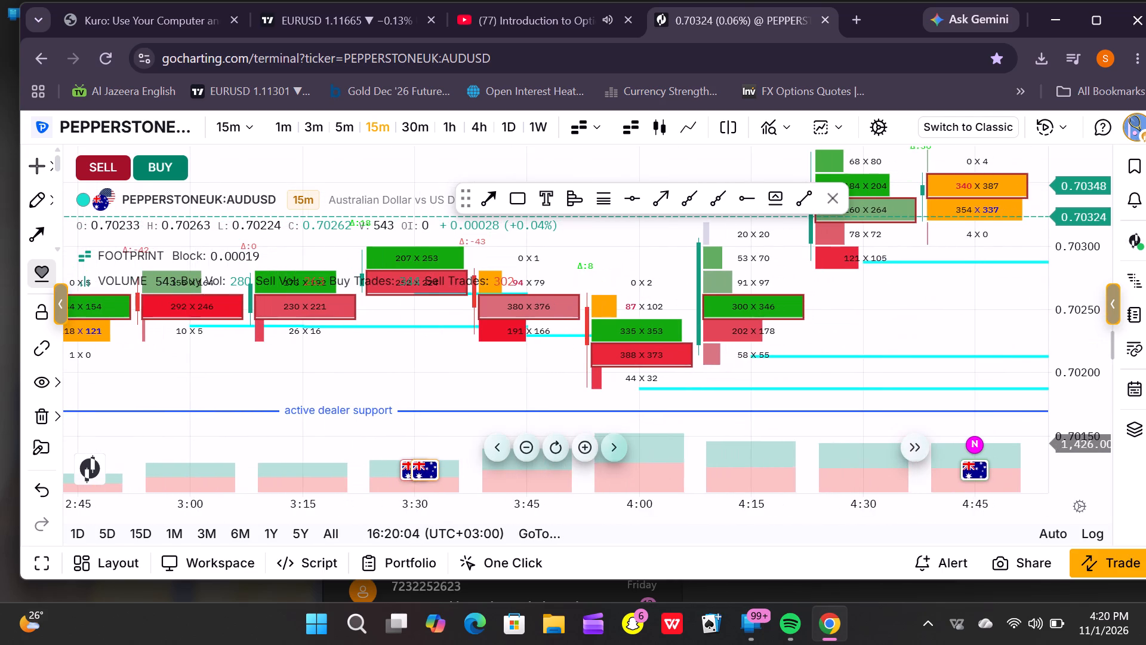
{"action": "left_click_drag", "start_coordinate": [95, 346], "coordinate": [8, 343]}
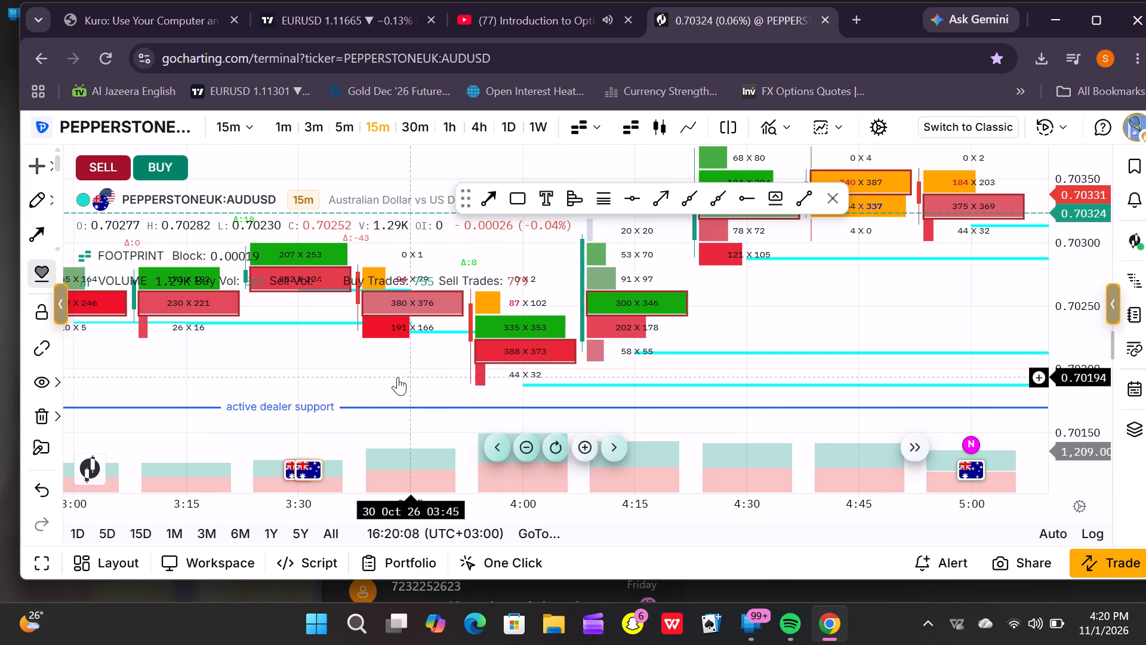
{"action": "left_click_drag", "start_coordinate": [772, 305], "coordinate": [338, 415]}
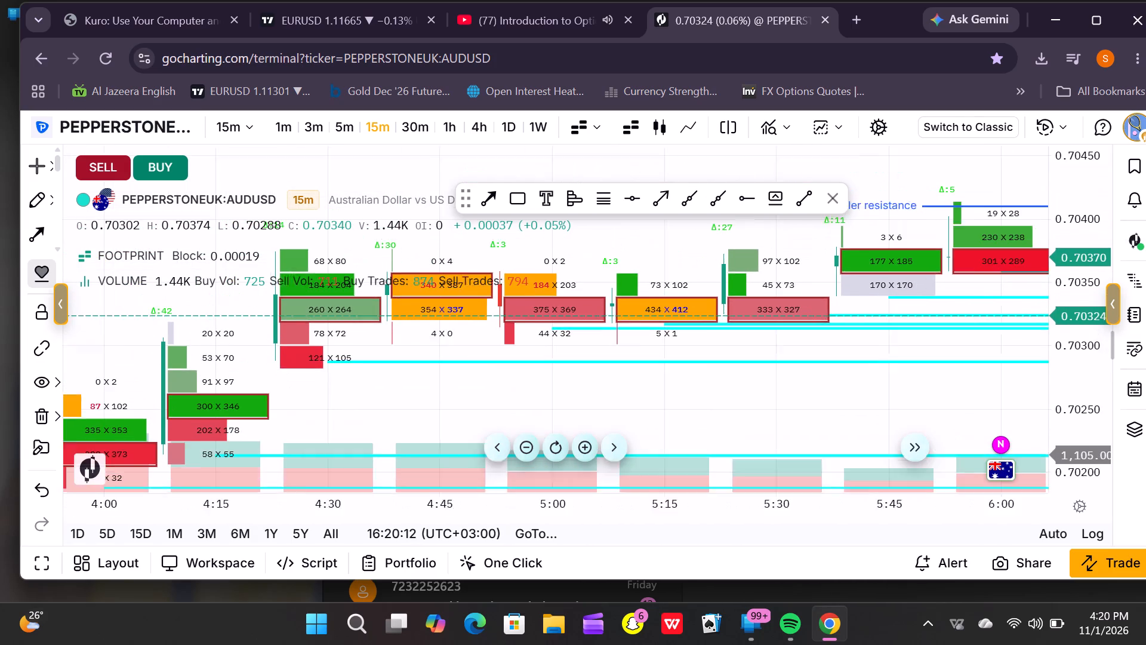
{"action": "left_click_drag", "start_coordinate": [338, 415], "coordinate": [324, 419]}
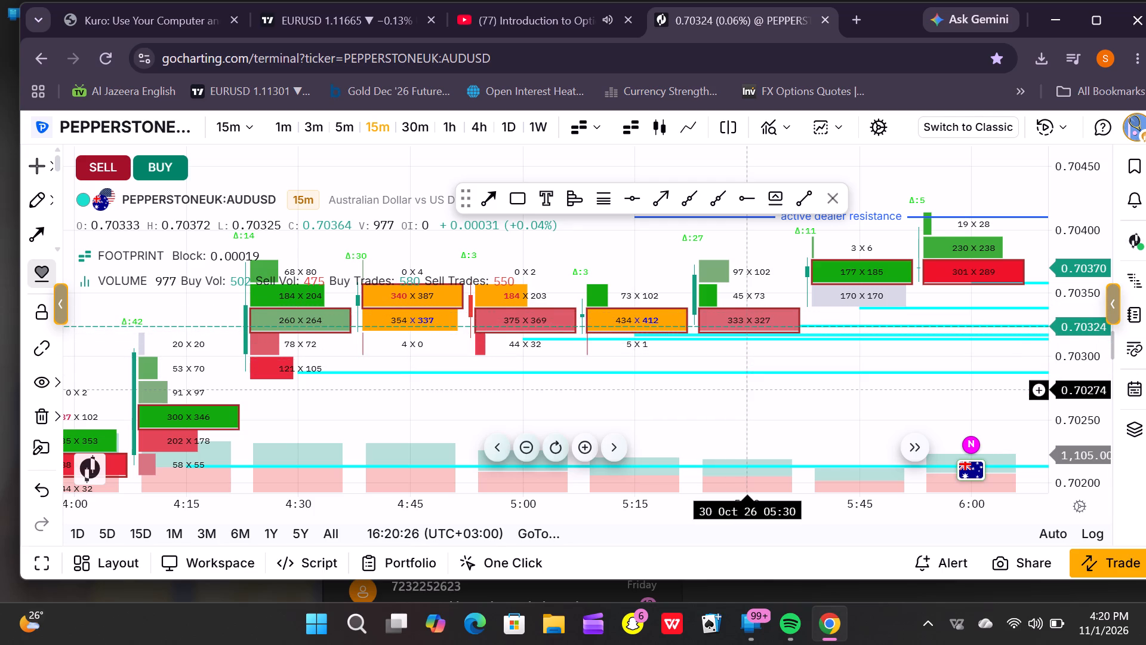
Examine the 15-minute footprint bars at the active dealer resistance ray and the move away from it, through 08:45 on 30 October.
{"action": "left_click_drag", "start_coordinate": [715, 389], "coordinate": [274, 428]}
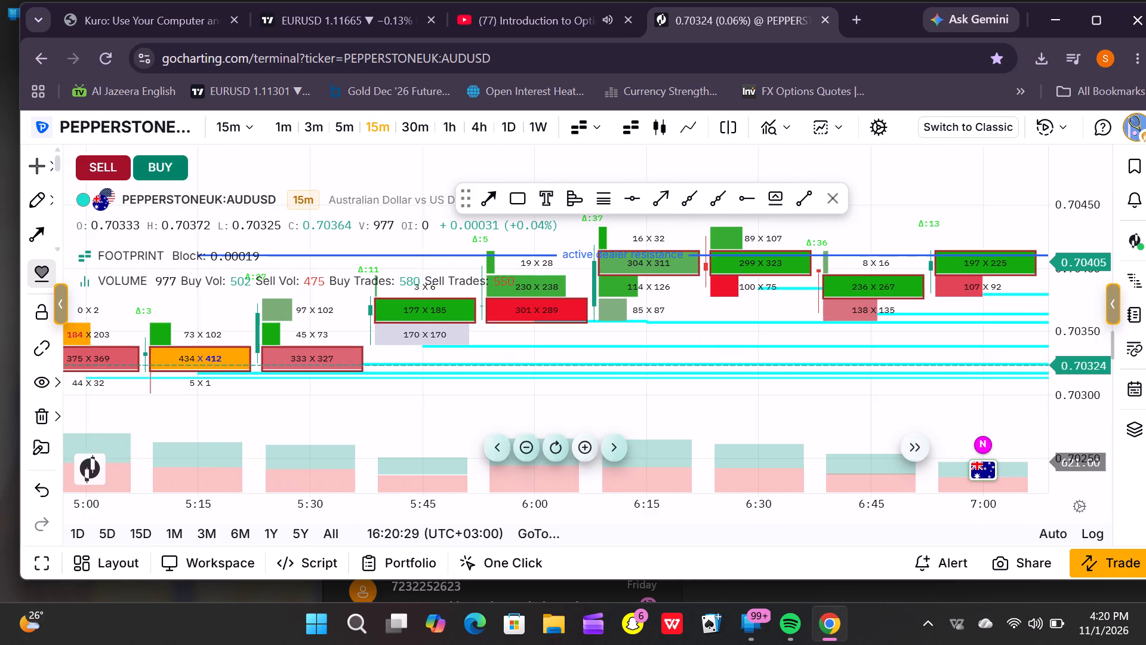
{"action": "left_click_drag", "start_coordinate": [274, 428], "coordinate": [137, 435]}
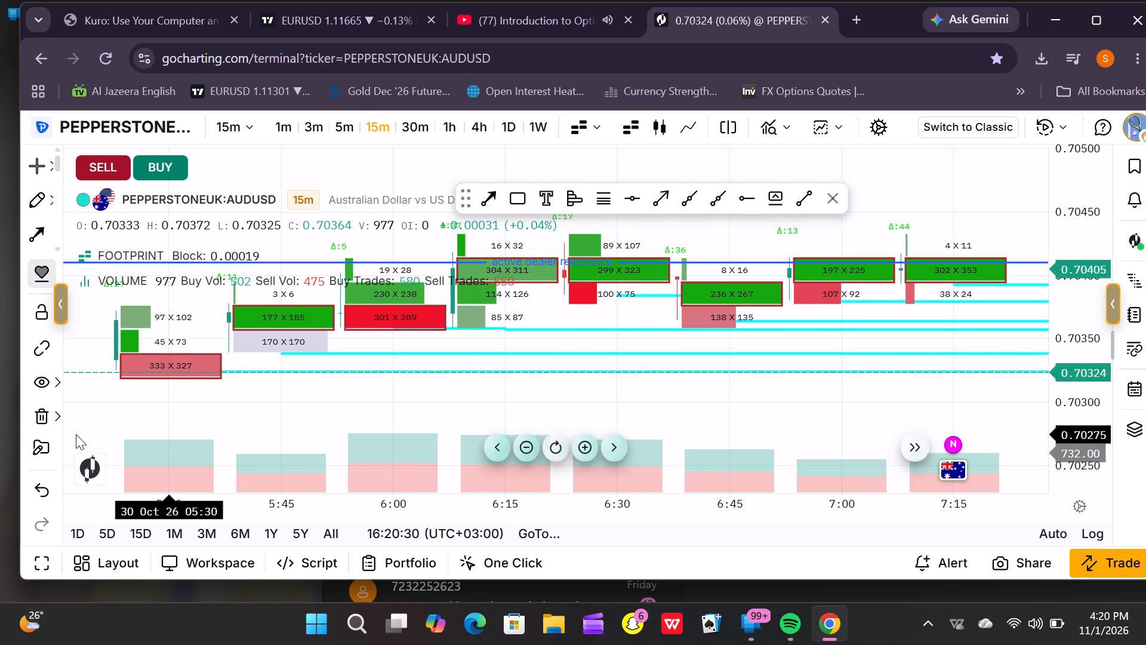
{"action": "left_click_drag", "start_coordinate": [678, 420], "coordinate": [567, 395]}
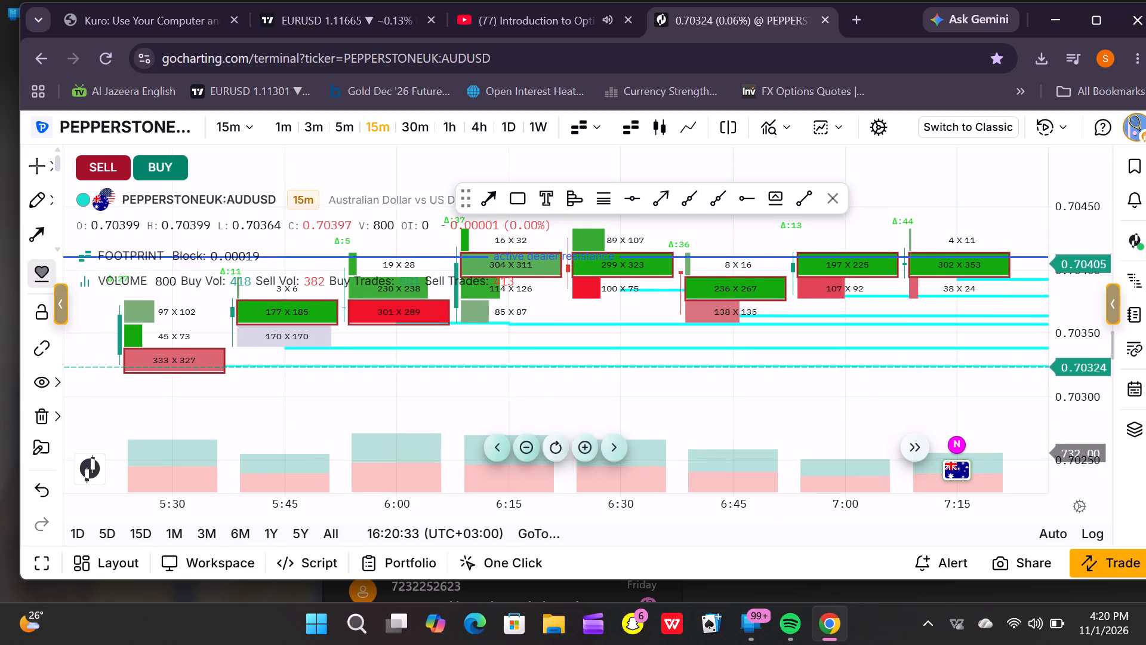
{"action": "left_click_drag", "start_coordinate": [567, 395], "coordinate": [314, 372]}
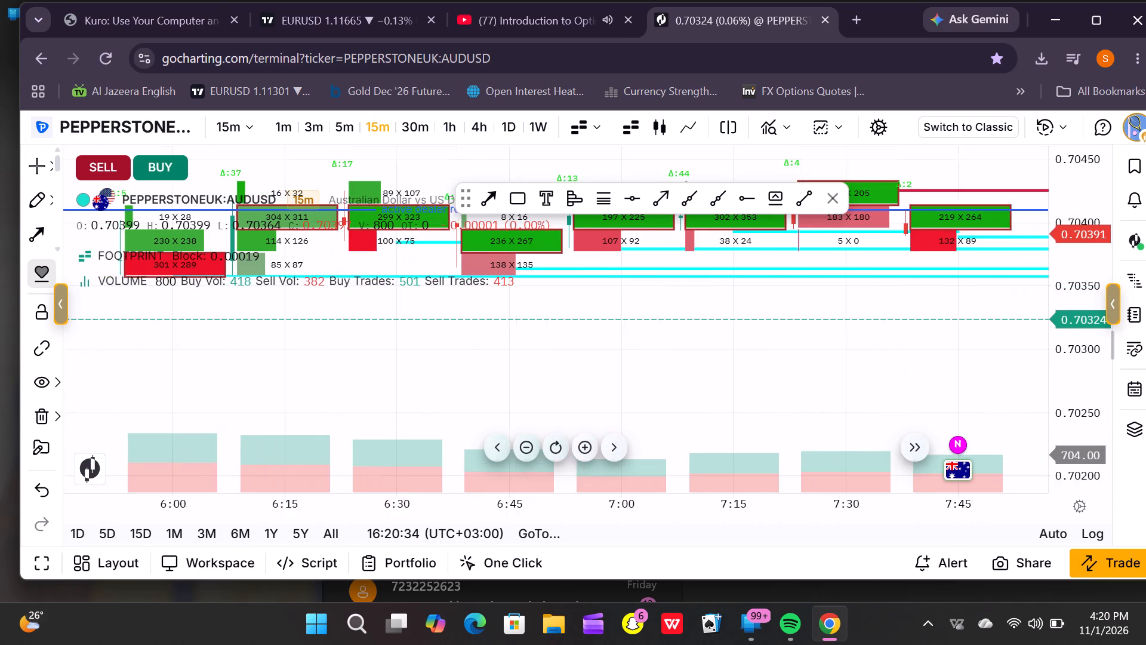
{"action": "left_click_drag", "start_coordinate": [314, 372], "coordinate": [180, 425]}
{"action": "left_click_drag", "start_coordinate": [505, 405], "coordinate": [331, 413]}
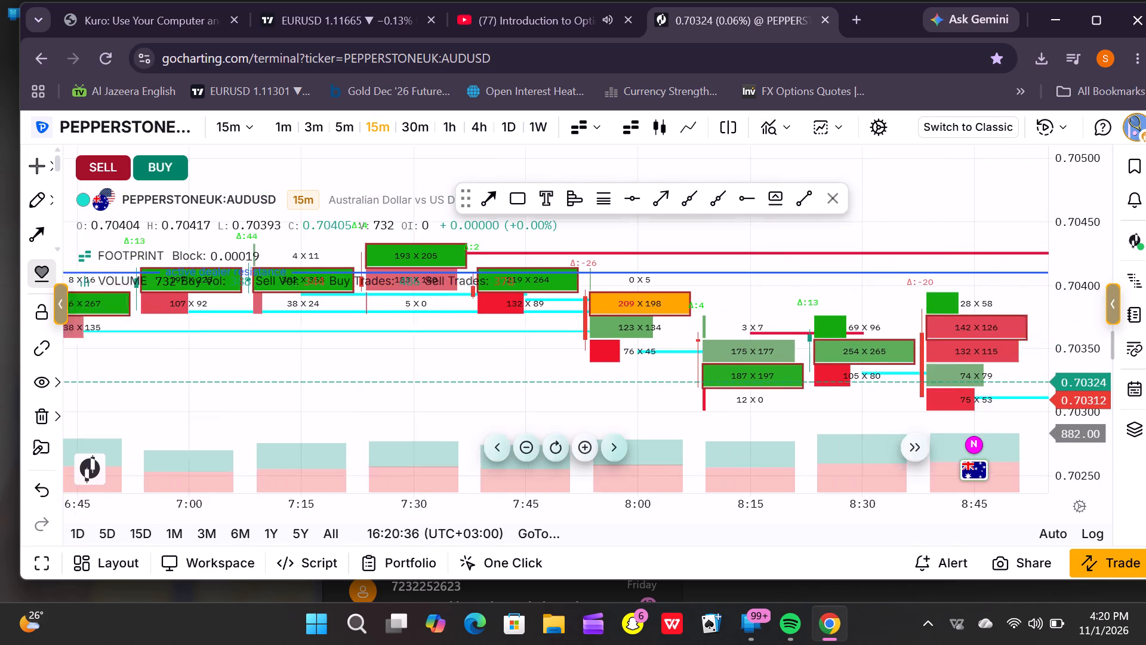
{"action": "left_click_drag", "start_coordinate": [331, 413], "coordinate": [358, 419]}
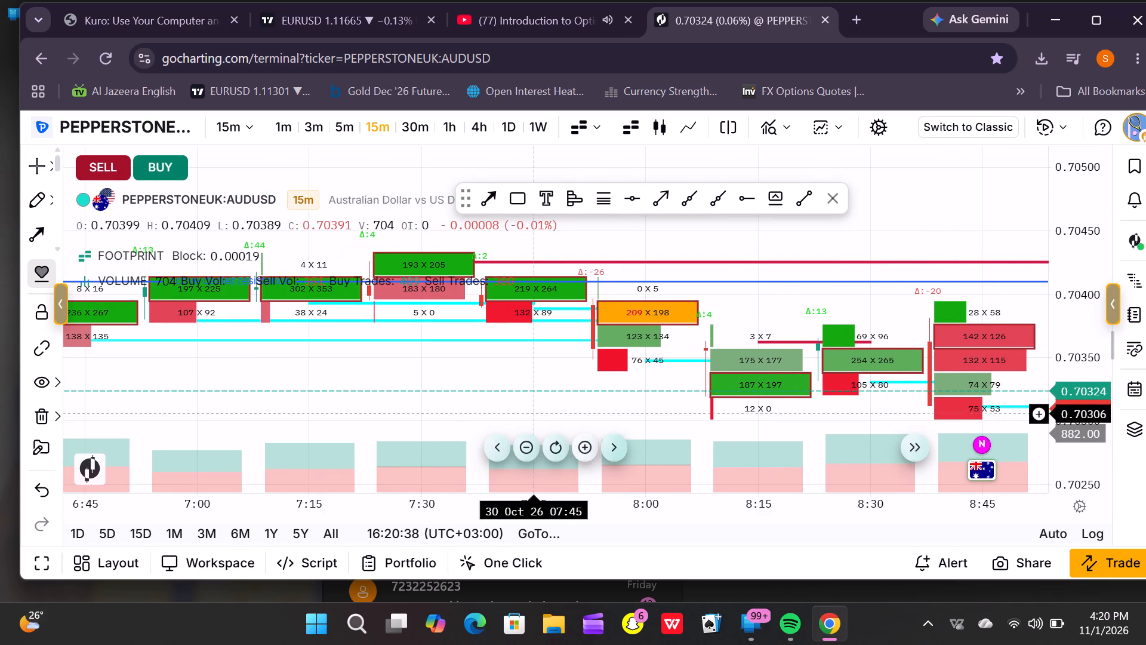
Examine the 15-minute Bid X Ask cells from 07:15 to 09:00 on 30 October, as price moves below active dealer resistance.
{"action": "left_click_drag", "start_coordinate": [543, 411], "coordinate": [352, 376]}
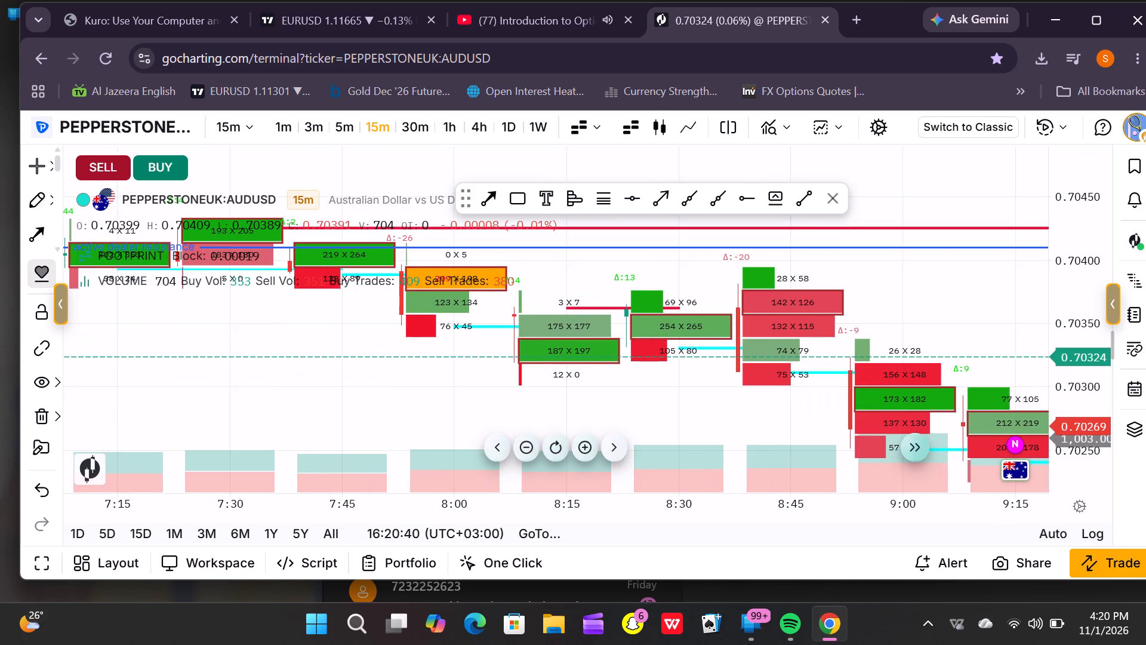
{"action": "left_click_drag", "start_coordinate": [352, 376], "coordinate": [432, 398]}
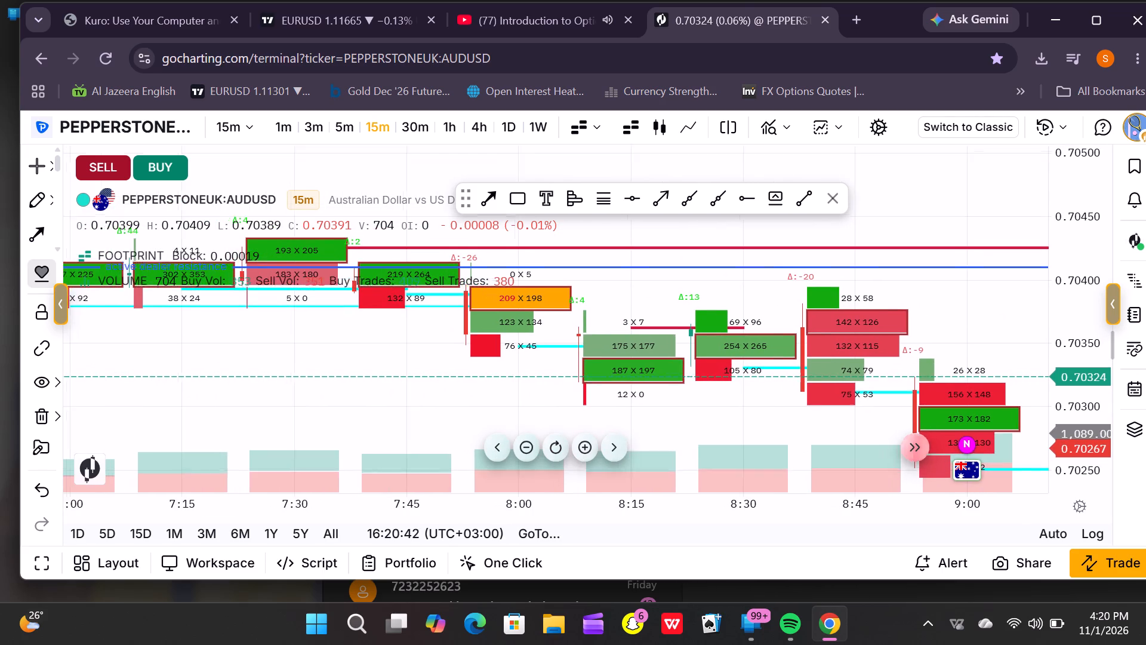
{"action": "left_click_drag", "start_coordinate": [432, 398], "coordinate": [455, 403]}
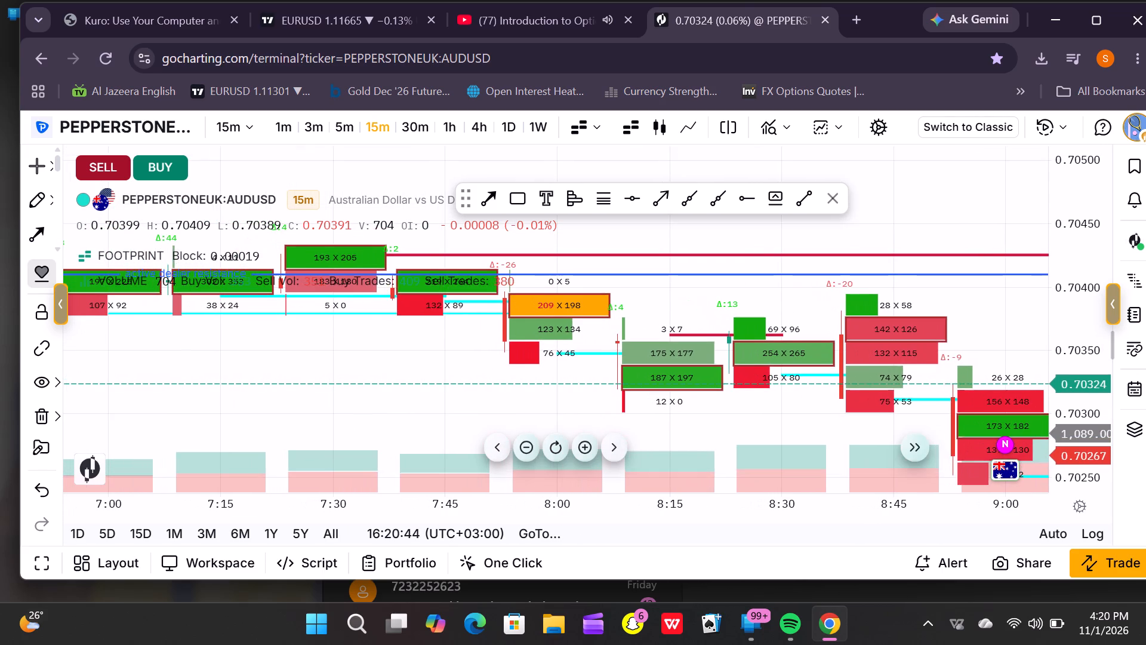
{"action": "left_click_drag", "start_coordinate": [455, 403], "coordinate": [464, 404]}
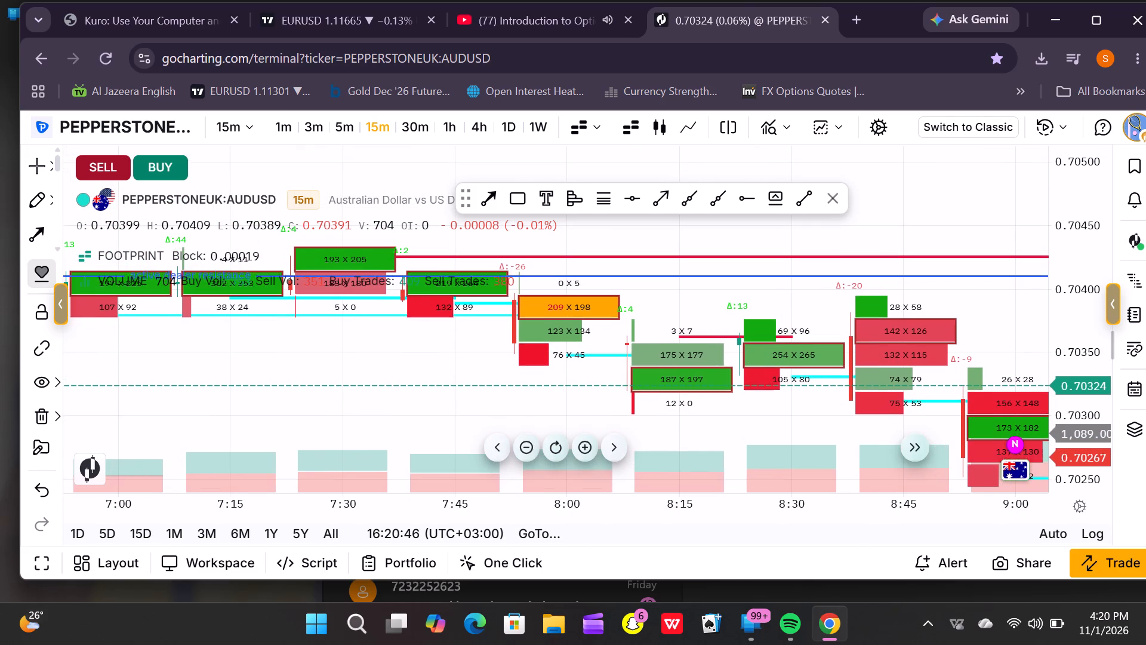
{"action": "left_click_drag", "start_coordinate": [464, 404], "coordinate": [461, 392]}
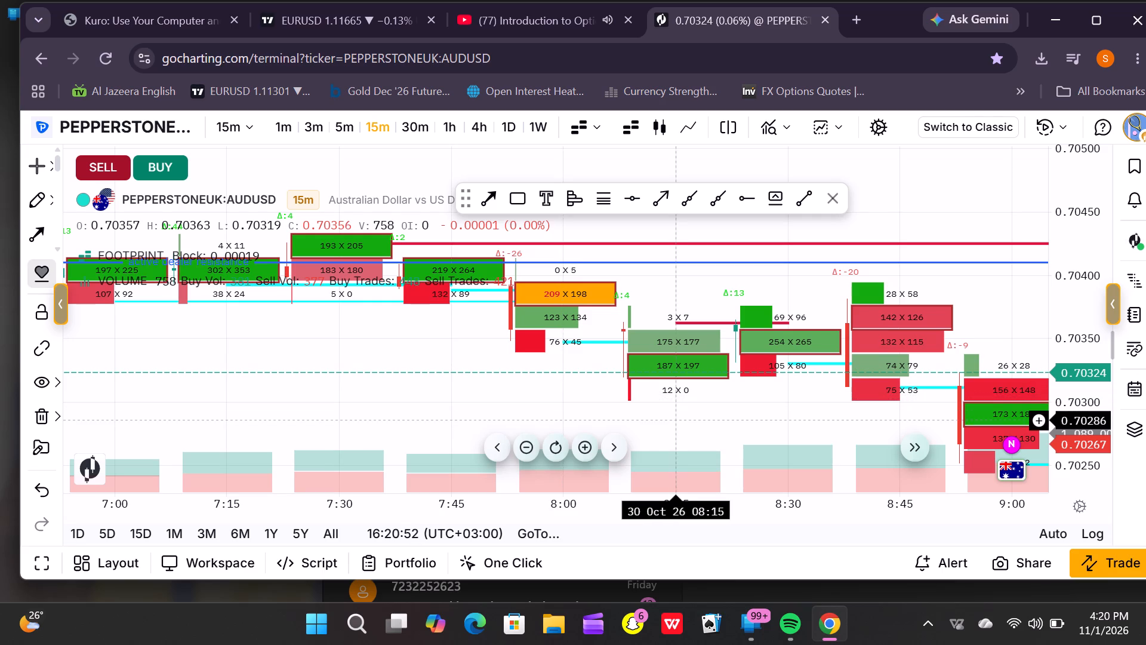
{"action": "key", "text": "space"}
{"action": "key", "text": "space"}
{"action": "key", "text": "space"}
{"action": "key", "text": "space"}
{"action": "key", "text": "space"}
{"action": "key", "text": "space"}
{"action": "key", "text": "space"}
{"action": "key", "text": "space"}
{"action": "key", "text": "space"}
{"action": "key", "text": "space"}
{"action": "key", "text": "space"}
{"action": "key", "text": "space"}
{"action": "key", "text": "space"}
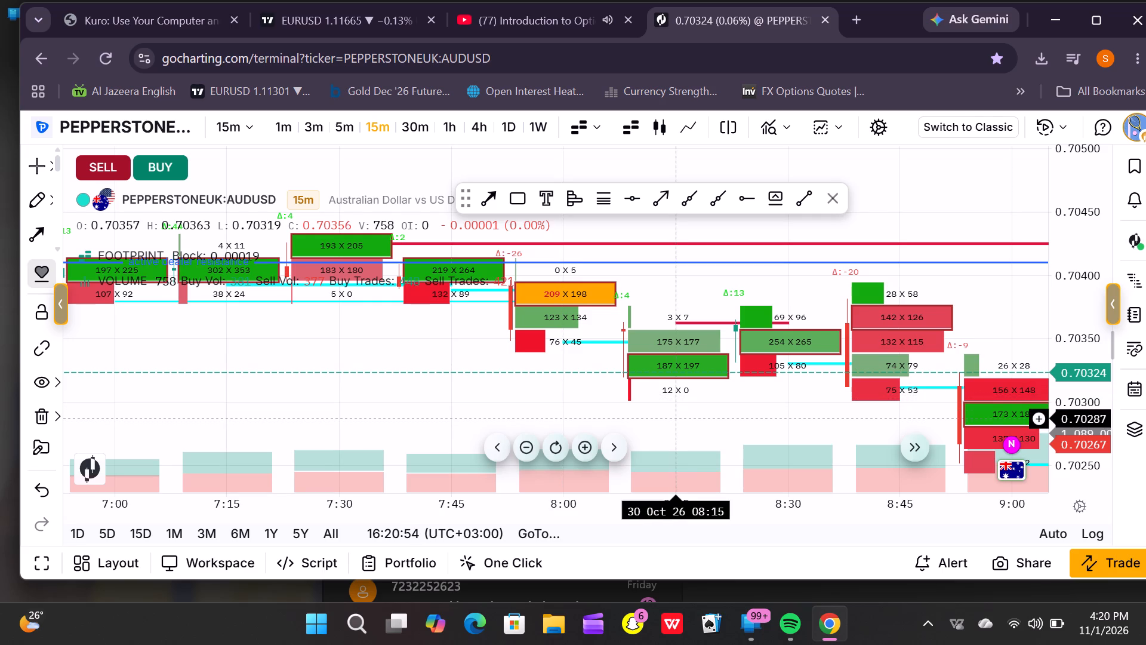
Examine the 15-minute footprint bars from 09:00 to 12:15 on 30 October, including the 10:45 to 11:15 low above active dealer support.
{"action": "left_click_drag", "start_coordinate": [643, 379], "coordinate": [554, 372]}
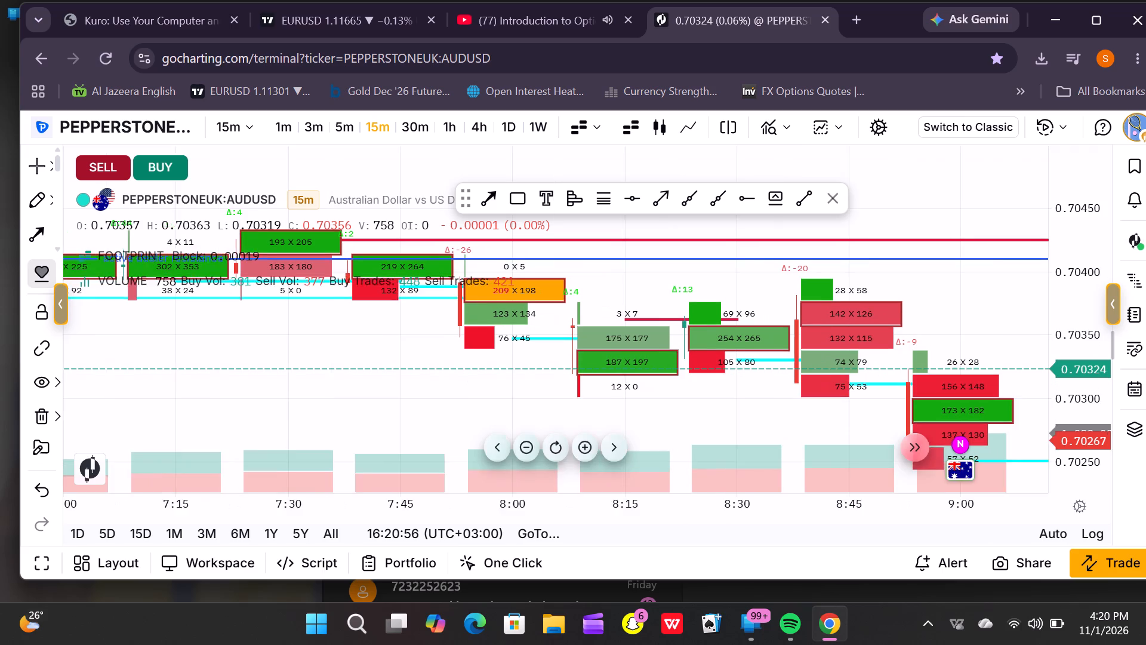
{"action": "left_click_drag", "start_coordinate": [554, 372], "coordinate": [177, 282]}
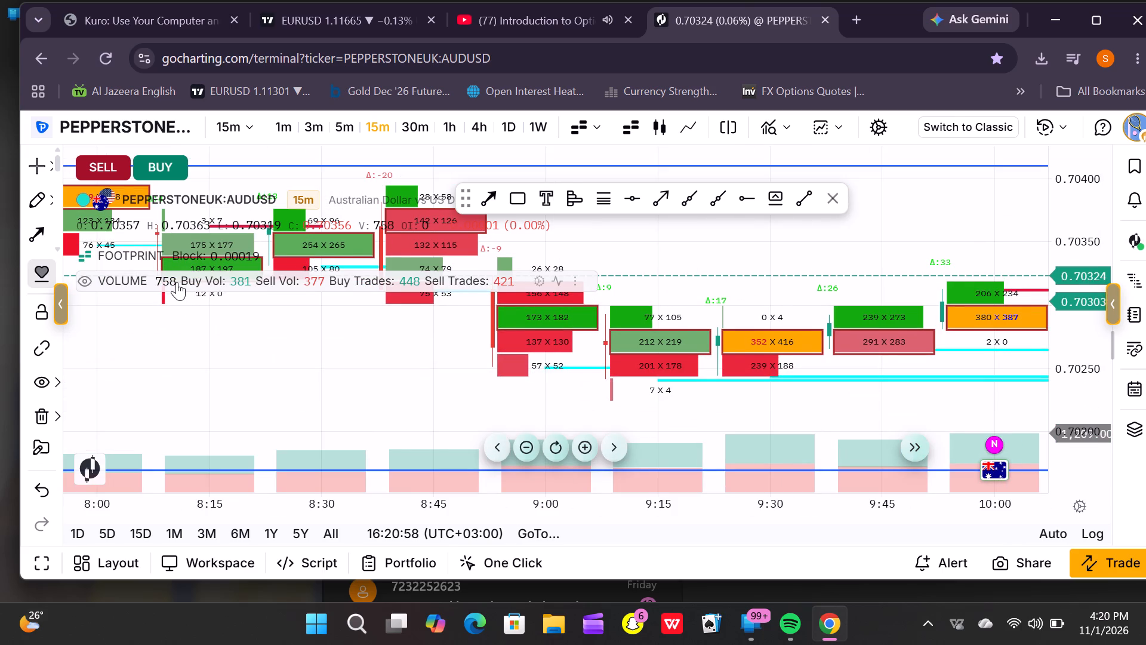
{"action": "left_click_drag", "start_coordinate": [177, 282], "coordinate": [237, 352]}
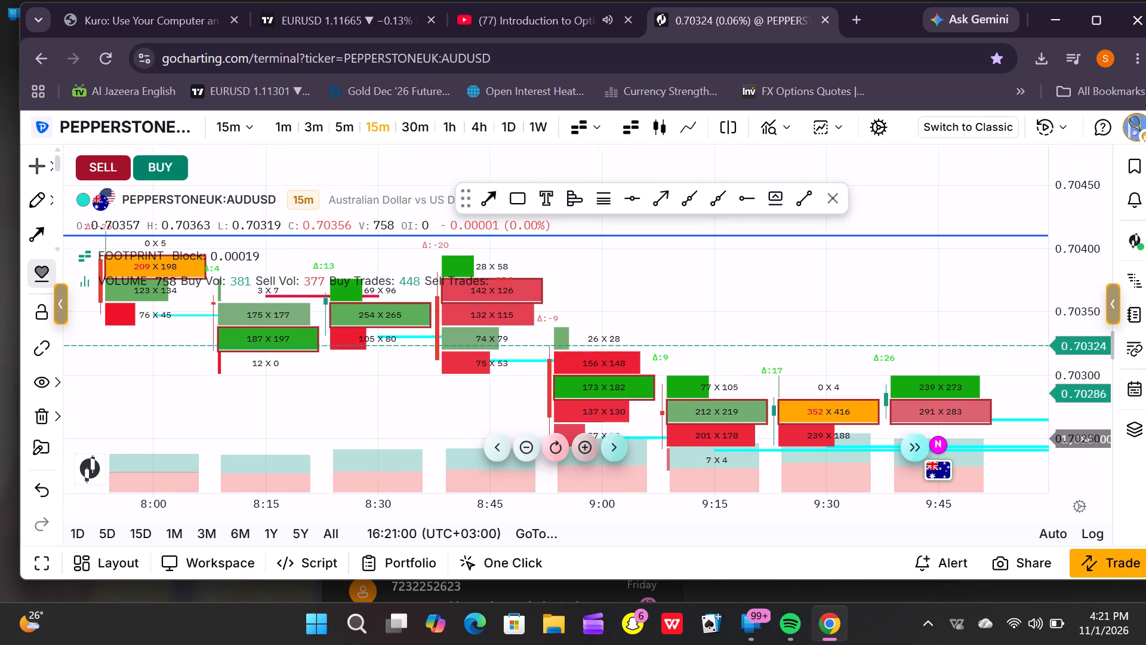
{"action": "left_click_drag", "start_coordinate": [237, 352], "coordinate": [0, 253]}
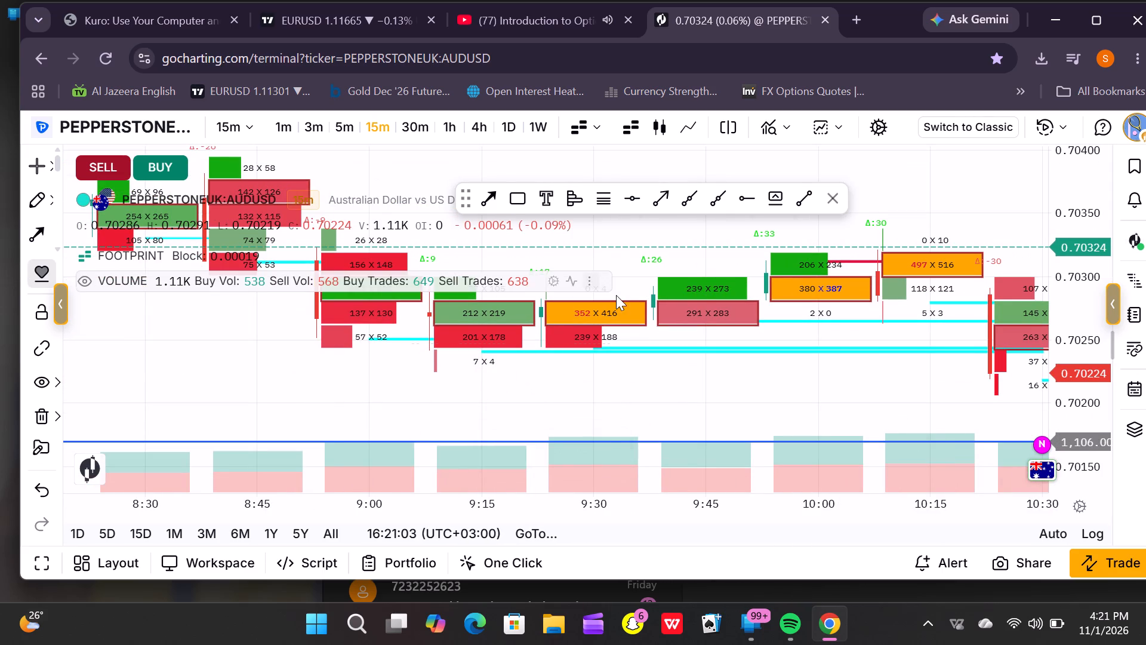
{"action": "left_click_drag", "start_coordinate": [720, 351], "coordinate": [236, 334]}
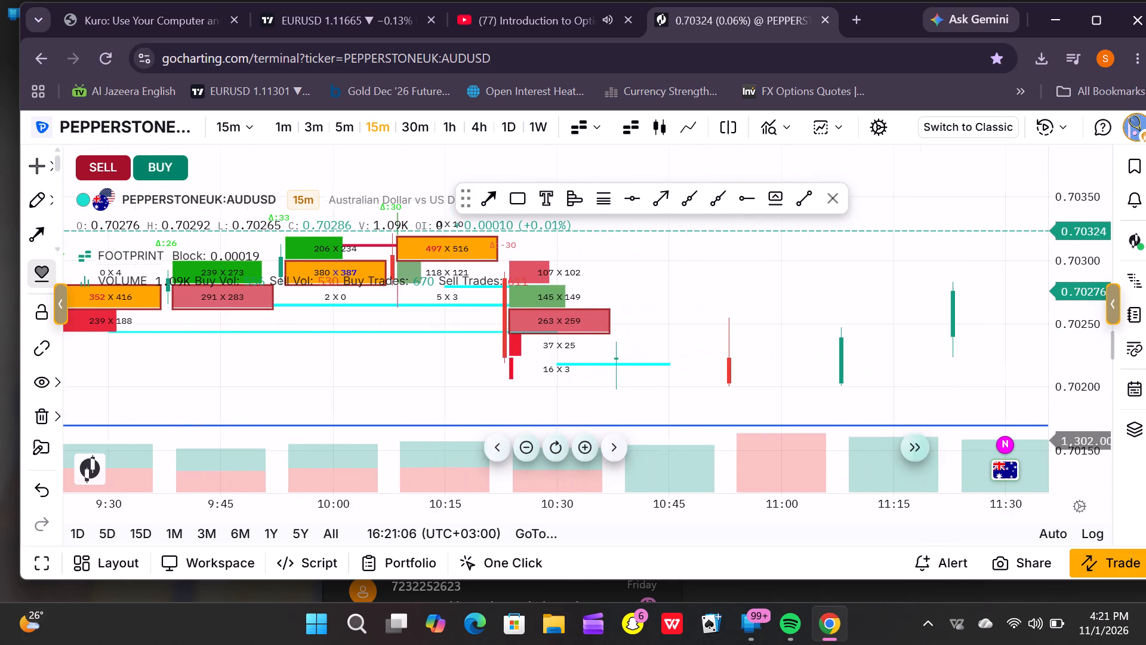
{"action": "left_click_drag", "start_coordinate": [236, 334], "coordinate": [491, 321]}
{"action": "left_click_drag", "start_coordinate": [679, 367], "coordinate": [355, 363]}
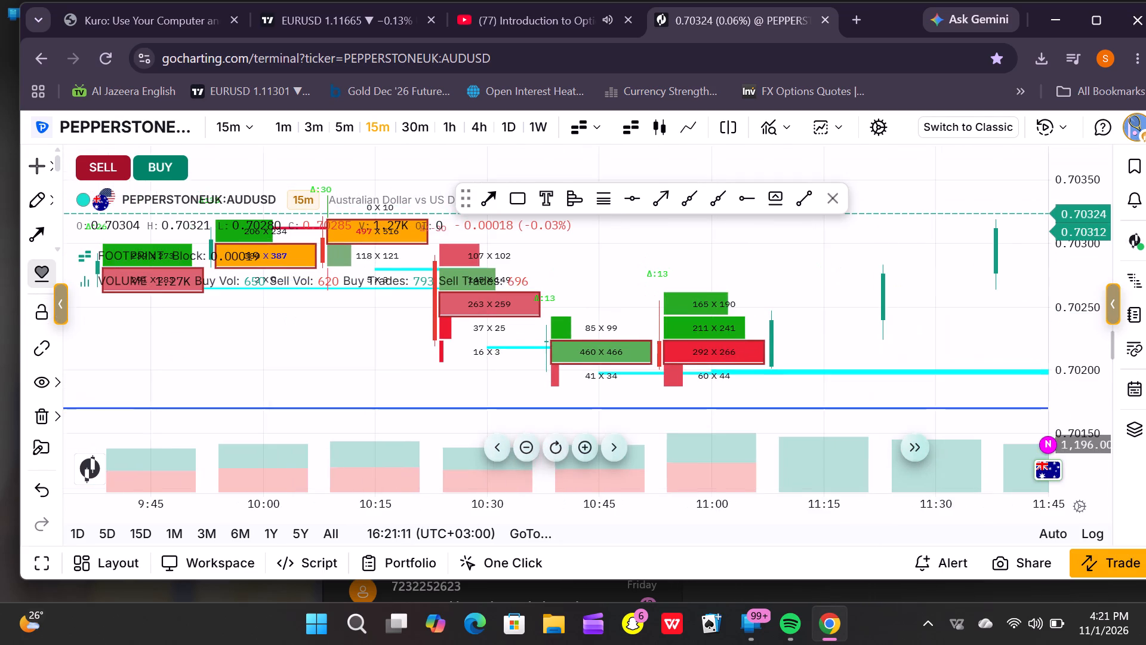
{"action": "left_click_drag", "start_coordinate": [355, 363], "coordinate": [127, 341]}
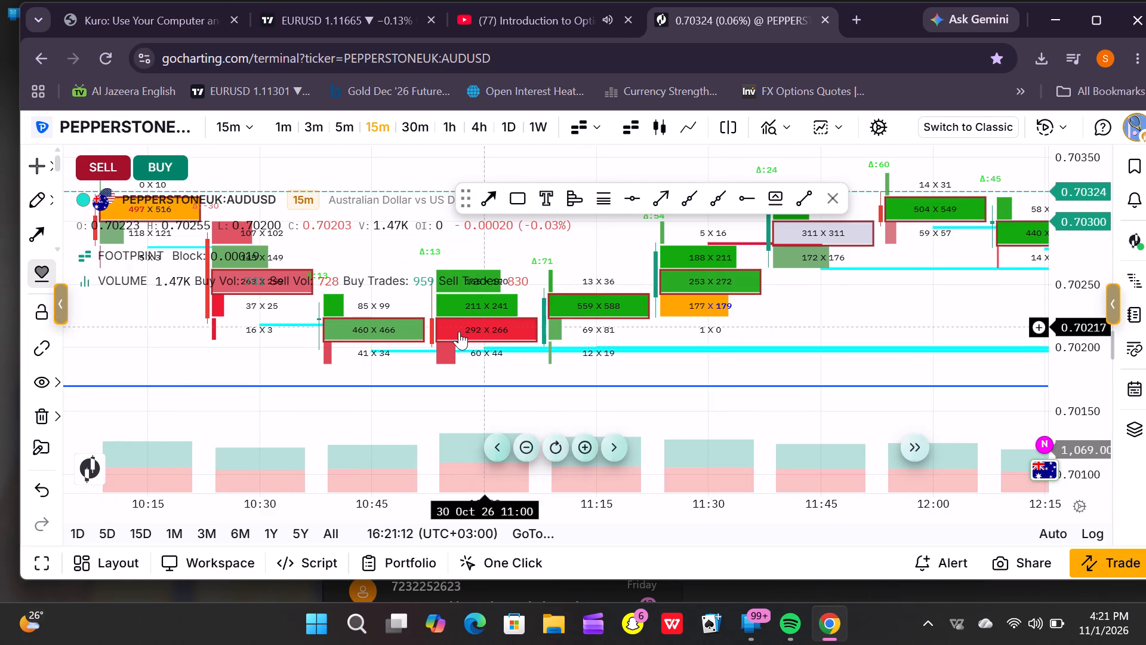
{"action": "left_click_drag", "start_coordinate": [460, 334], "coordinate": [401, 343]}
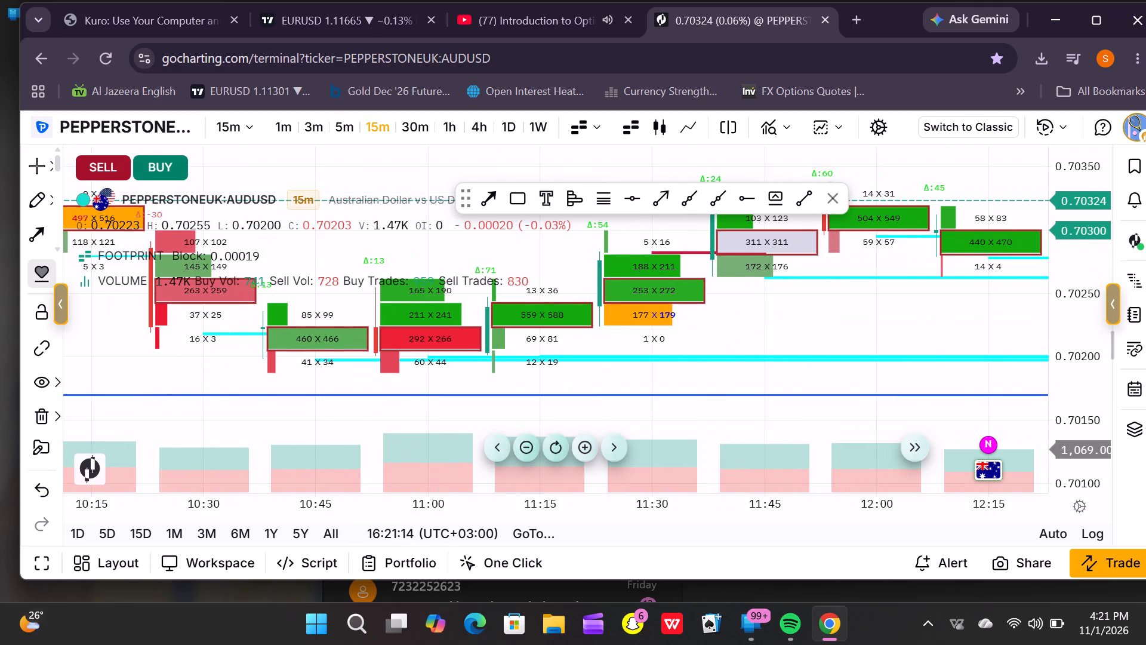
{"action": "left_click_drag", "start_coordinate": [401, 343], "coordinate": [384, 342]}
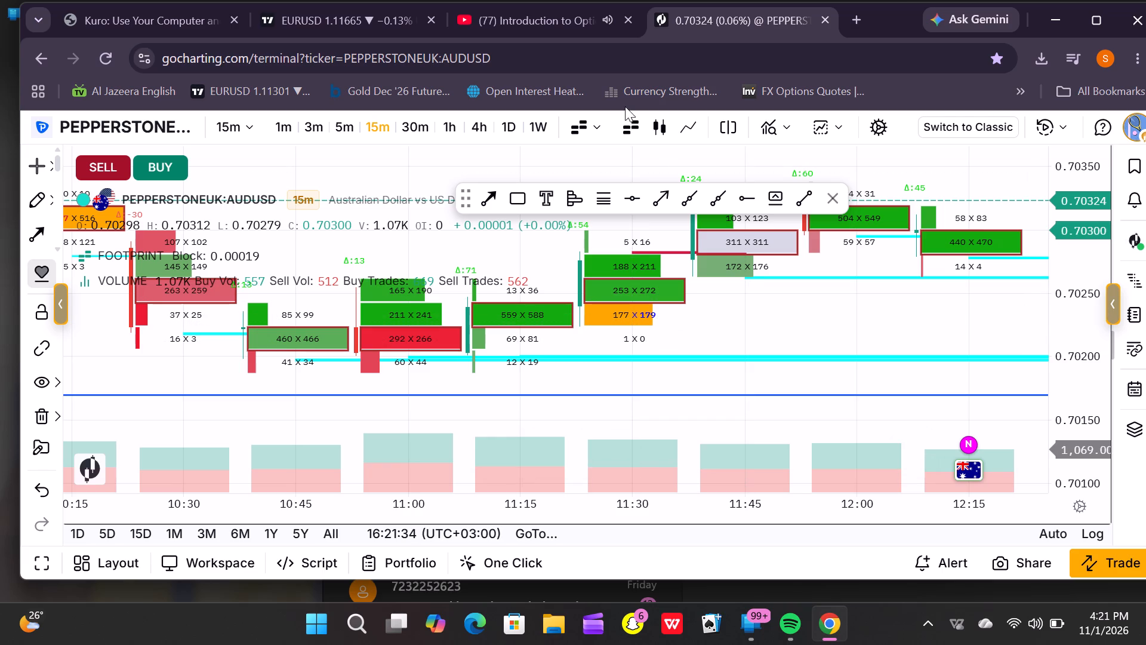
Switch the 15-minute AUDUSD chart from footprint to candlesticks, comparing both chart types across the 30 October session.
{"action": "left_click", "coordinate": [660, 125]}
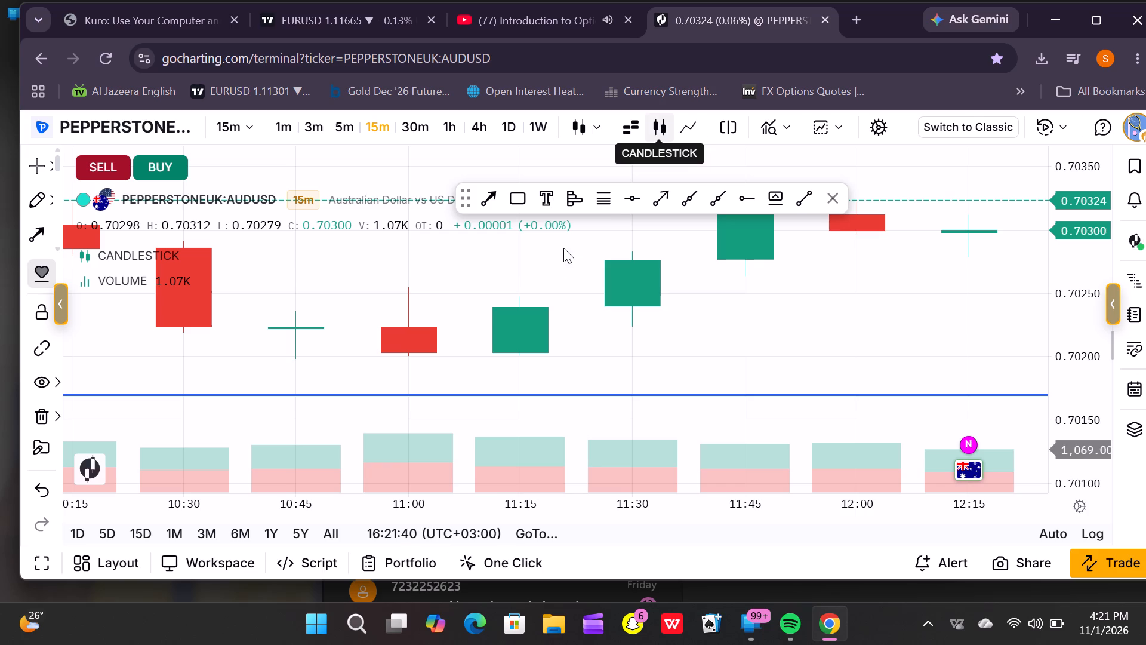
{"action": "left_click", "coordinate": [563, 453]}
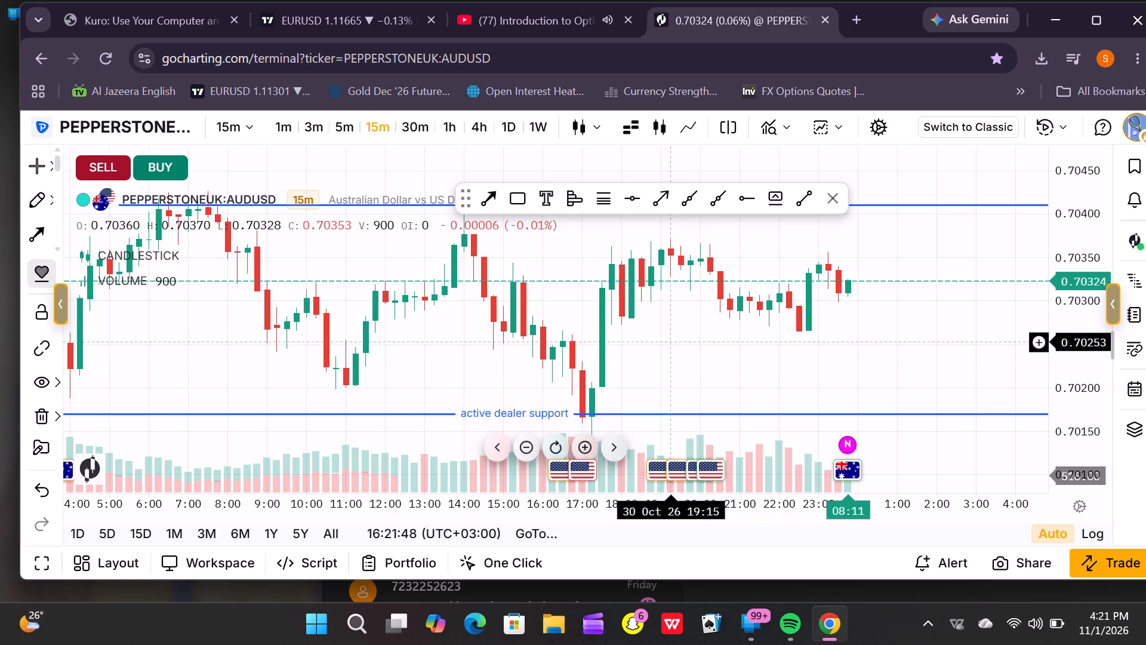
{"action": "left_click_drag", "start_coordinate": [670, 342], "coordinate": [646, 308]}
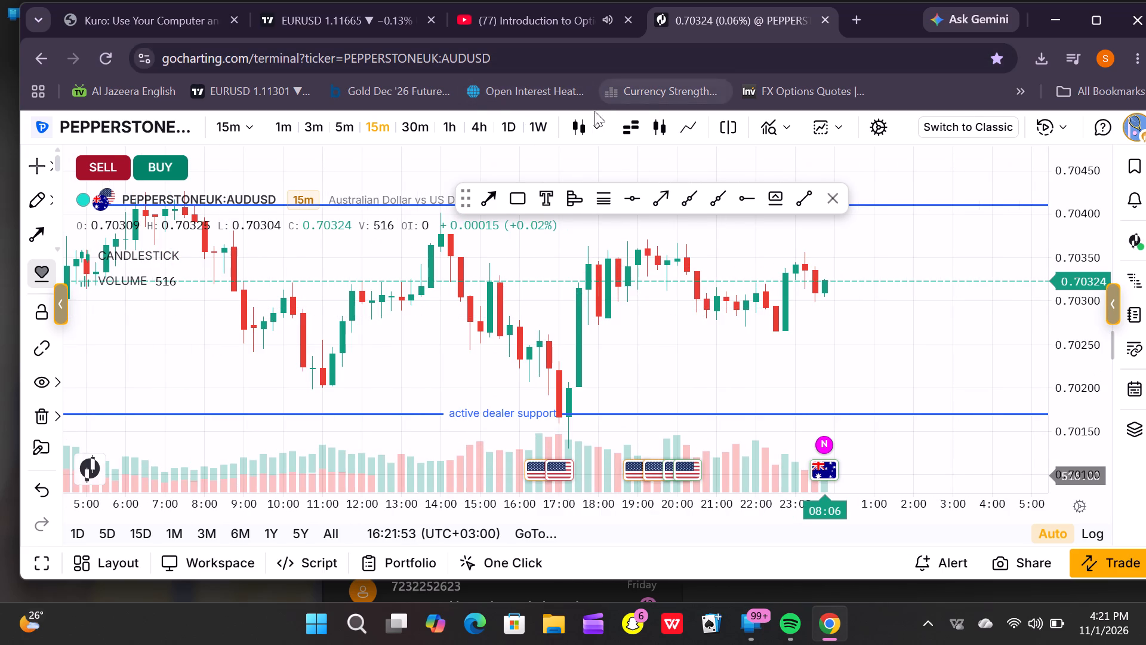
{"action": "left_click", "coordinate": [637, 115]}
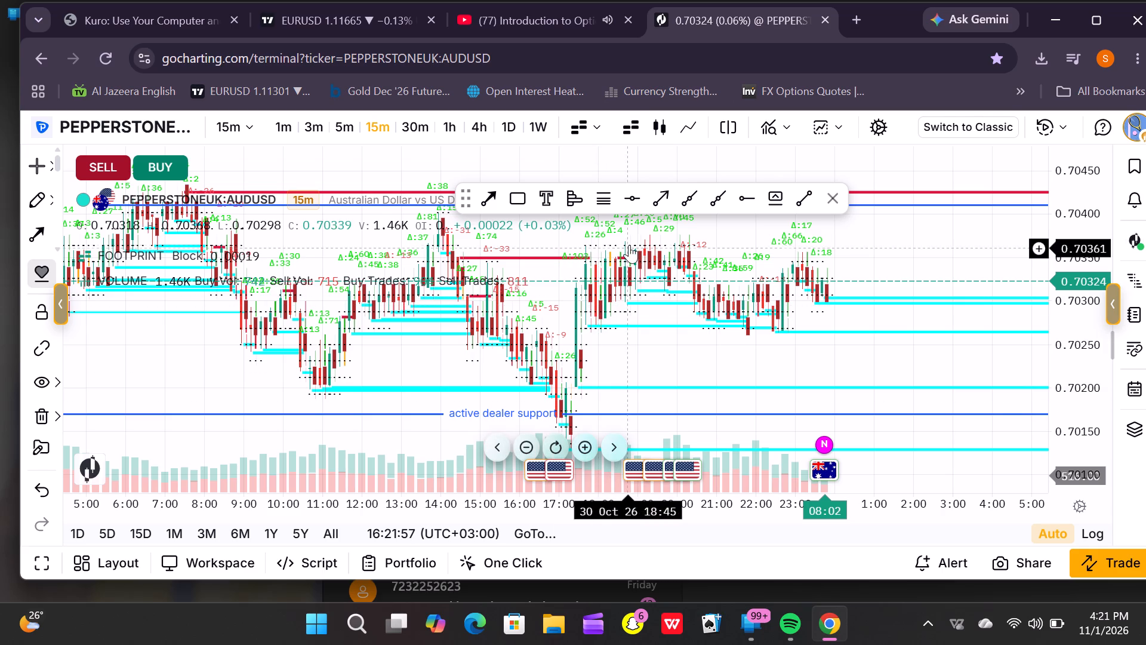
{"action": "left_click", "coordinate": [667, 131]}
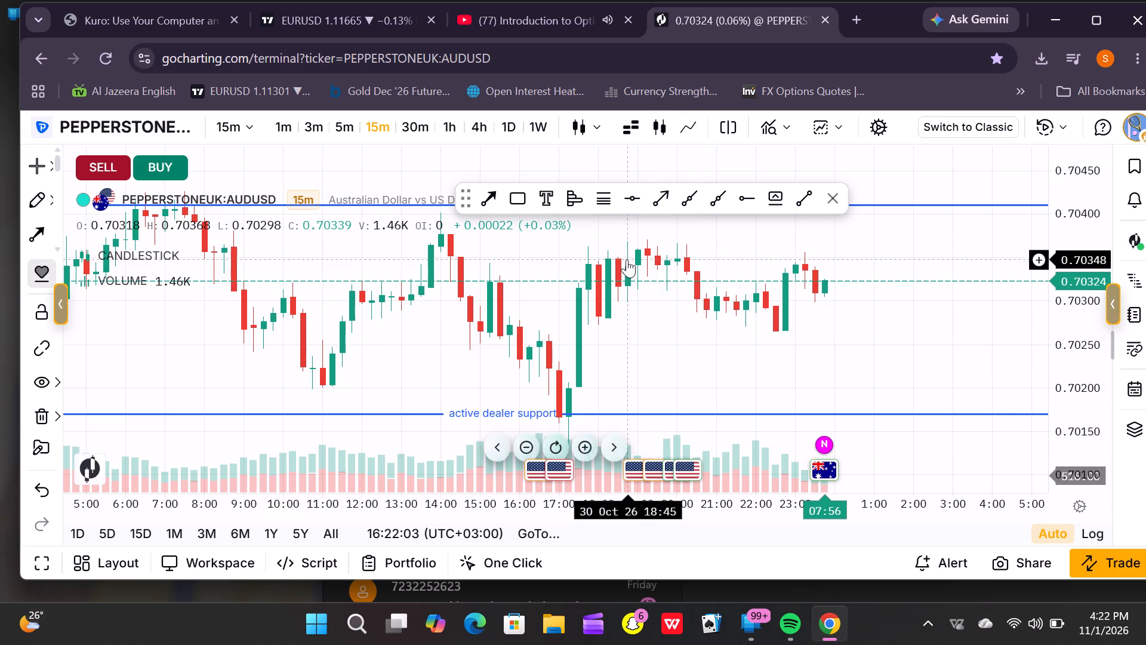
Start a horizontal ray near the 30 October 17:00 to 17:15 candles at active dealer support.
{"action": "double_click", "coordinate": [638, 389]}
{"action": "left_click_drag", "start_coordinate": [923, 354], "coordinate": [1054, 223]}
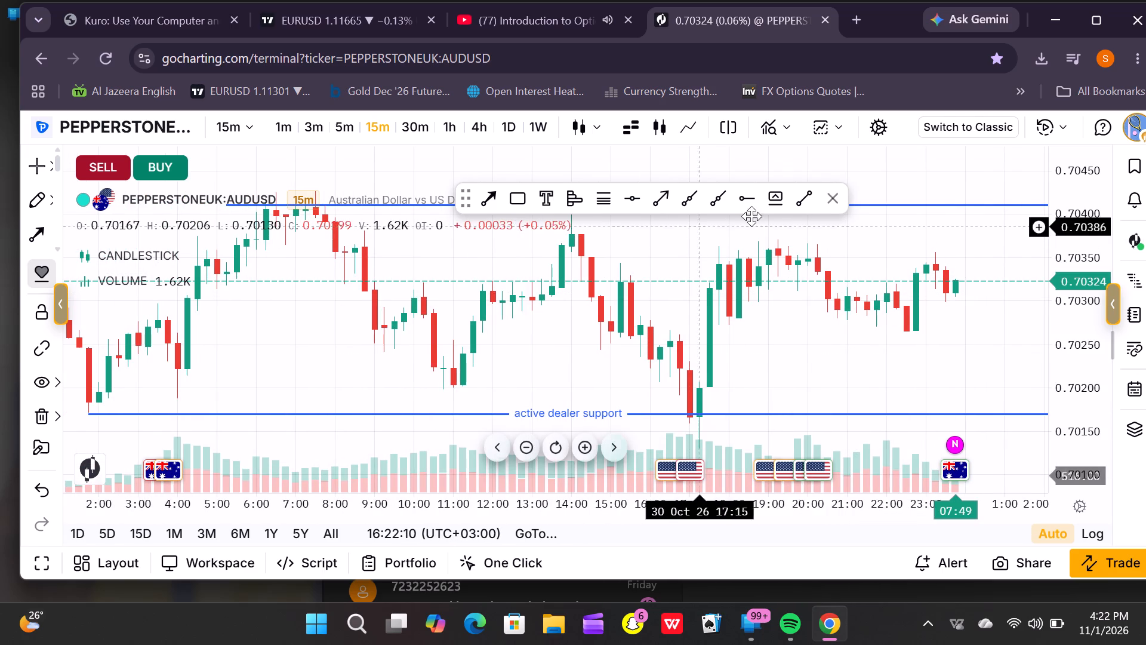
{"action": "left_click", "coordinate": [757, 200]}
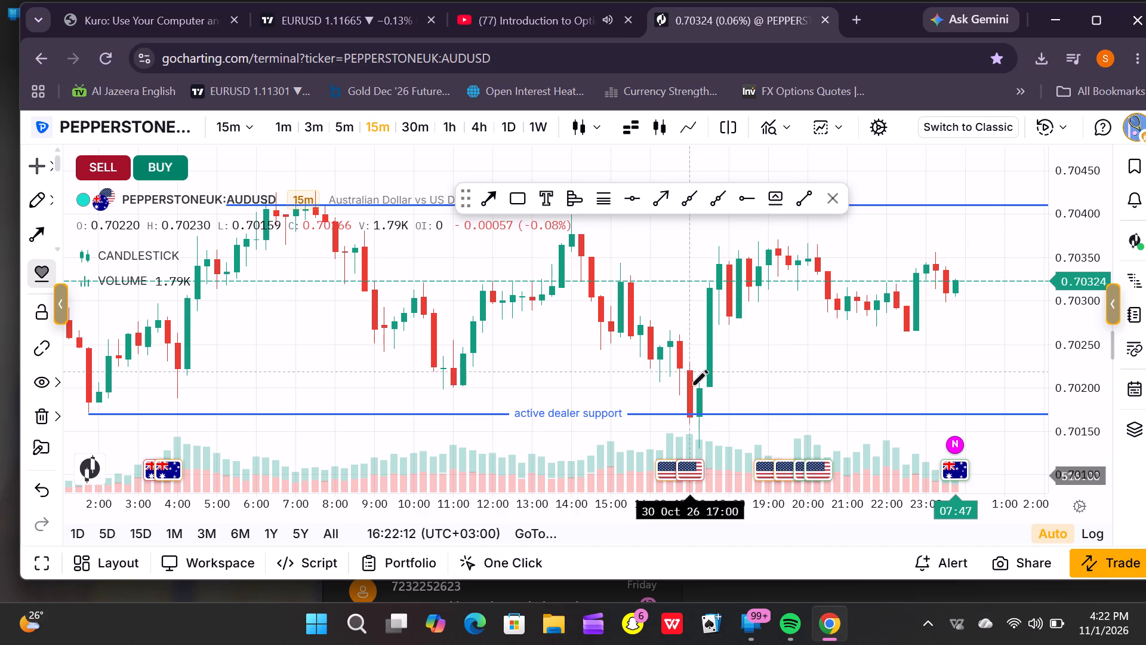
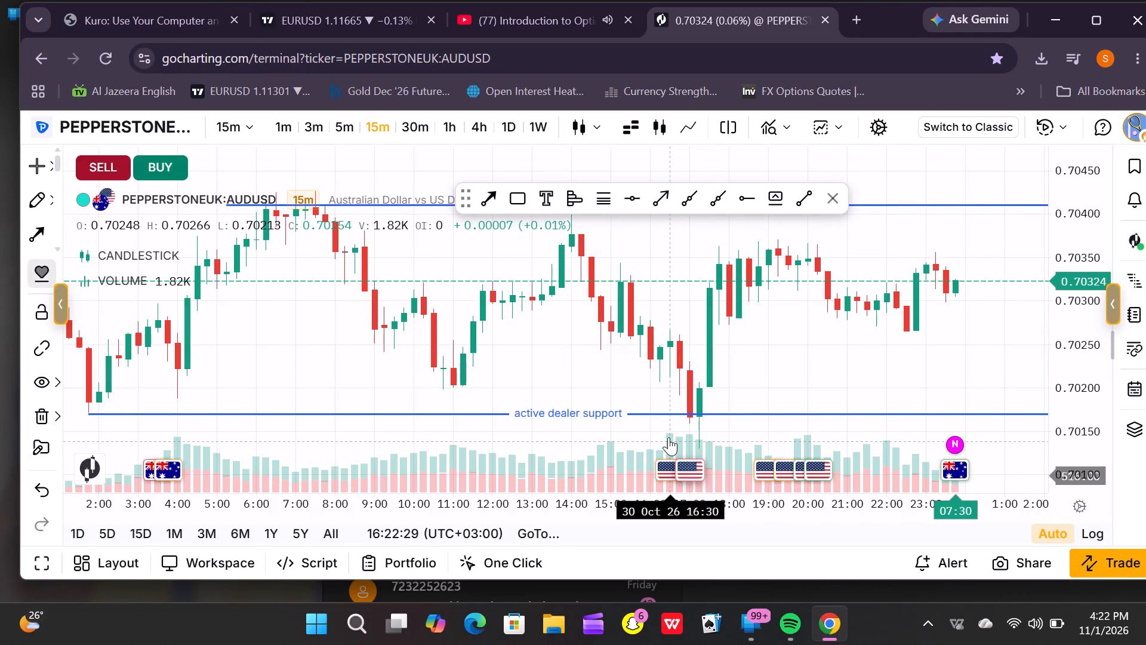
Place the horizontal ray at about 0.70134 from 30 October 16:30, just below the active dealer support line.
{"action": "left_click", "coordinate": [673, 444]}
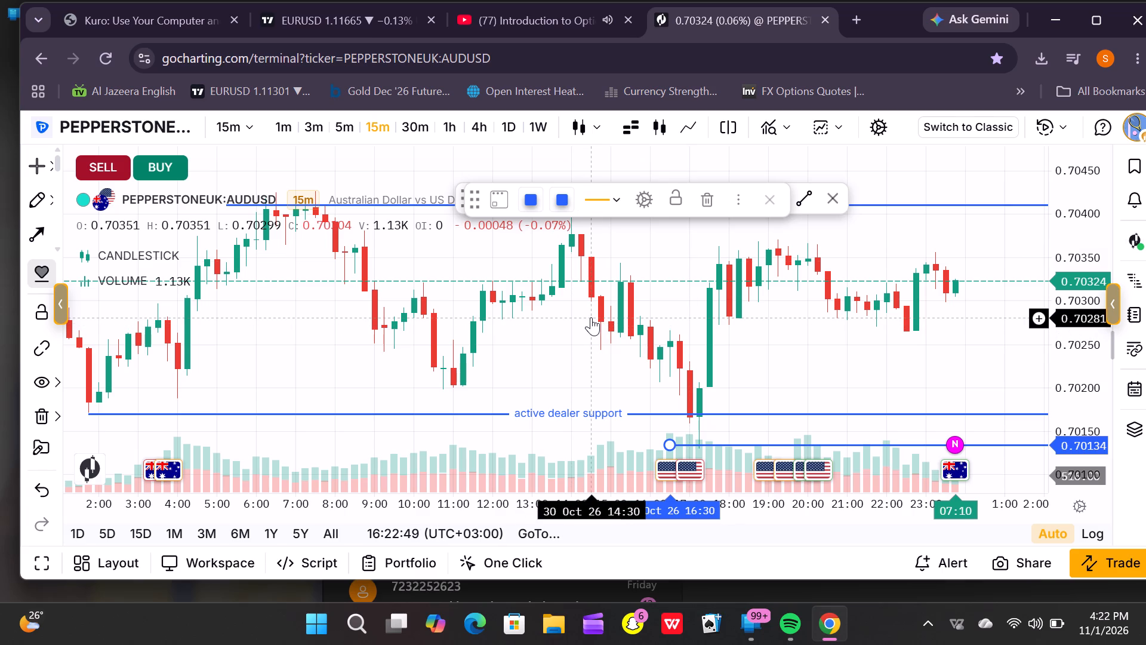
Switch the 15-minute AUDUSD chart from candlesticks to footprint, covering the 30 October afternoon session.
{"action": "left_click_drag", "start_coordinate": [591, 317], "coordinate": [631, 195]}
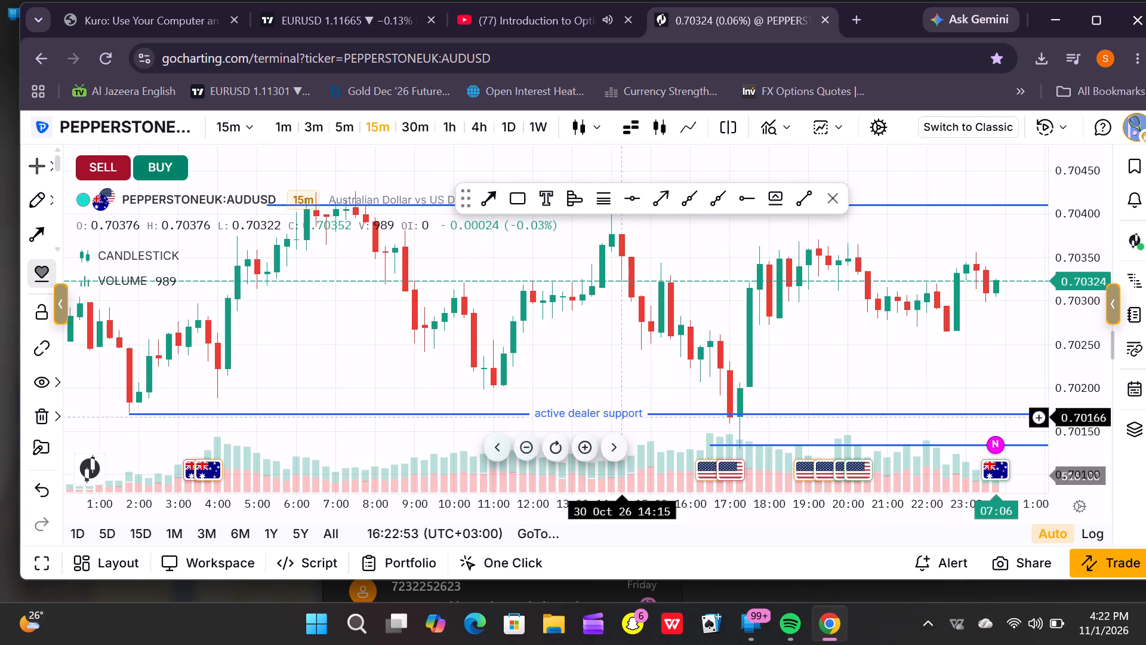
{"action": "left_click", "coordinate": [588, 439]}
{"action": "left_click", "coordinate": [588, 439]}
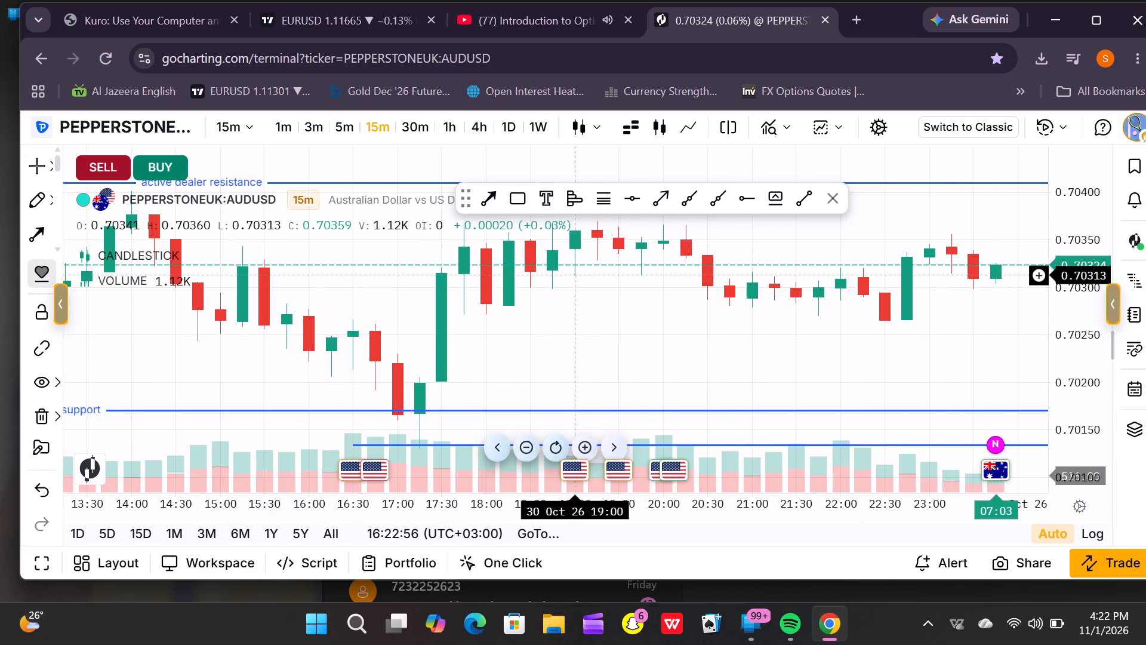
{"action": "left_click", "coordinate": [633, 129]}
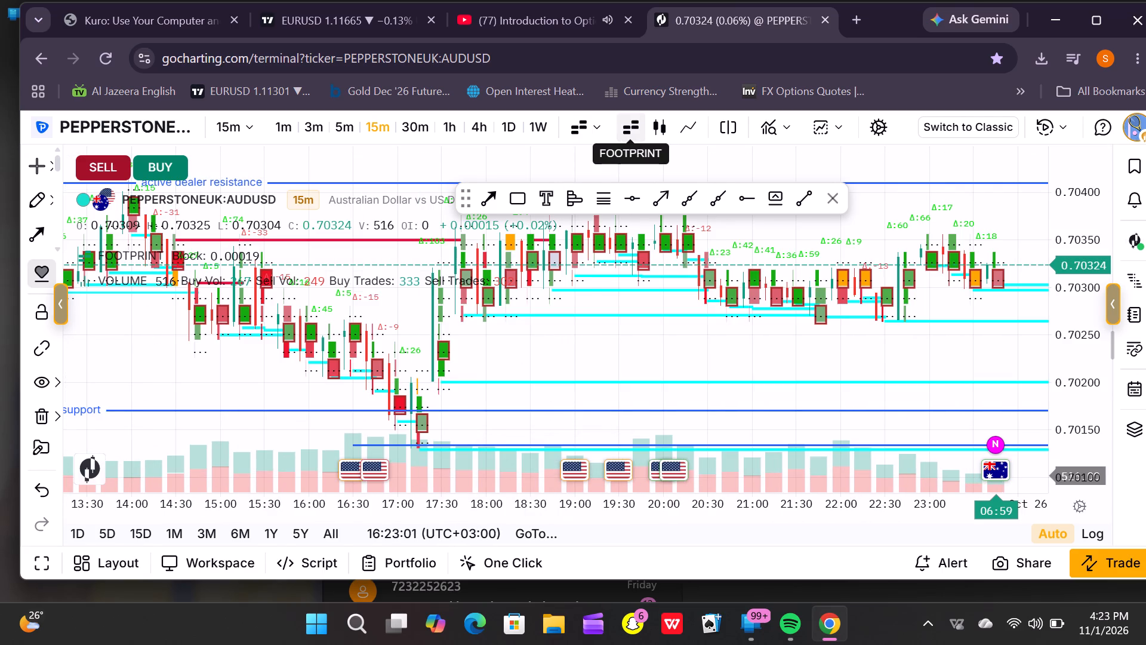
{"action": "left_click", "coordinate": [509, 396]}
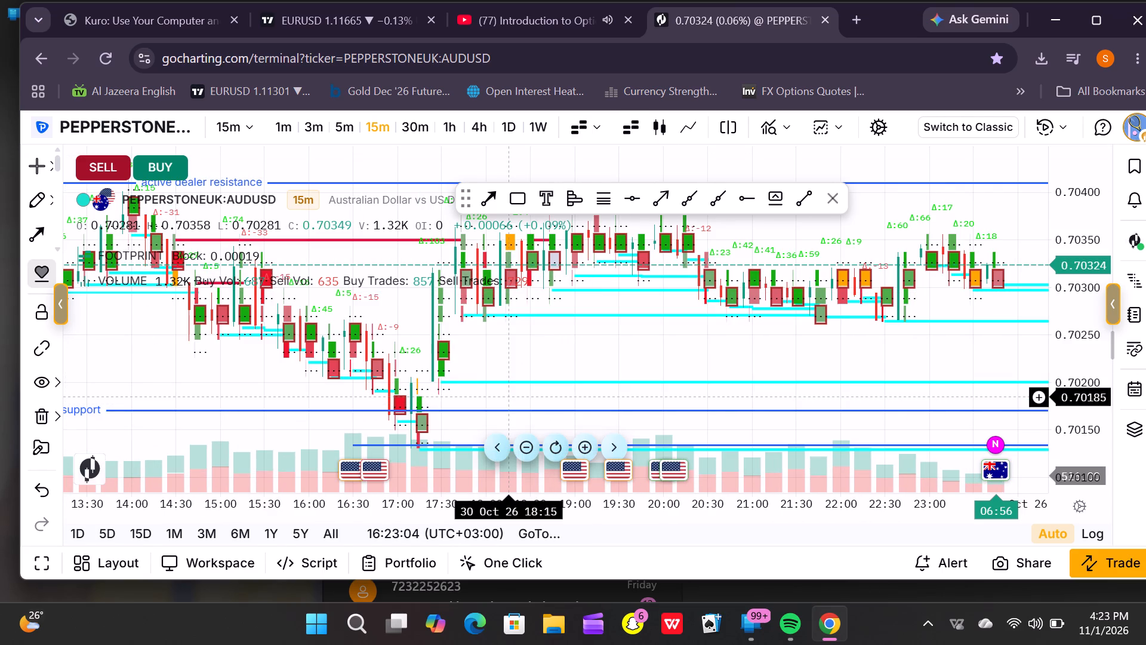
Examine the 15-minute Bid X Ask cells from 16:30 to 18:15 on 30 October, around active dealer support and the new lower ray.
{"action": "left_click", "coordinate": [578, 440]}
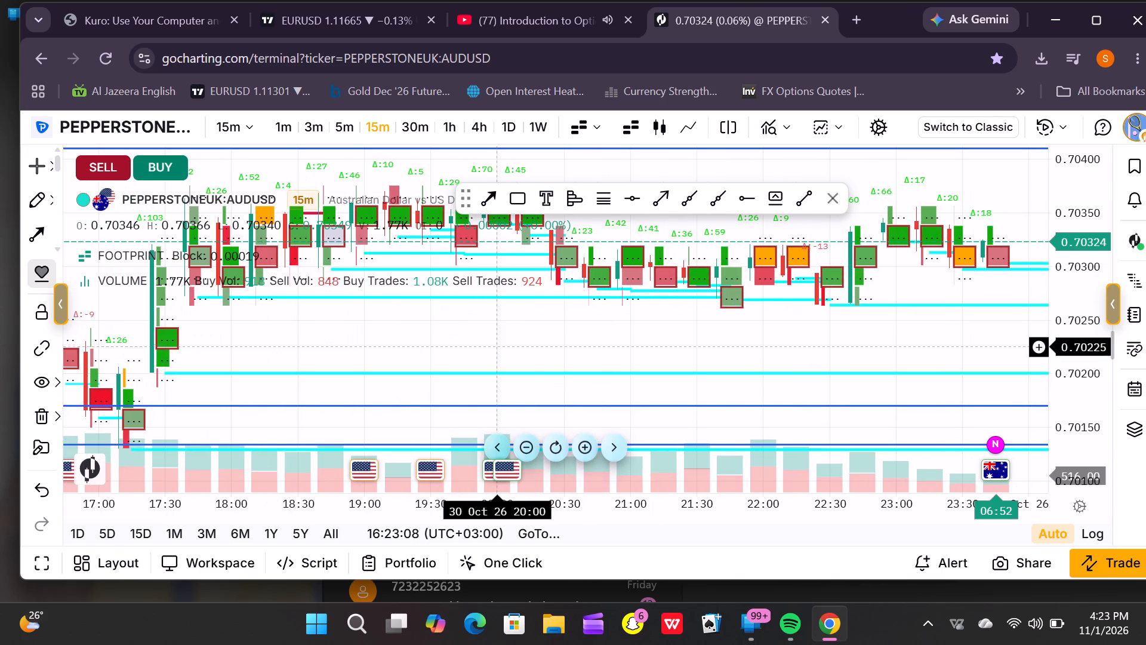
{"action": "left_click_drag", "start_coordinate": [505, 346], "coordinate": [979, 274]}
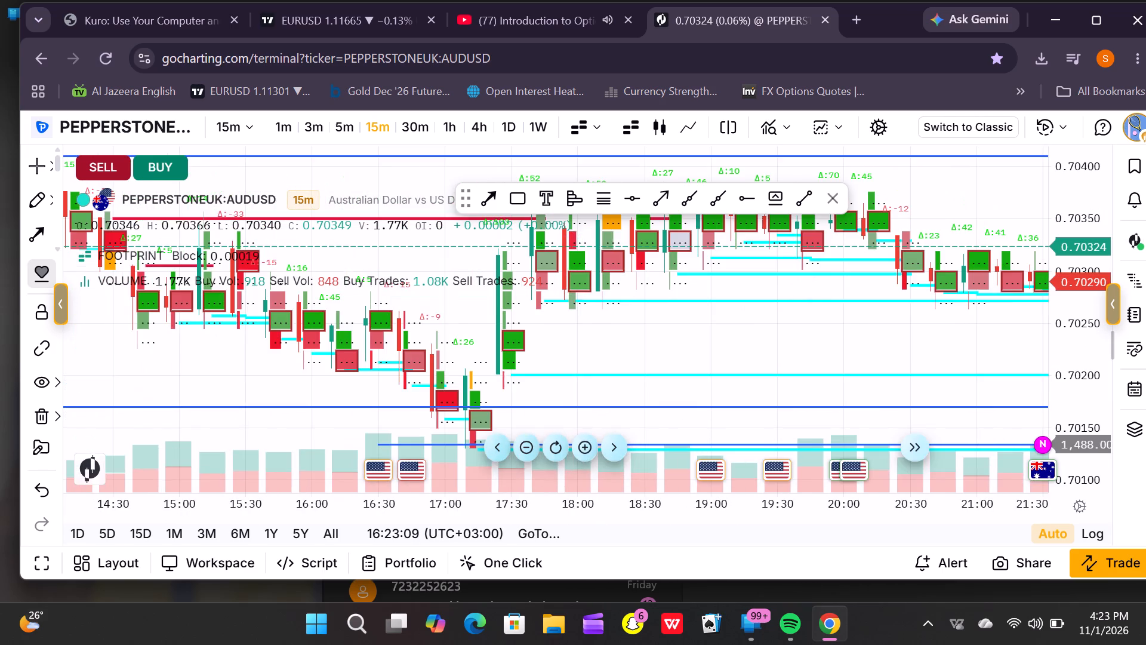
{"action": "left_click_drag", "start_coordinate": [979, 274], "coordinate": [1064, 204]}
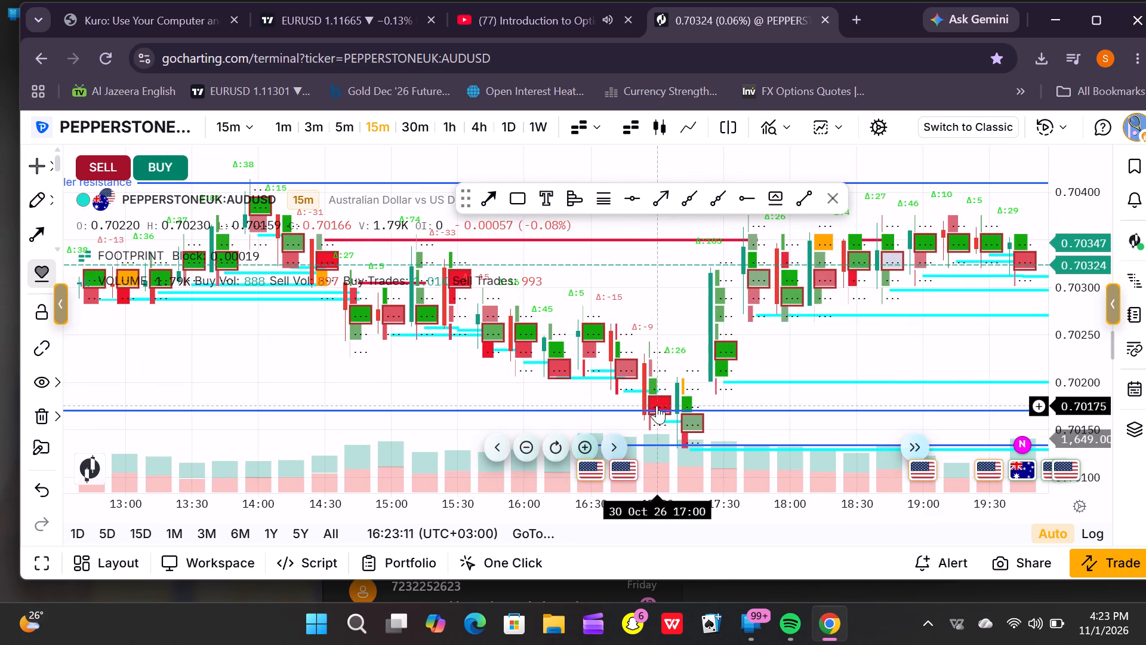
{"action": "left_click", "coordinate": [584, 453]}
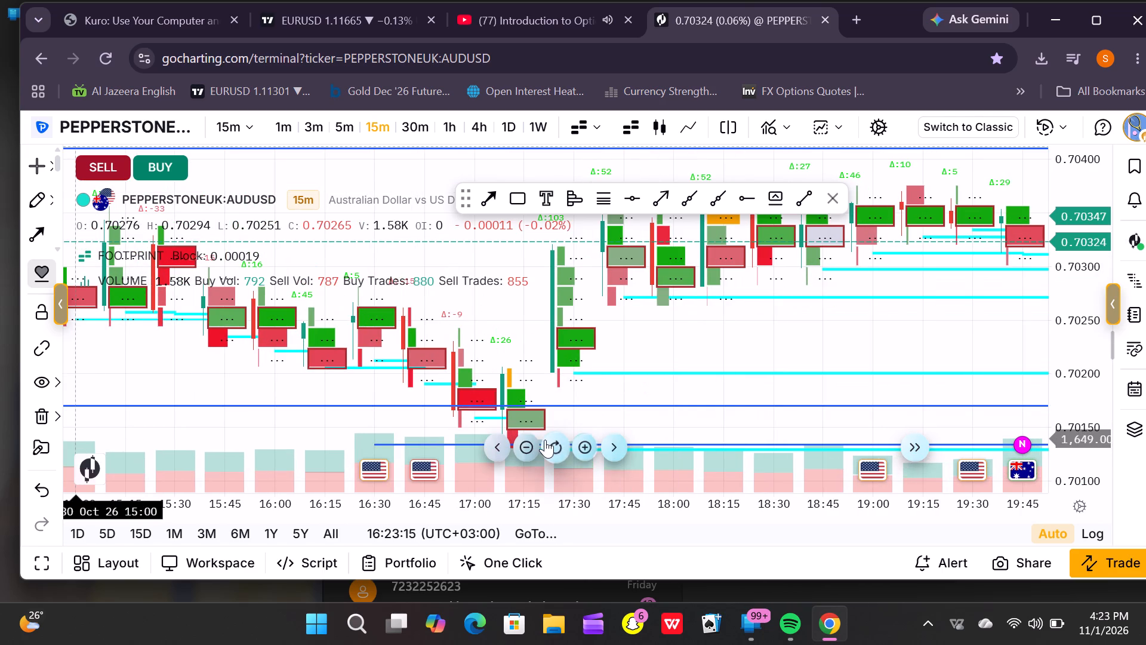
{"action": "left_click", "coordinate": [574, 446]}
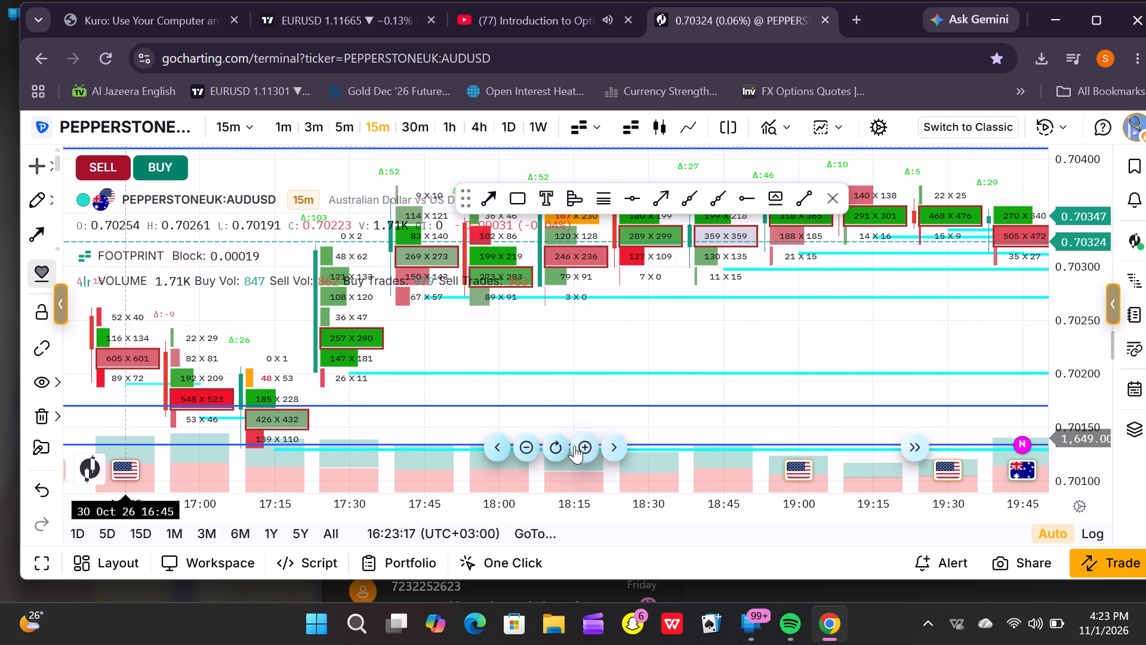
{"action": "left_click_drag", "start_coordinate": [559, 348], "coordinate": [654, 315]}
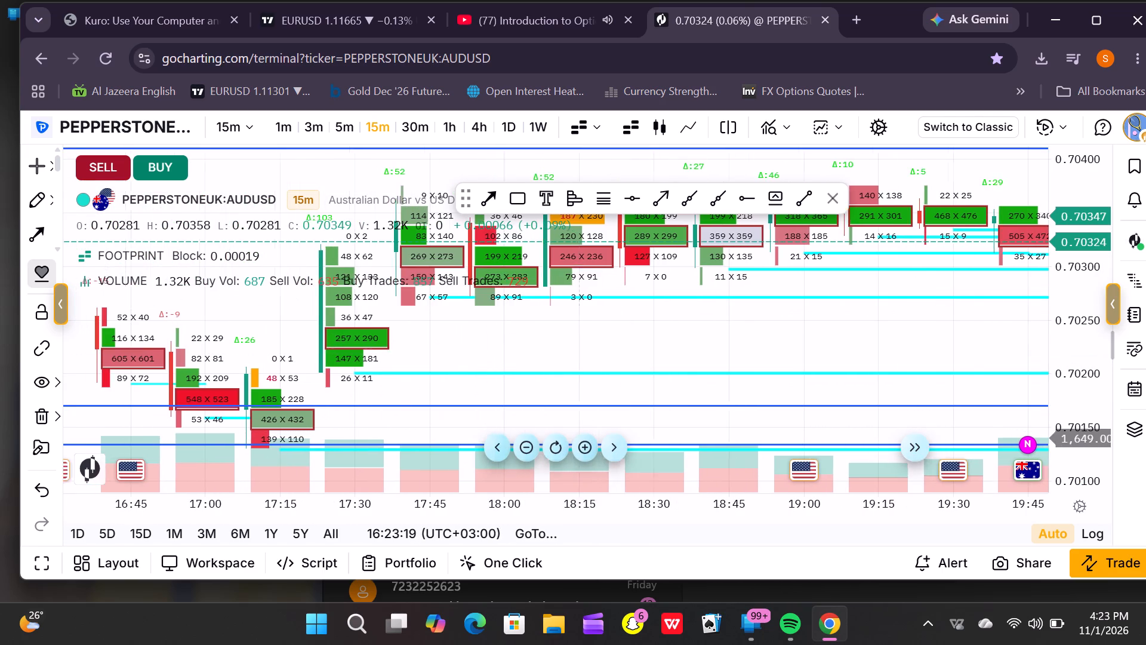
{"action": "left_click_drag", "start_coordinate": [654, 315], "coordinate": [766, 254]}
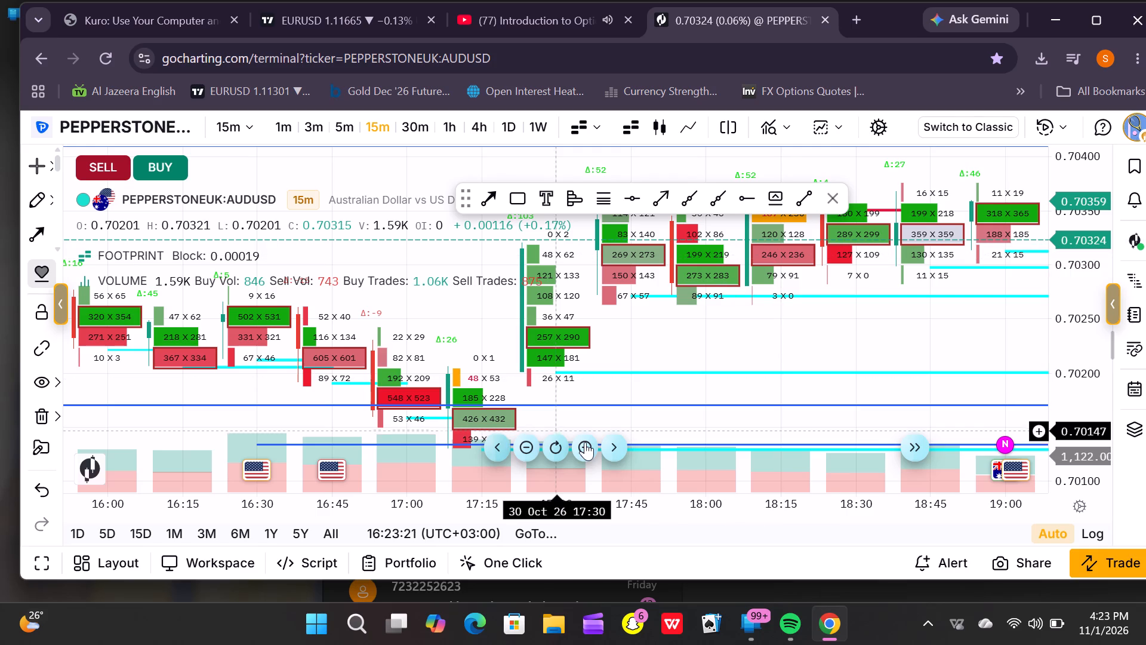
{"action": "left_click", "coordinate": [585, 443]}
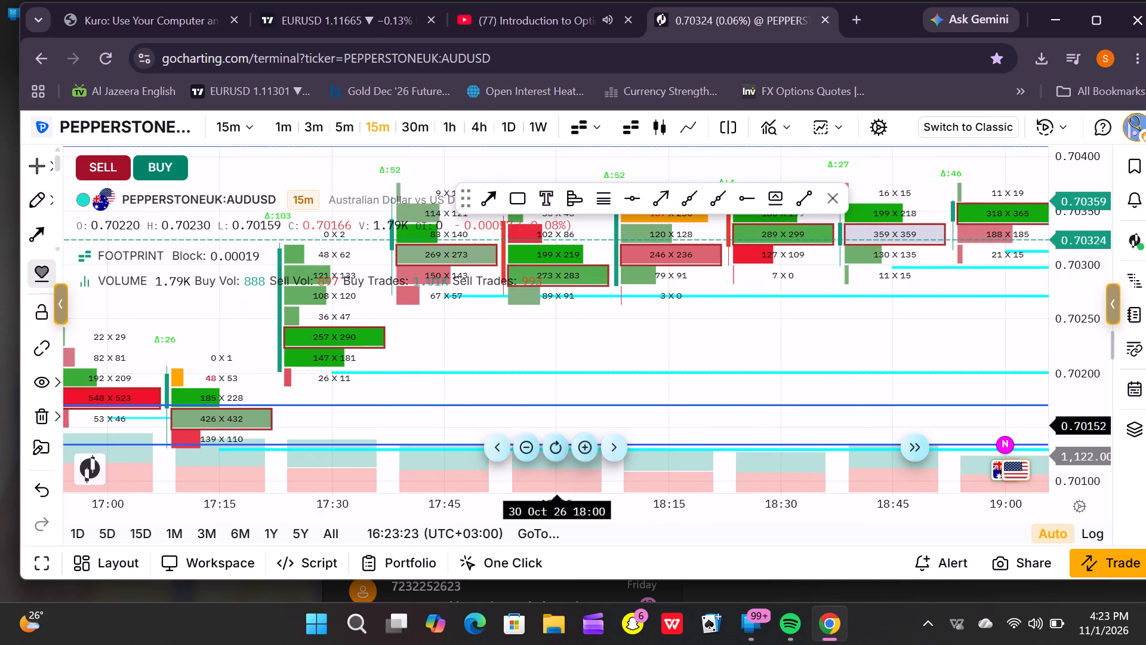
{"action": "left_click_drag", "start_coordinate": [519, 342], "coordinate": [759, 244]}
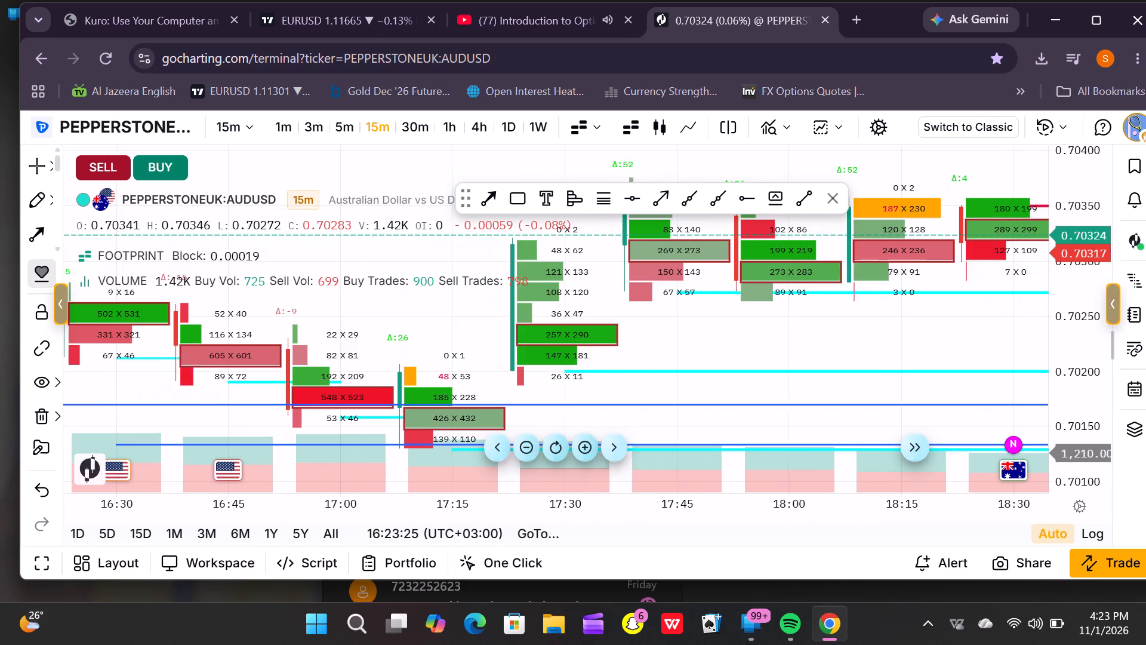
{"action": "left_click_drag", "start_coordinate": [759, 244], "coordinate": [801, 219]}
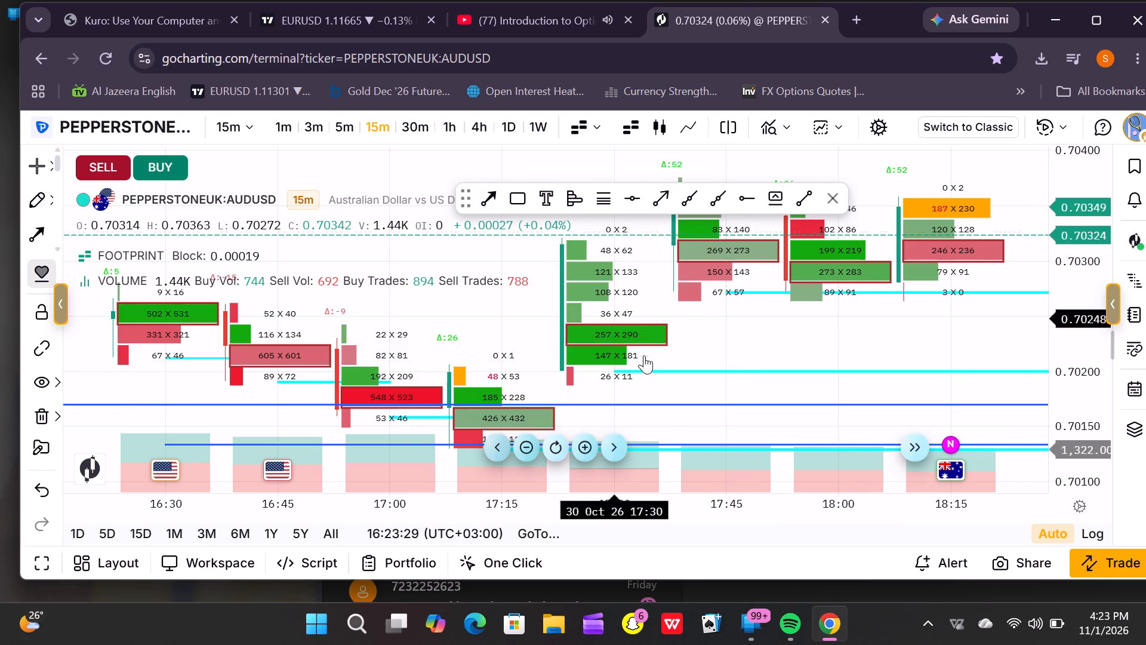
{"action": "left_click_drag", "start_coordinate": [695, 324], "coordinate": [772, 284]}
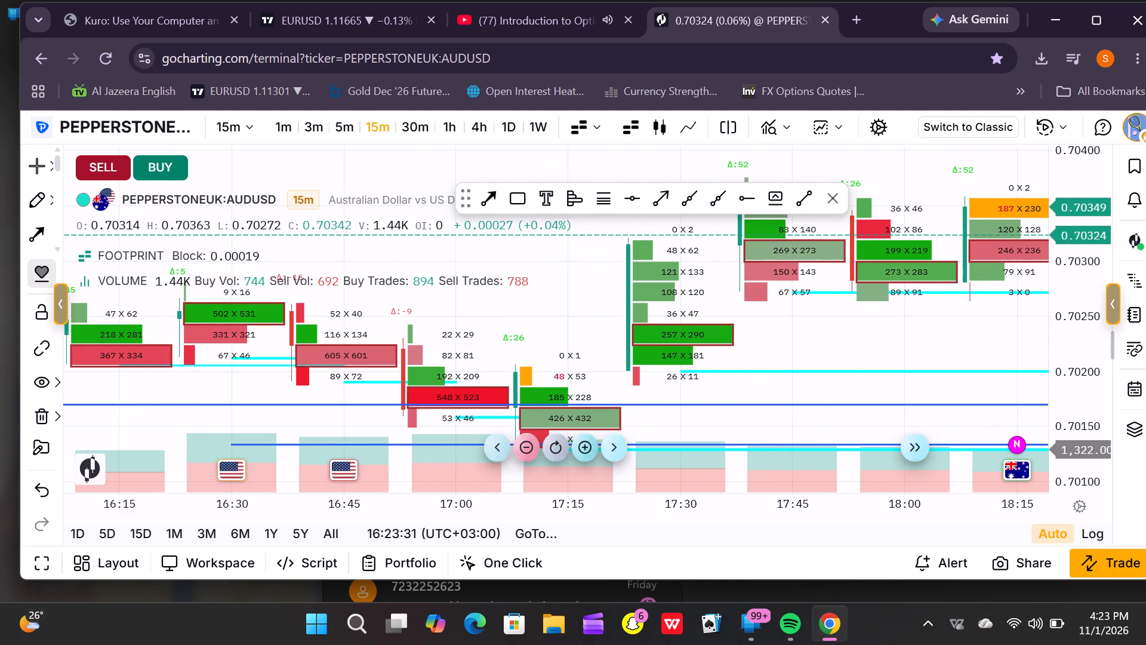
{"action": "left_click_drag", "start_coordinate": [772, 284], "coordinate": [642, 233]}
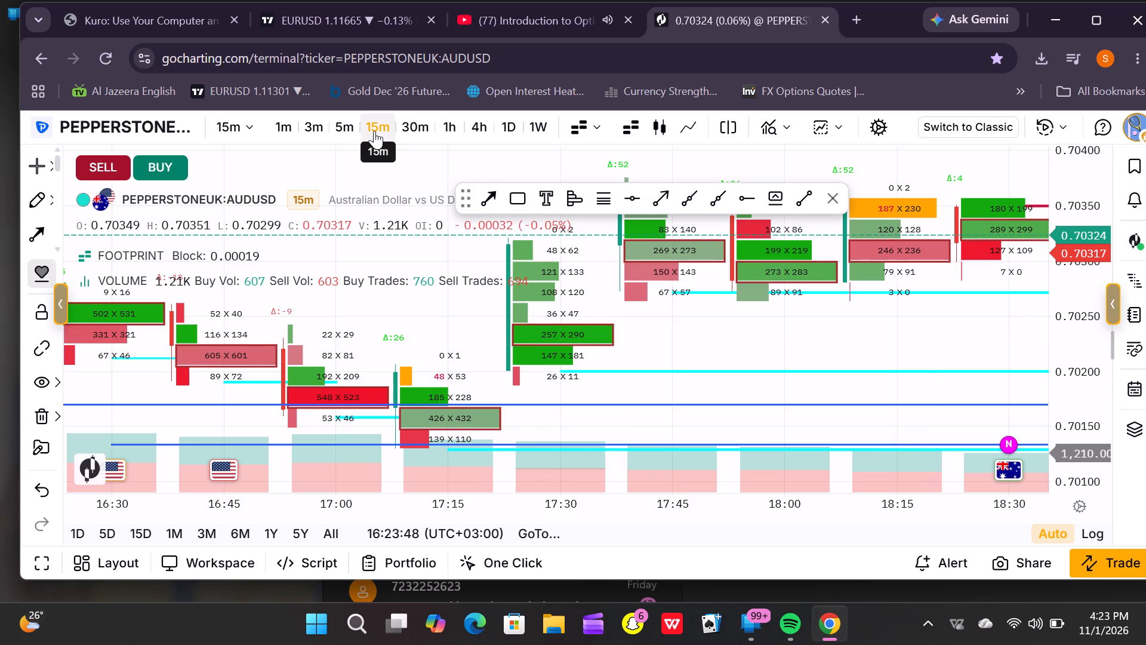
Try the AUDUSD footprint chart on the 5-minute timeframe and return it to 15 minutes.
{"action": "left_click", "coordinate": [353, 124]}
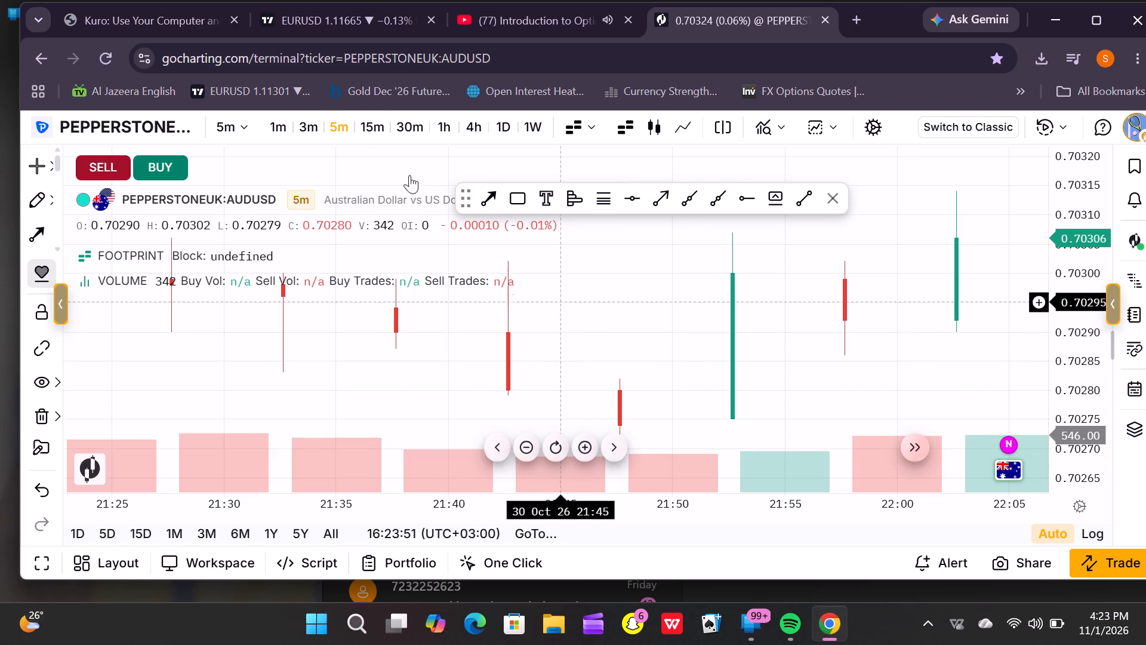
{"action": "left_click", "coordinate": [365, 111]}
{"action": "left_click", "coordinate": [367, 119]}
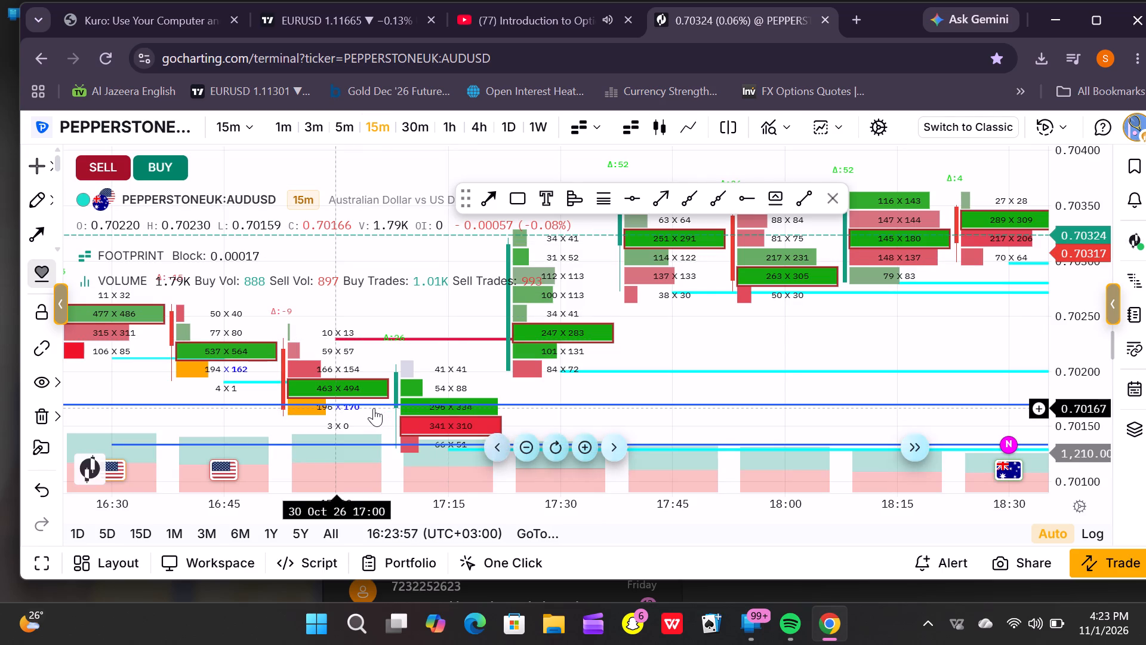
Examine the reloaded 15-minute Bid X Ask cells from 16:30 to 17:30 on 30 October, around active dealer support.
{"action": "left_click_drag", "start_coordinate": [374, 408], "coordinate": [513, 396]}
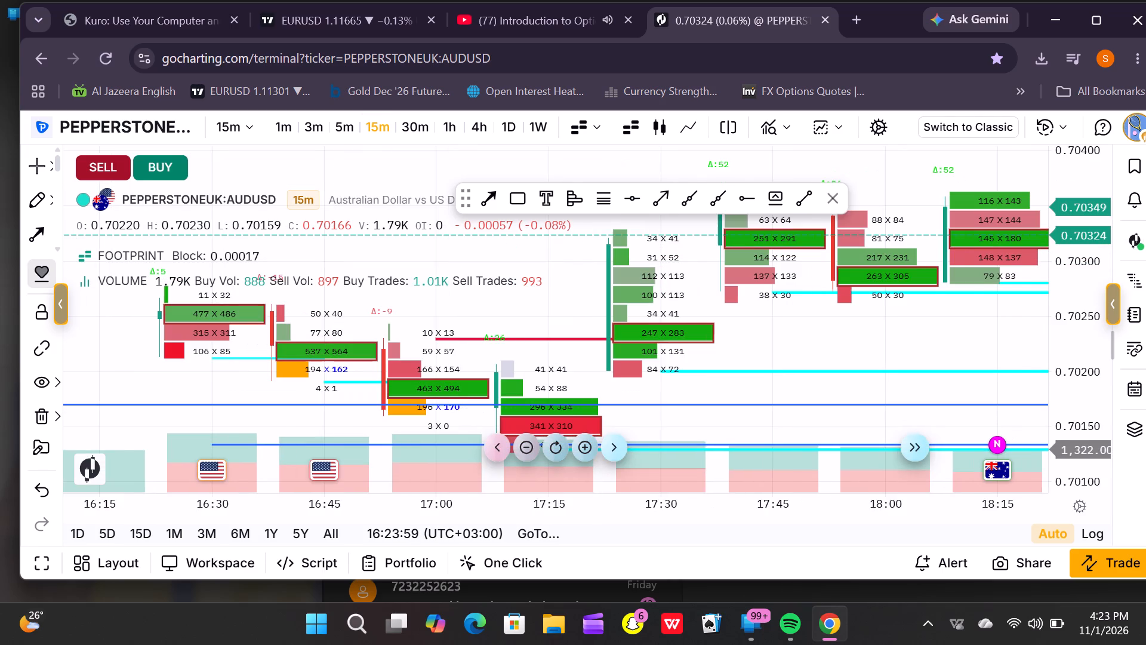
{"action": "left_click_drag", "start_coordinate": [513, 396], "coordinate": [608, 411]}
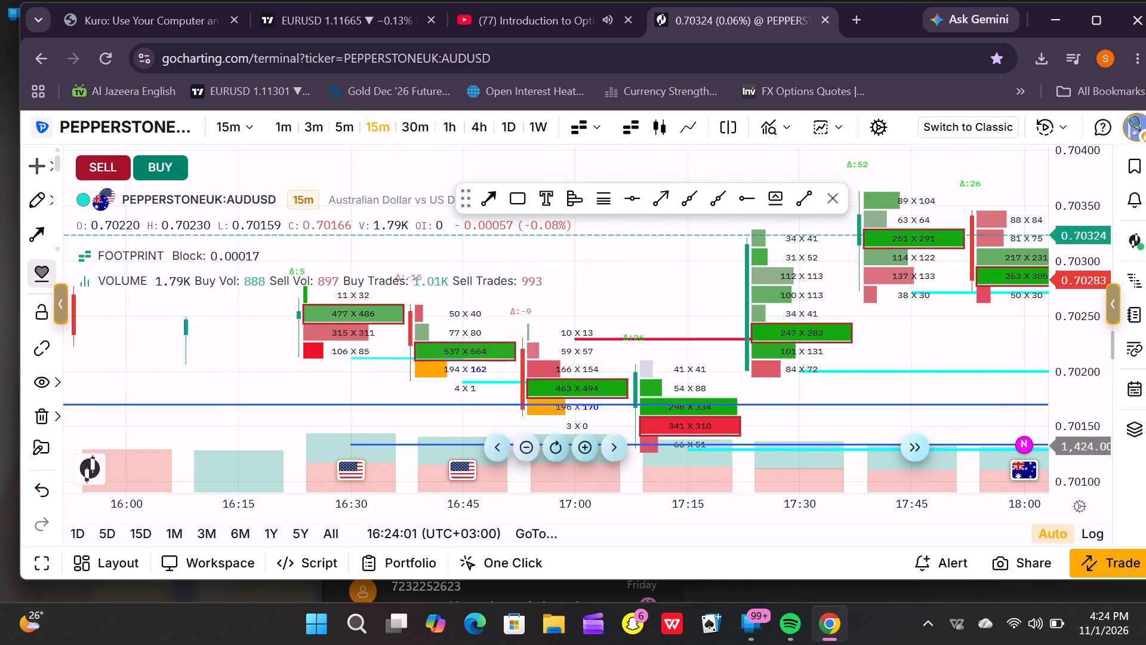
{"action": "left_click_drag", "start_coordinate": [608, 411], "coordinate": [412, 355]}
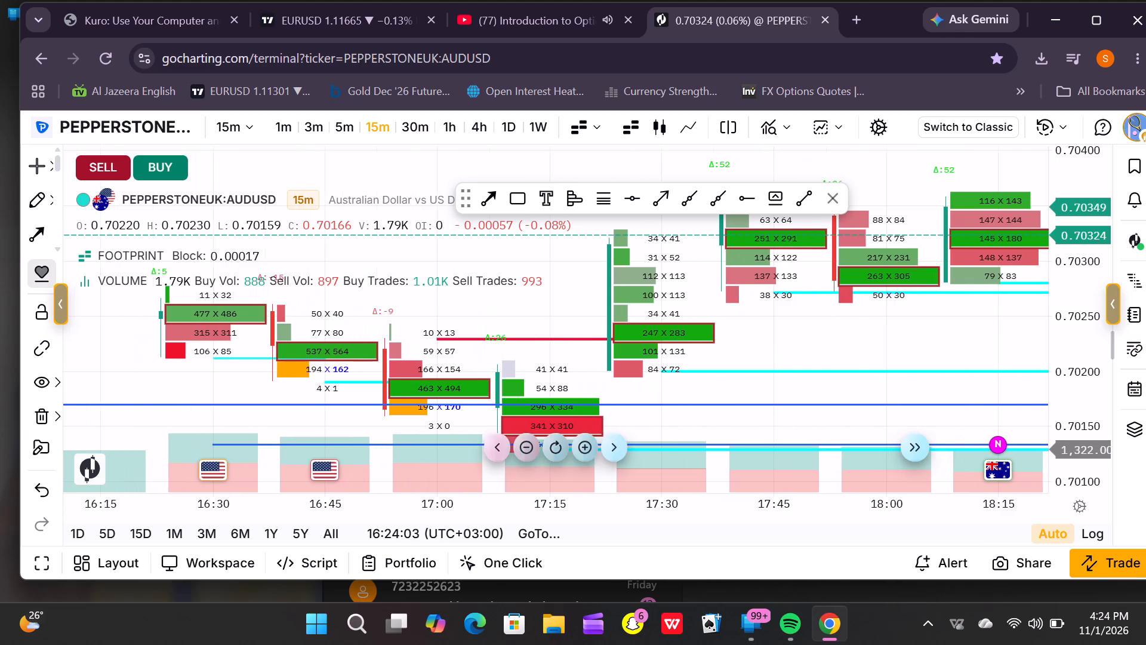
{"action": "left_click_drag", "start_coordinate": [412, 355], "coordinate": [352, 349]}
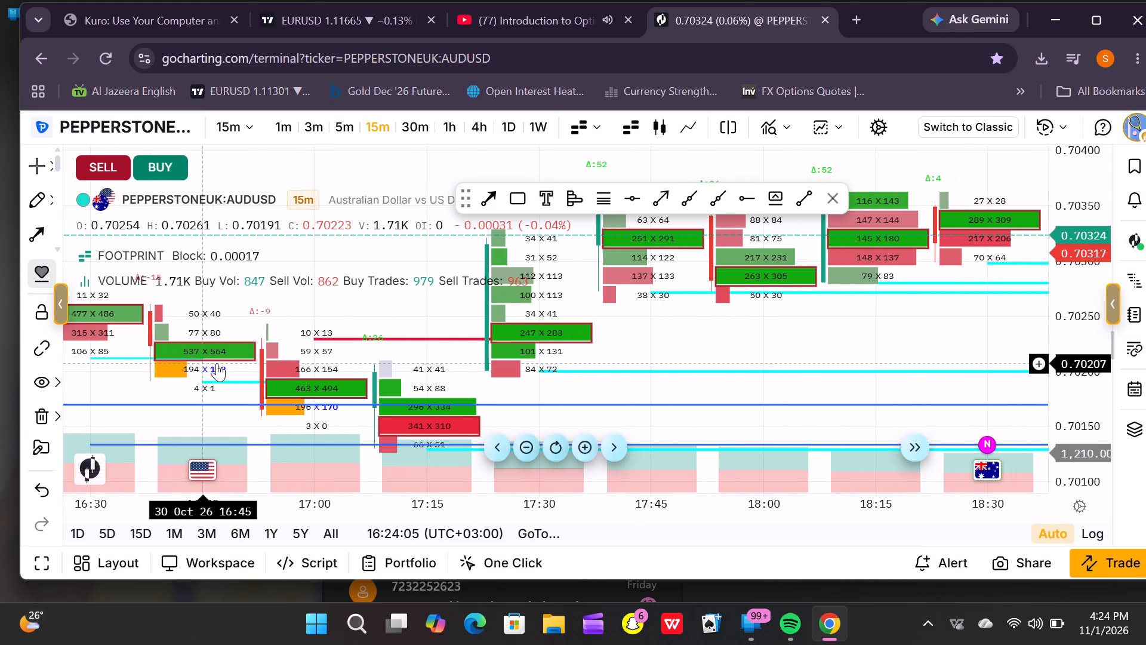
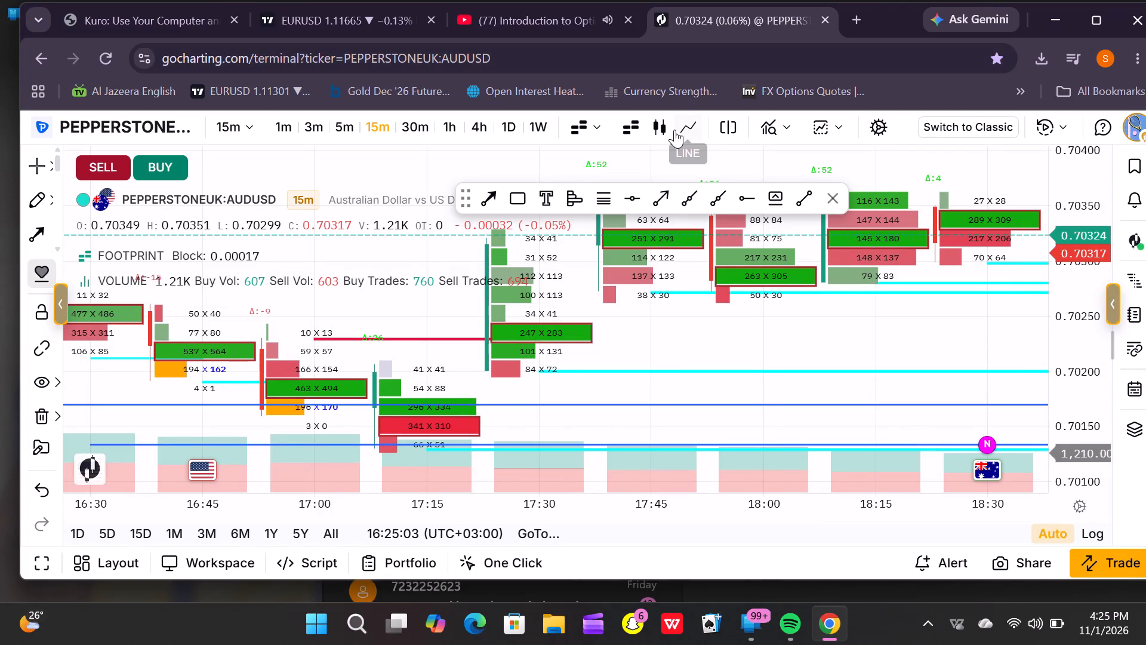
Switch the 15-minute AUDUSD chart from footprint to candlesticks, covering the whole 30 October session.
{"action": "left_click", "coordinate": [656, 130]}
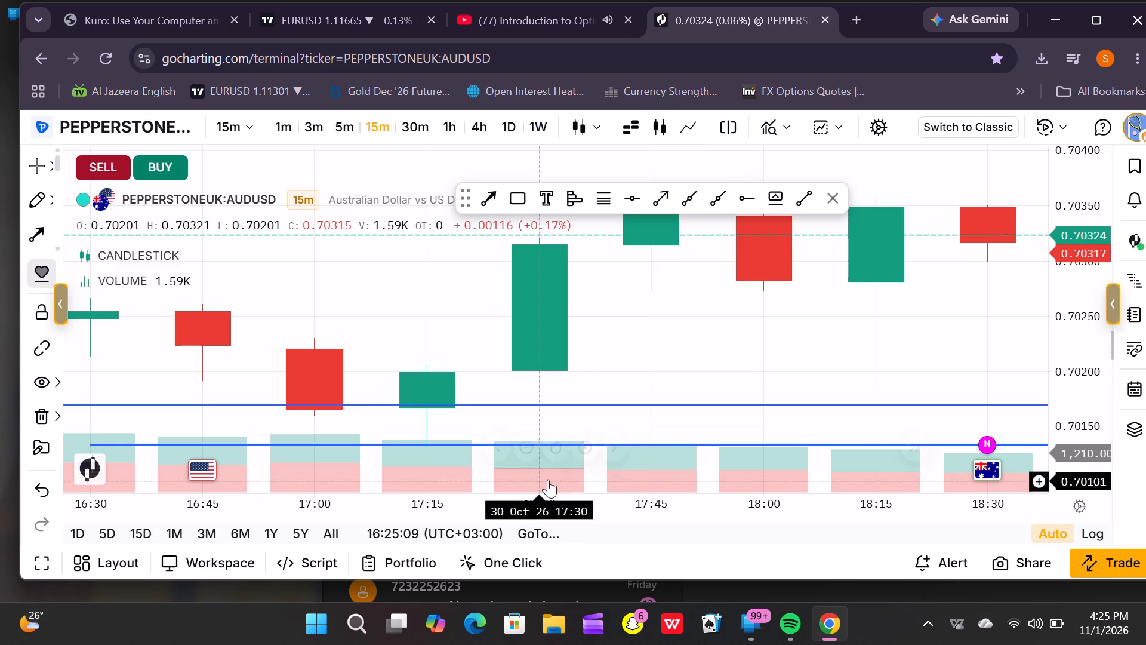
{"action": "left_click", "coordinate": [560, 446]}
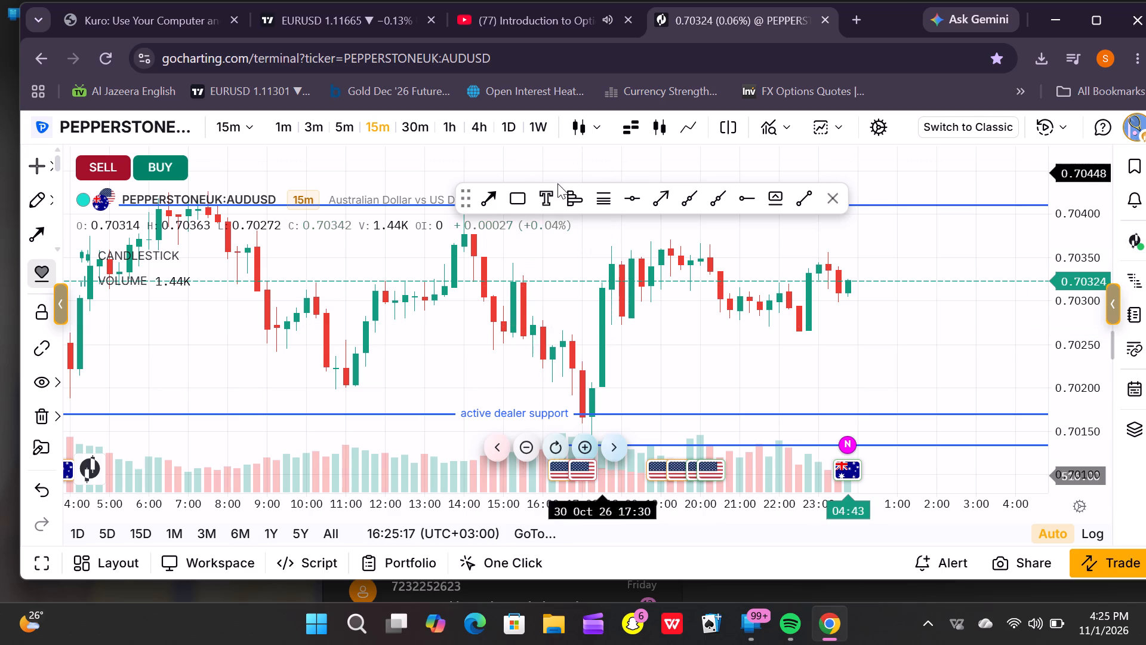
Draw a rectangle from 17:15 on 30 October to 00:45 on 31 October, spanning about 0.70206 to 0.70272.
{"action": "left_click", "coordinate": [515, 202]}
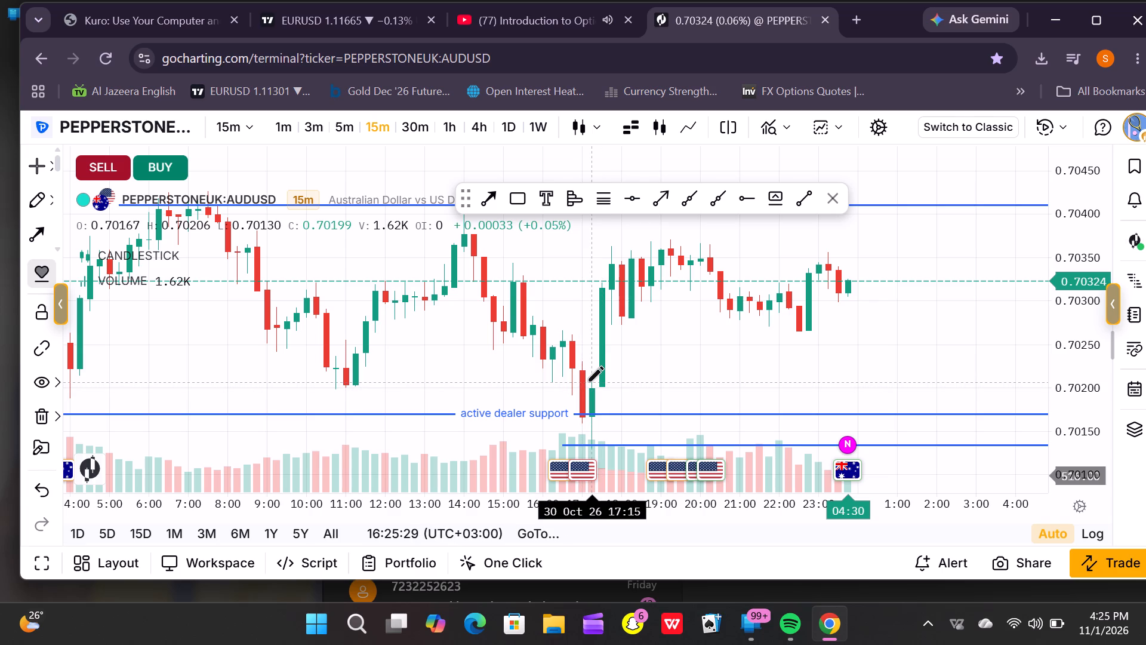
{"action": "left_click", "coordinate": [589, 382]}
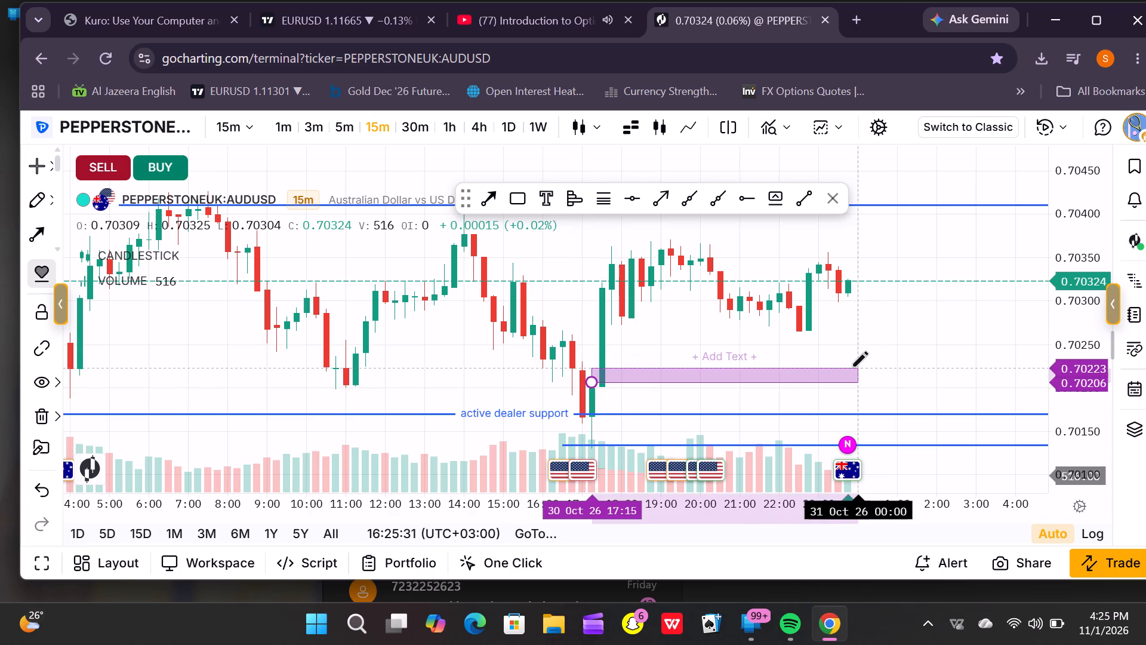
{"action": "double_click", "coordinate": [889, 325]}
{"action": "left_click", "coordinate": [909, 316]}
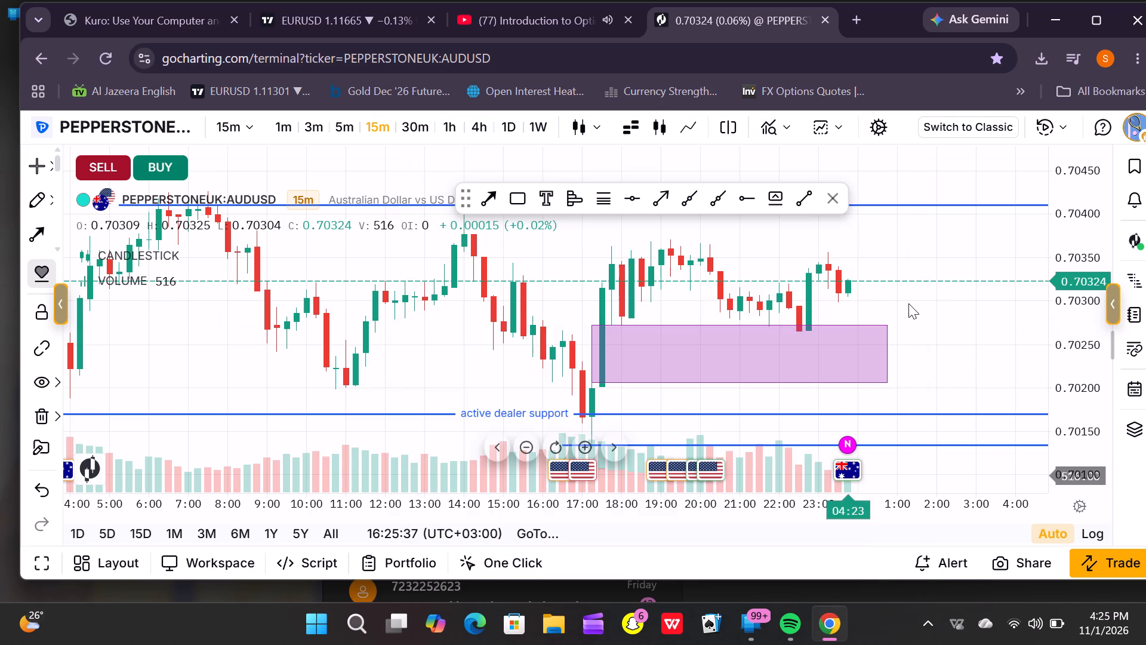
Hide the Volume indicator on the AUDUSD chart, keeping the favourite drawing tools available.
{"action": "left_click", "coordinate": [838, 203]}
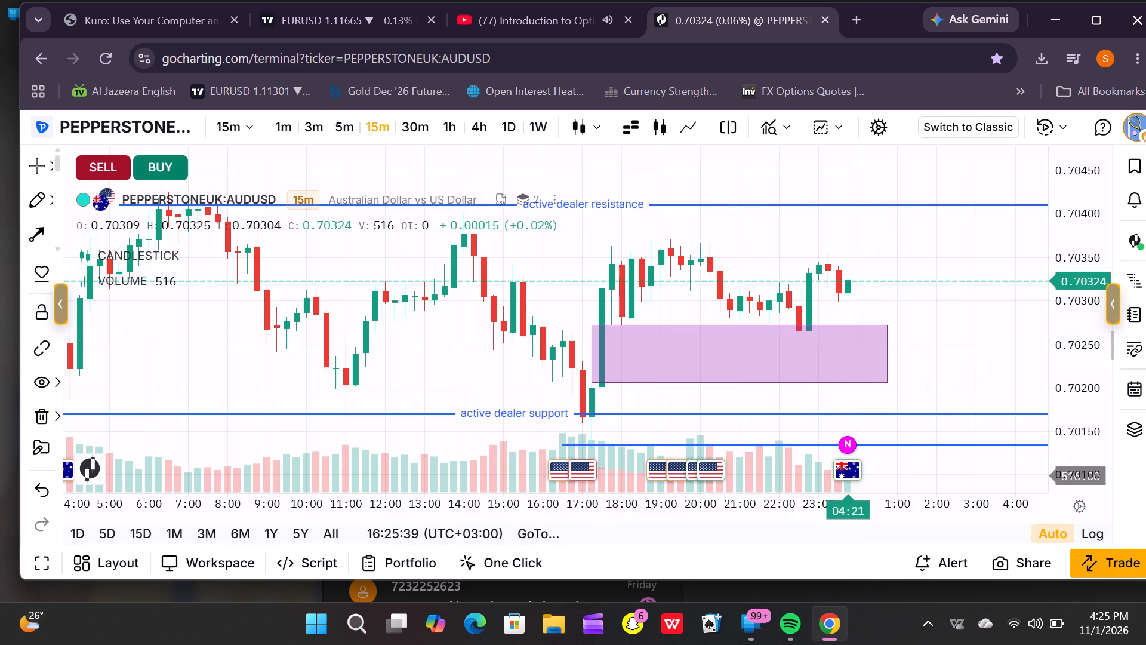
{"action": "left_click", "coordinate": [84, 280]}
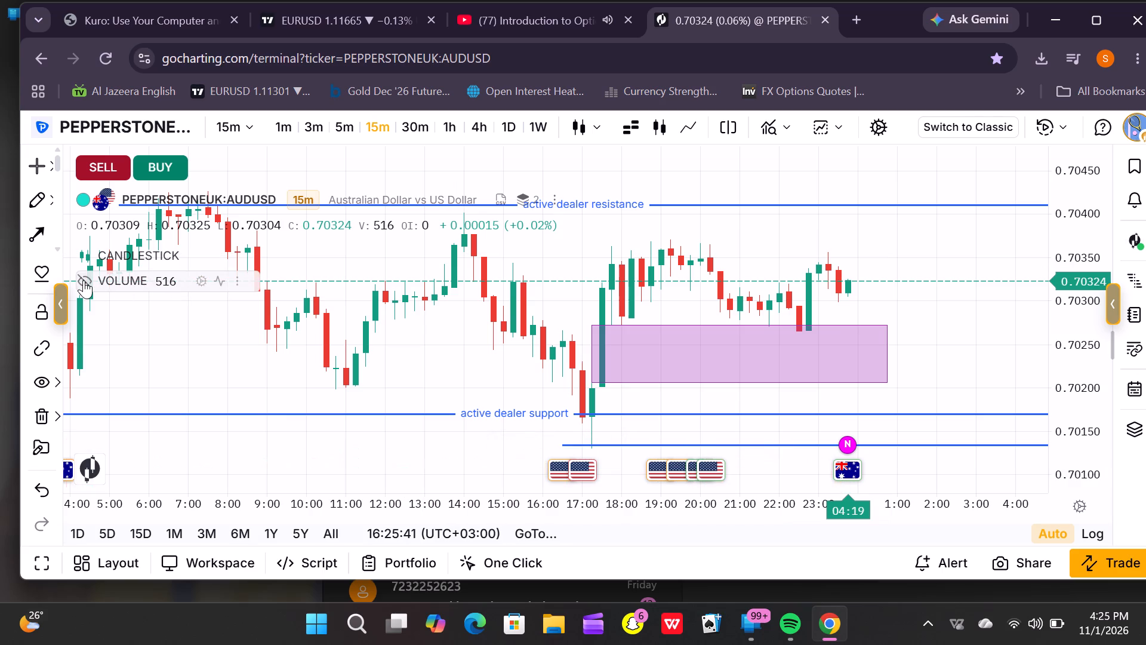
{"action": "left_click", "coordinate": [50, 280]}
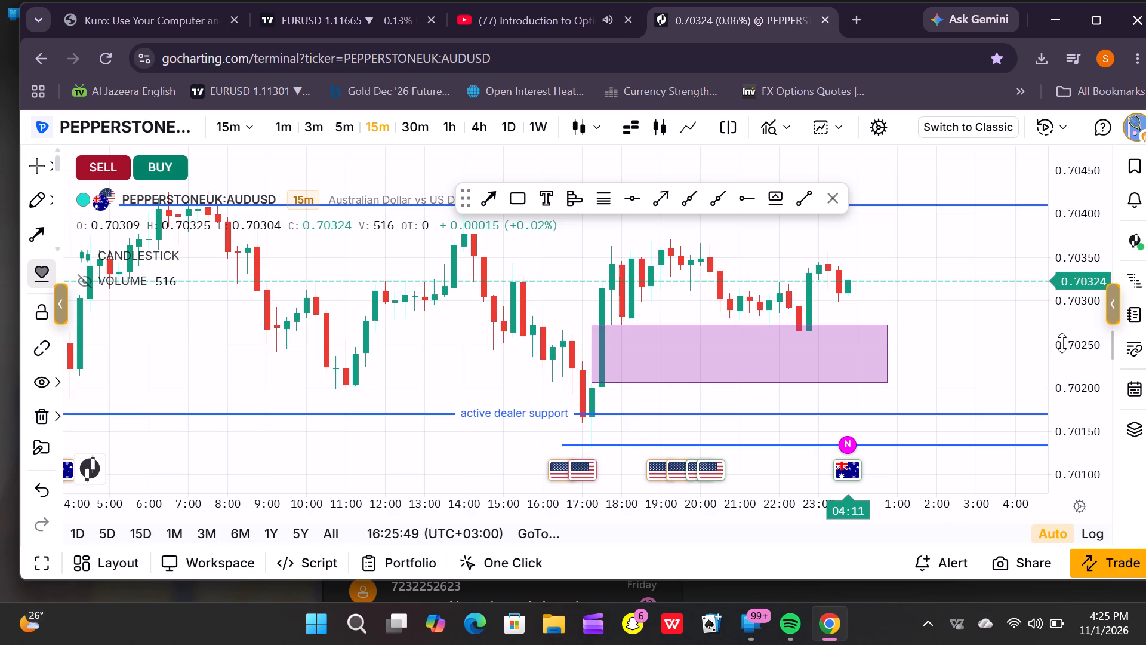
Switch the 15-minute chart from candlesticks to footprint, covering the rectangle's start around 17:30 on 30 October.
{"action": "left_click_drag", "start_coordinate": [1062, 343], "coordinate": [1064, 275]}
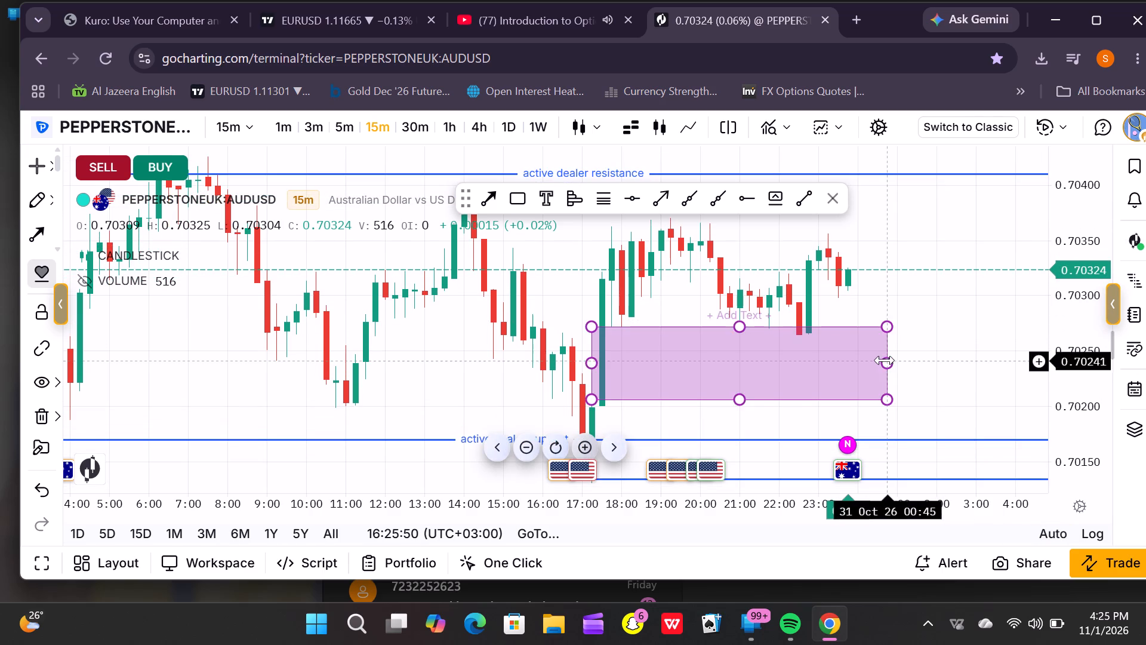
{"action": "left_click", "coordinate": [582, 447]}
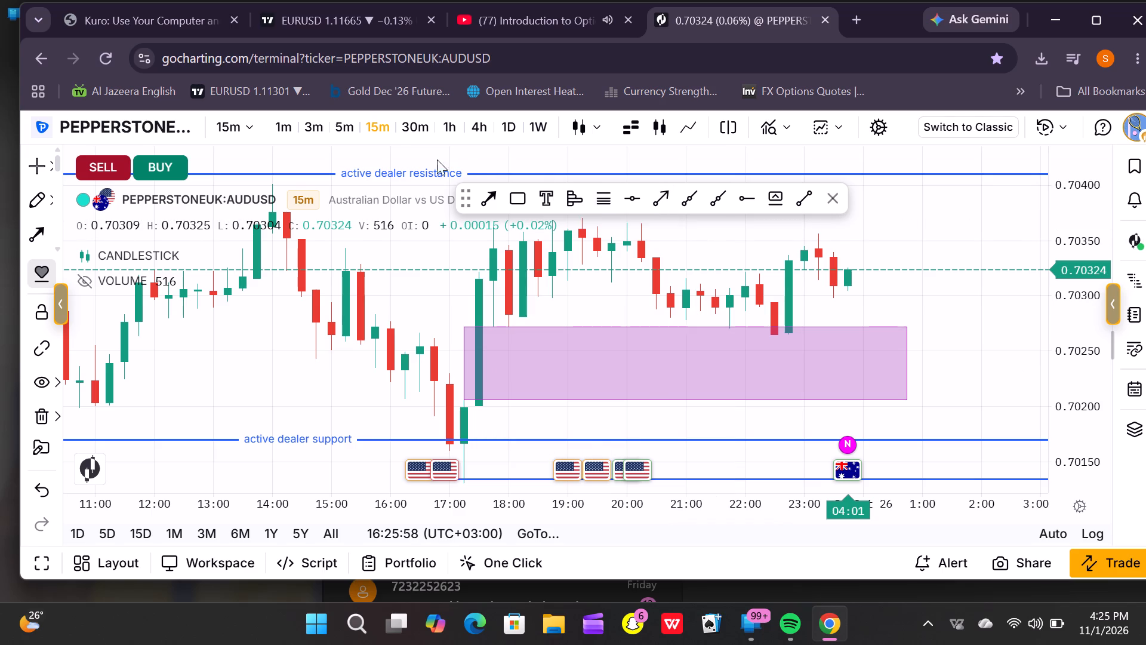
{"action": "left_click", "coordinate": [631, 128]}
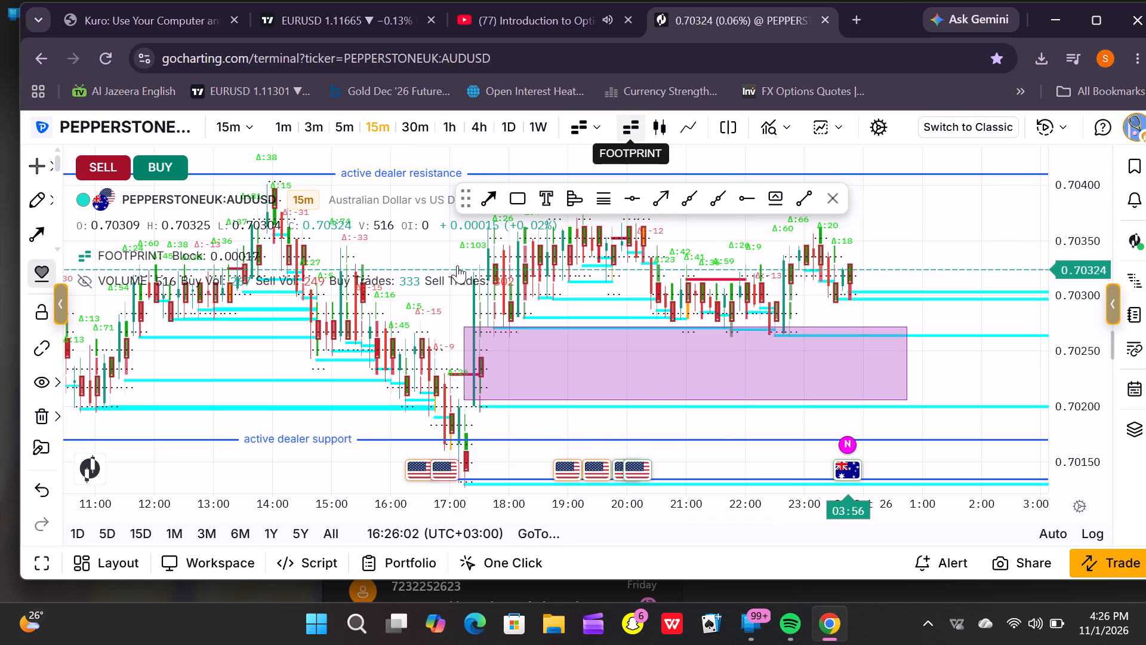
{"action": "left_click", "coordinate": [582, 440]}
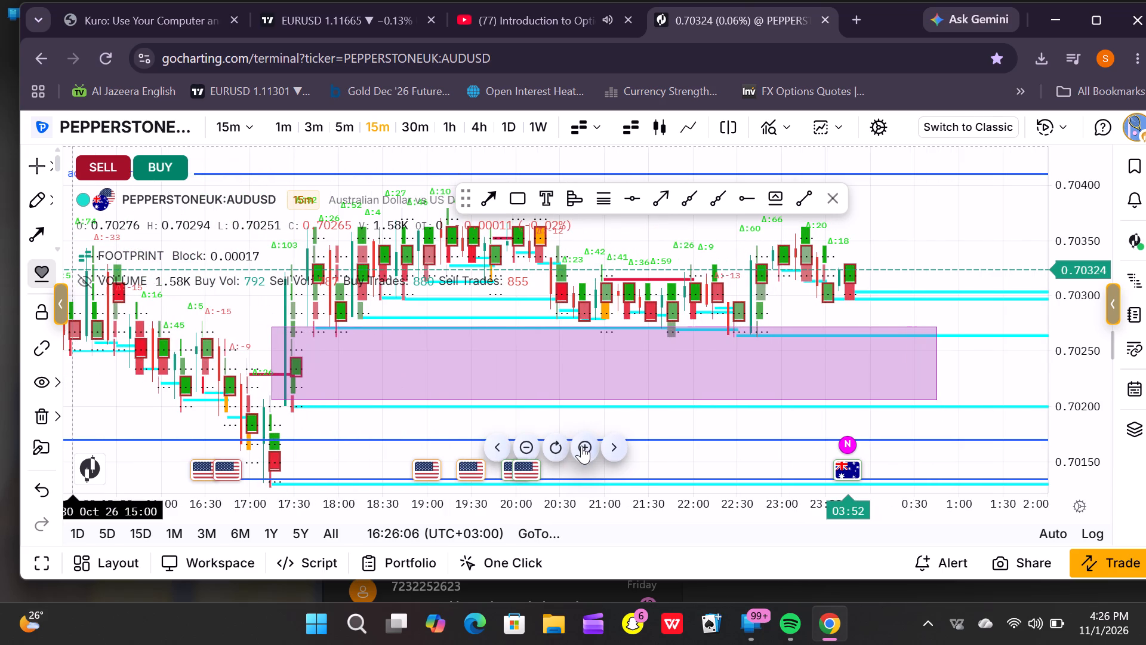
{"action": "left_click", "coordinate": [581, 446]}
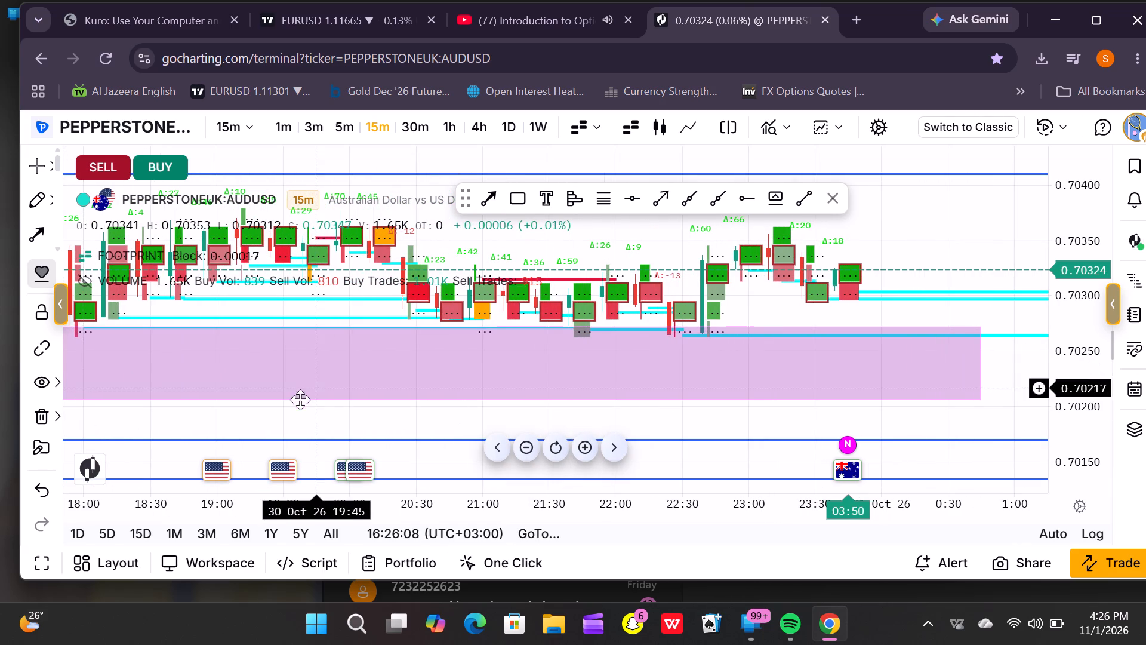
{"action": "left_click_drag", "start_coordinate": [295, 414], "coordinate": [500, 404]}
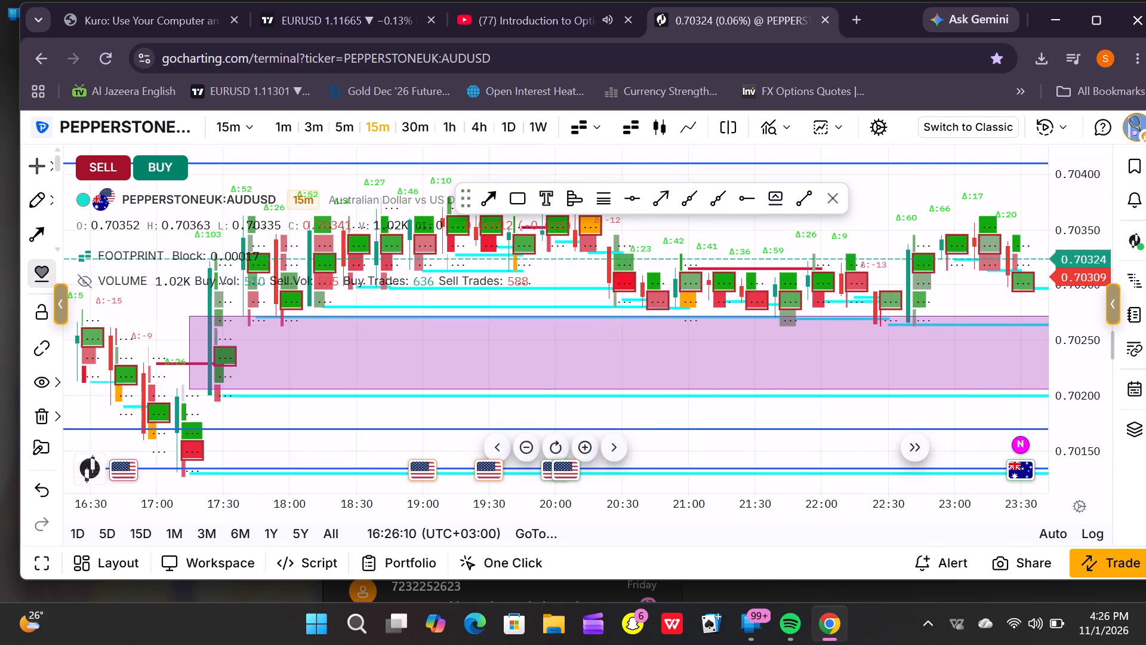
{"action": "left_click_drag", "start_coordinate": [500, 404], "coordinate": [941, 445]}
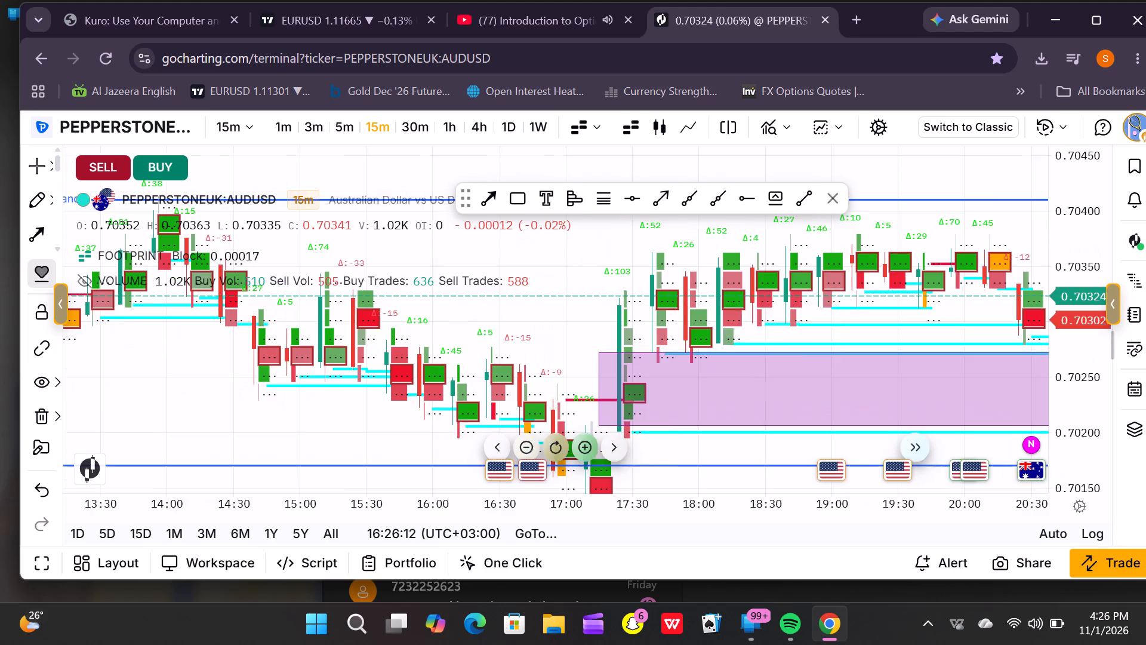
{"action": "left_click_drag", "start_coordinate": [941, 445], "coordinate": [948, 442]}
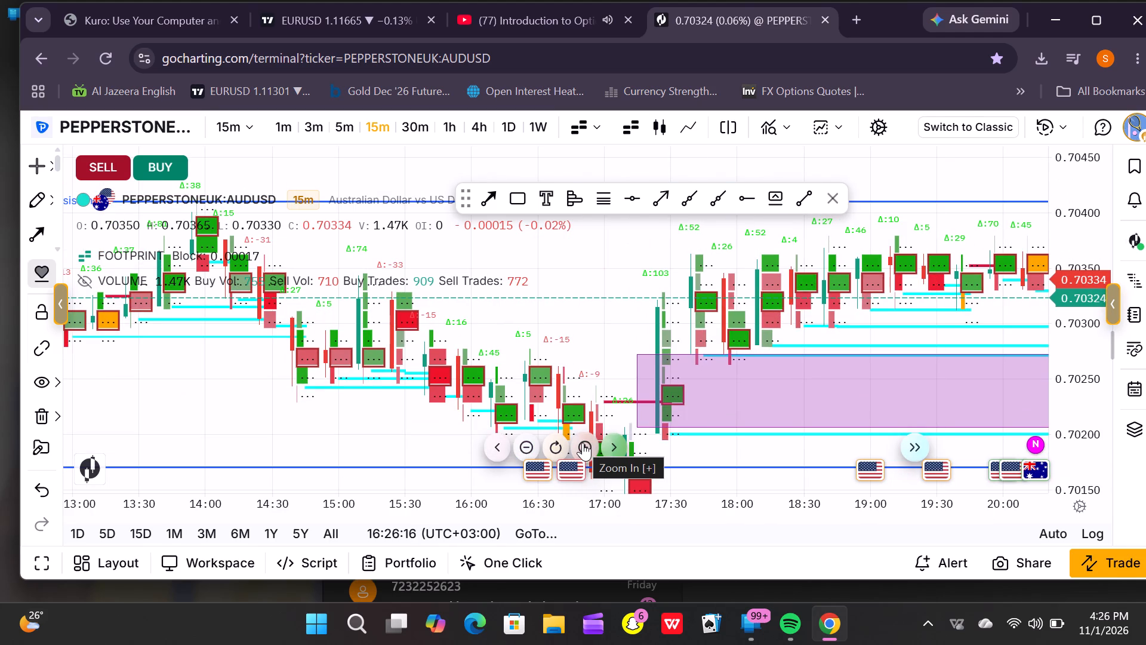
{"action": "left_click", "coordinate": [583, 443]}
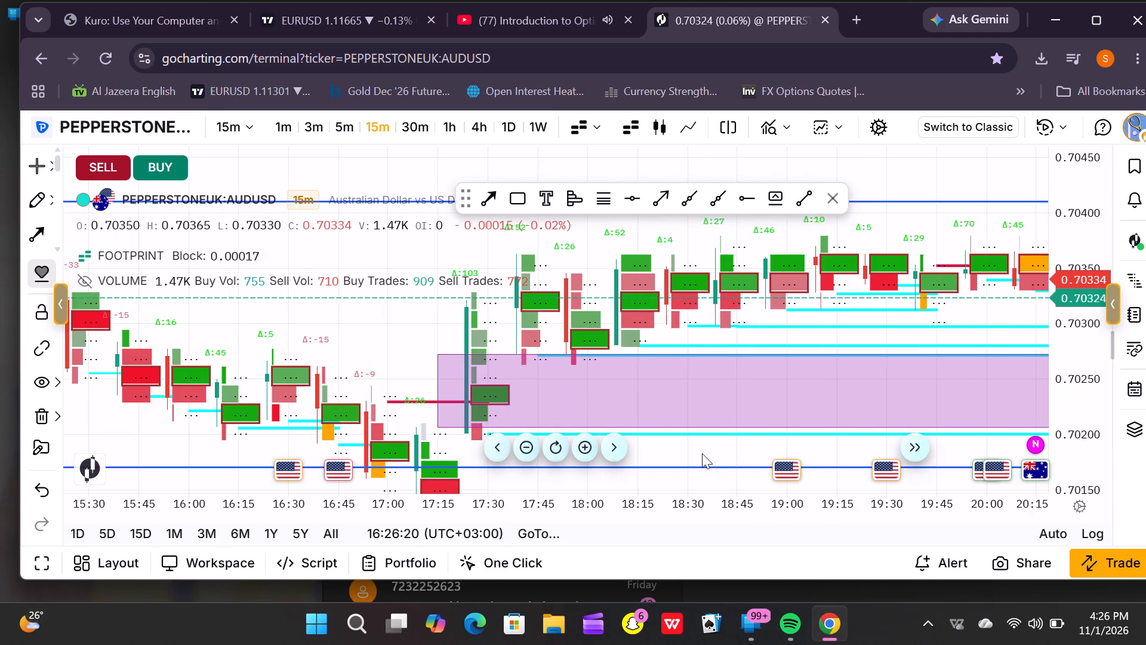
Delete the active dealer support ray just below the purple rectangle.
{"action": "left_click_drag", "start_coordinate": [702, 453], "coordinate": [813, 414]}
{"action": "left_click_drag", "start_coordinate": [642, 465], "coordinate": [652, 456]}
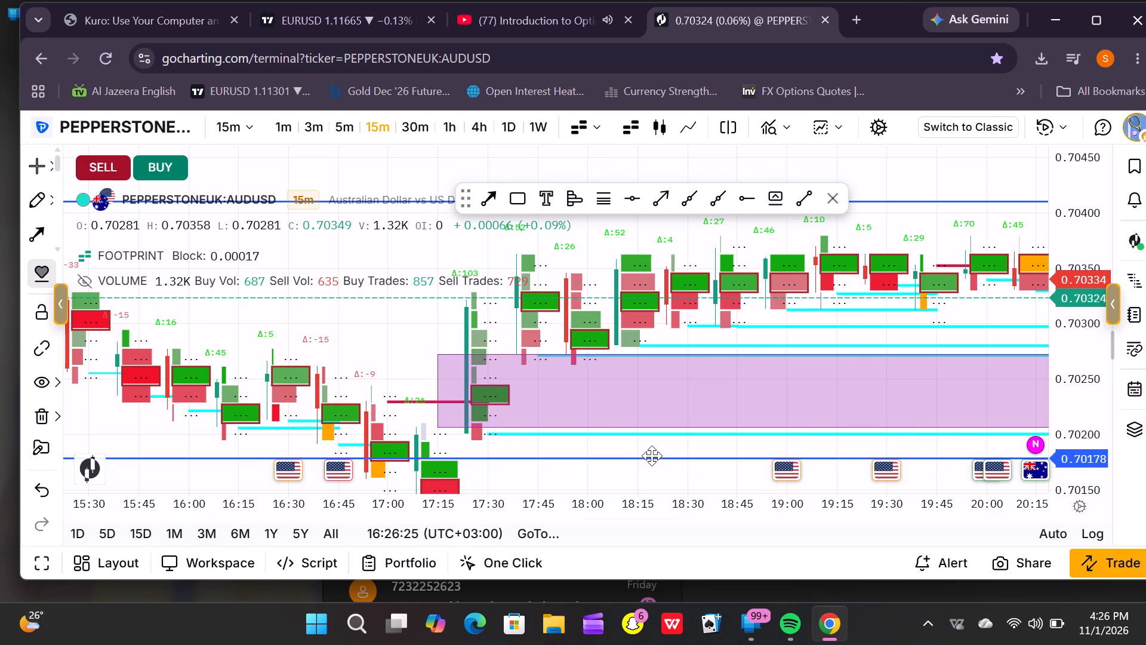
{"action": "left_click_drag", "start_coordinate": [652, 456], "coordinate": [648, 478]}
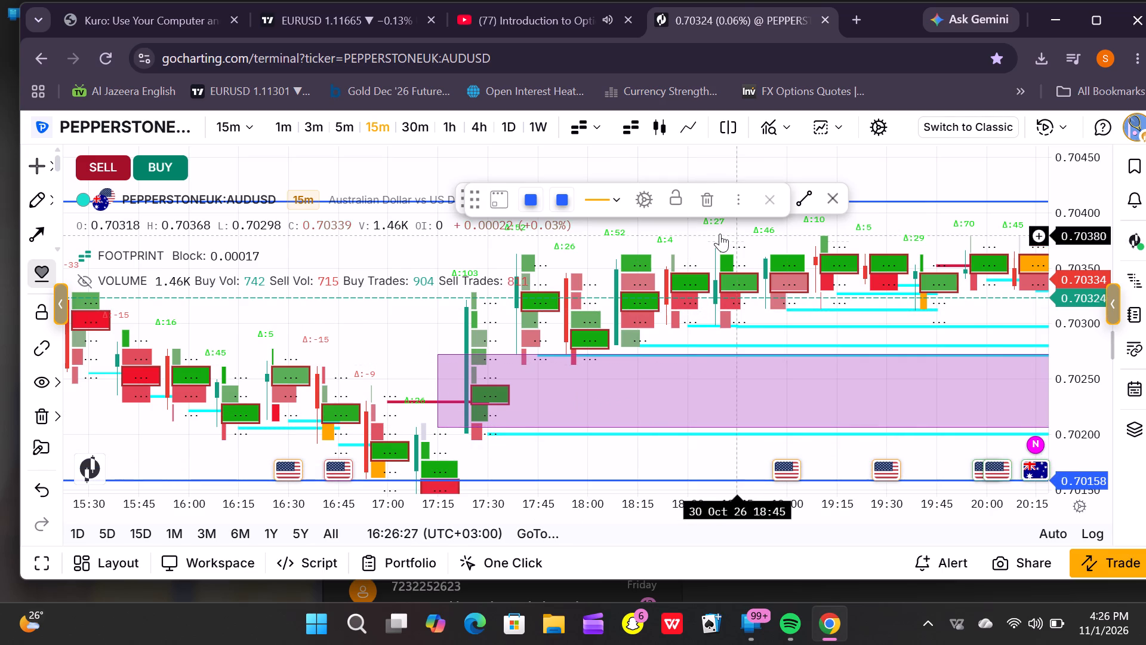
{"action": "left_click", "coordinate": [700, 206]}
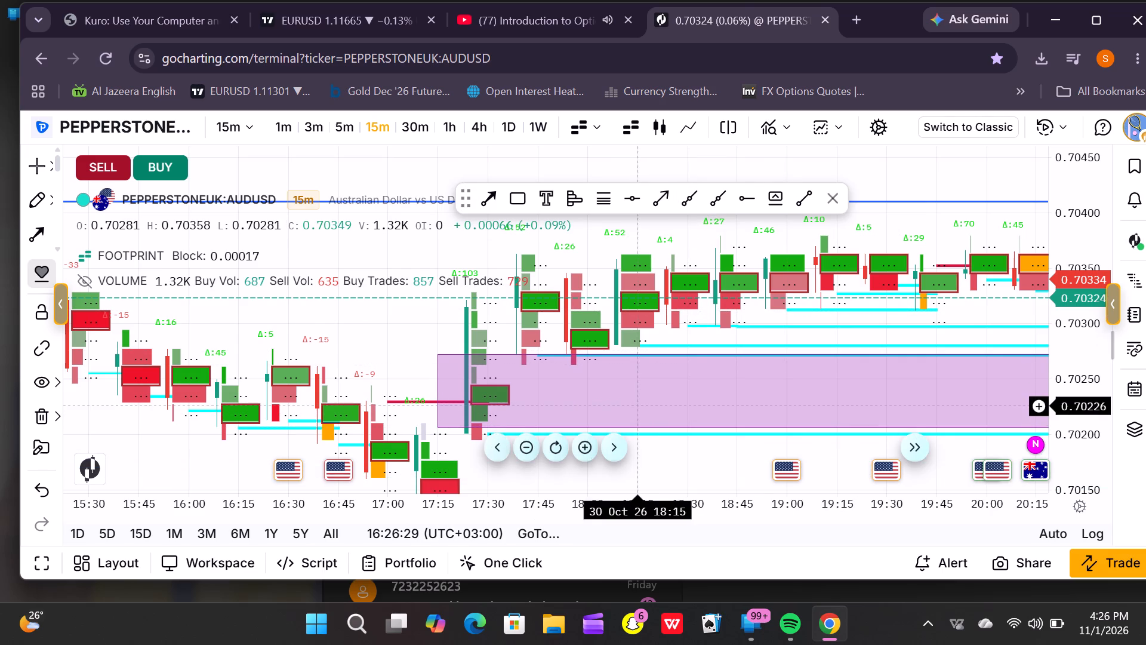
Draw a horizontal ray at about 0.70238 from 17:30 on 30 October, through the 247 X 283 footprint cell inside the rectangle.
{"action": "left_click_drag", "start_coordinate": [649, 450], "coordinate": [836, 412]}
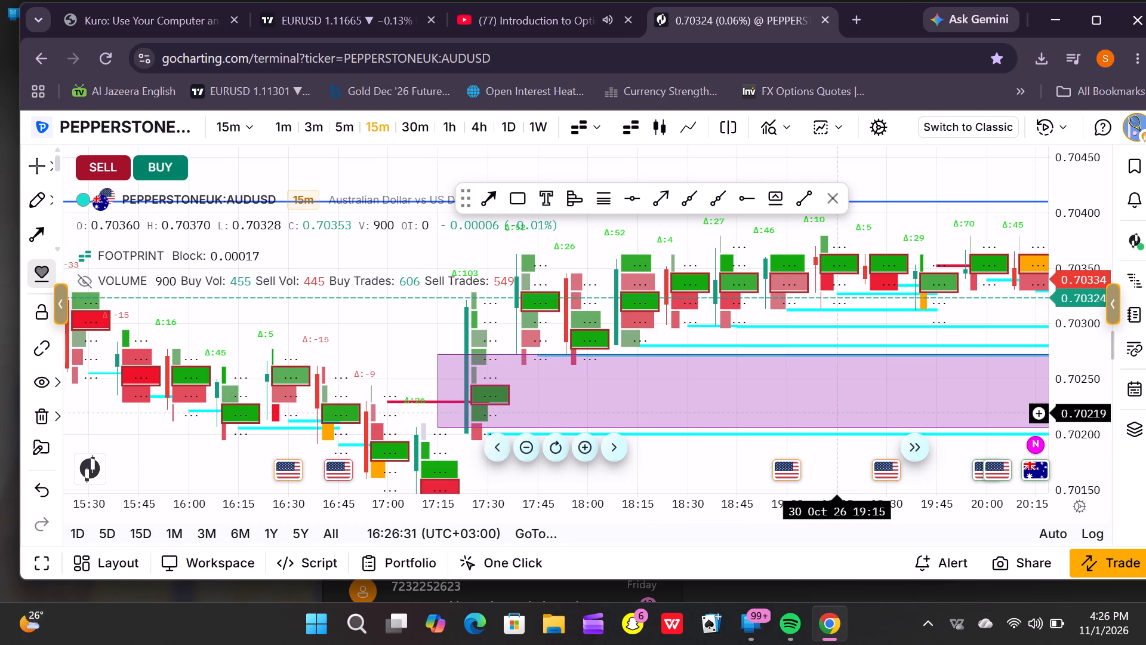
{"action": "left_click_drag", "start_coordinate": [836, 412], "coordinate": [833, 413]}
{"action": "left_click_drag", "start_coordinate": [690, 476], "coordinate": [768, 461]}
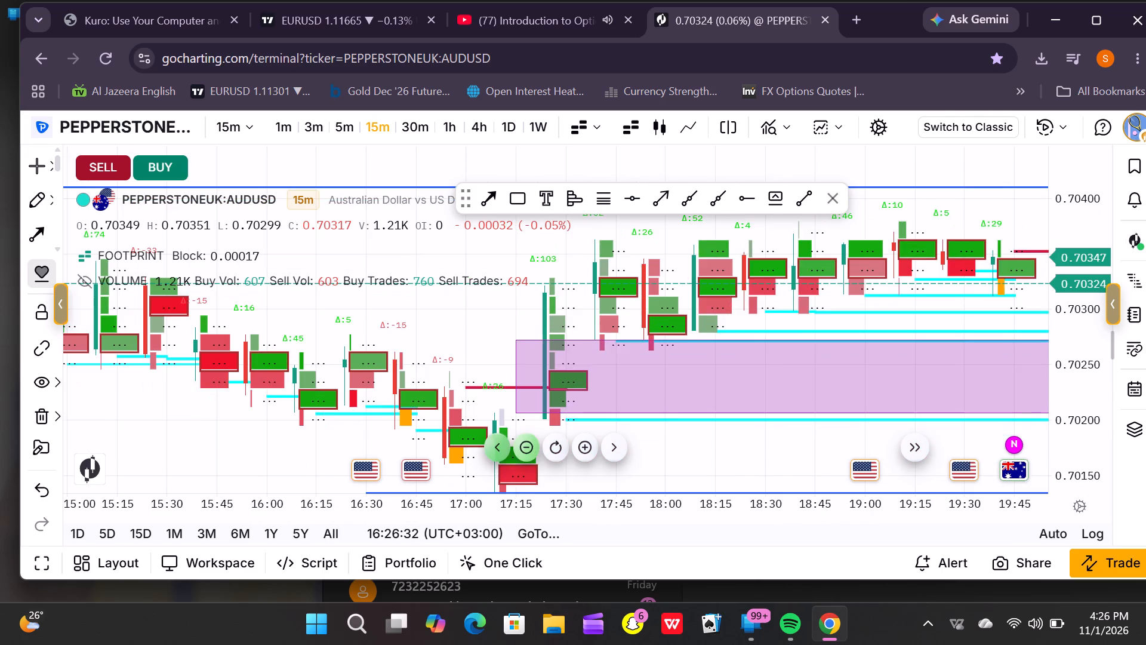
{"action": "left_click_drag", "start_coordinate": [768, 461], "coordinate": [971, 437]}
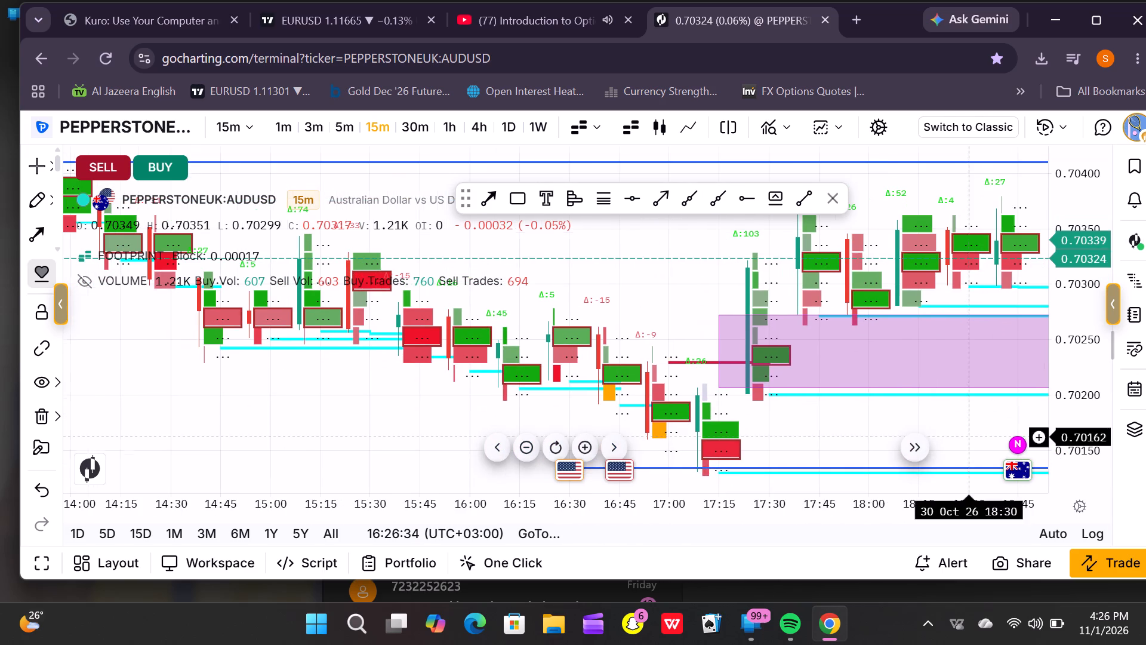
{"action": "left_click", "coordinate": [588, 447]}
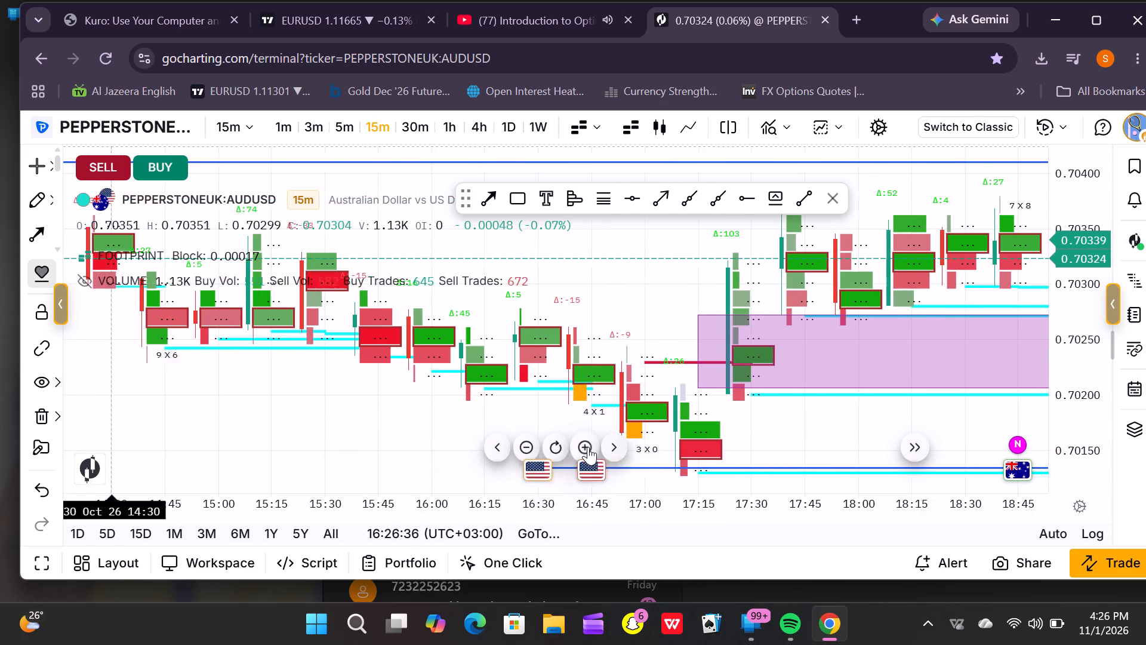
{"action": "left_click", "coordinate": [588, 447]}
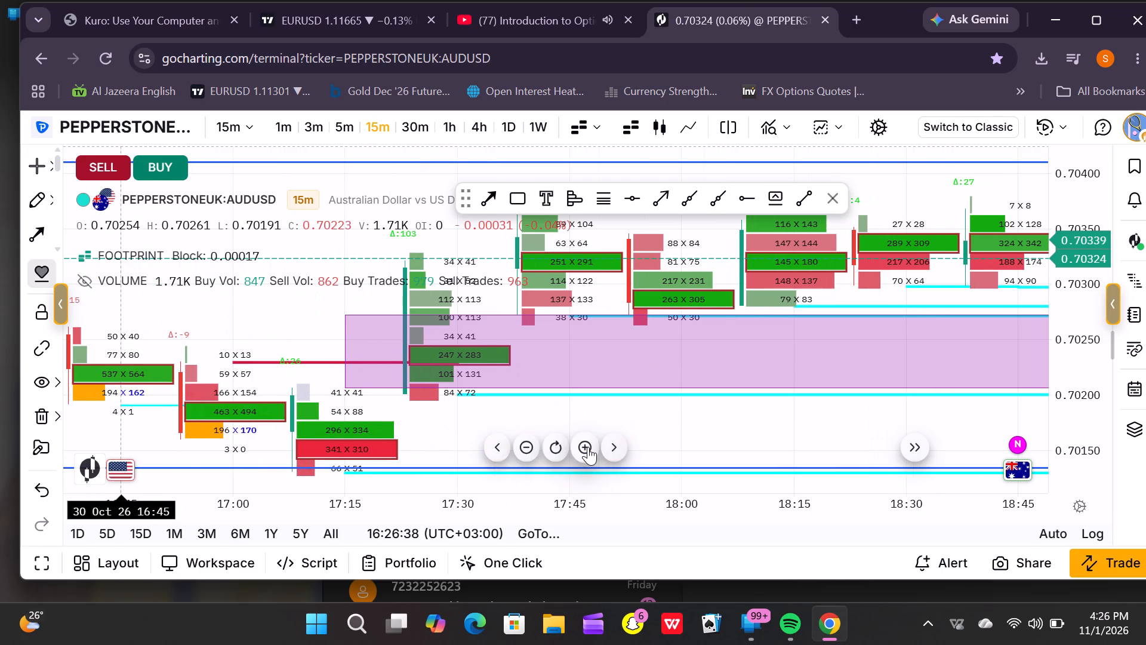
{"action": "left_click", "coordinate": [588, 447]}
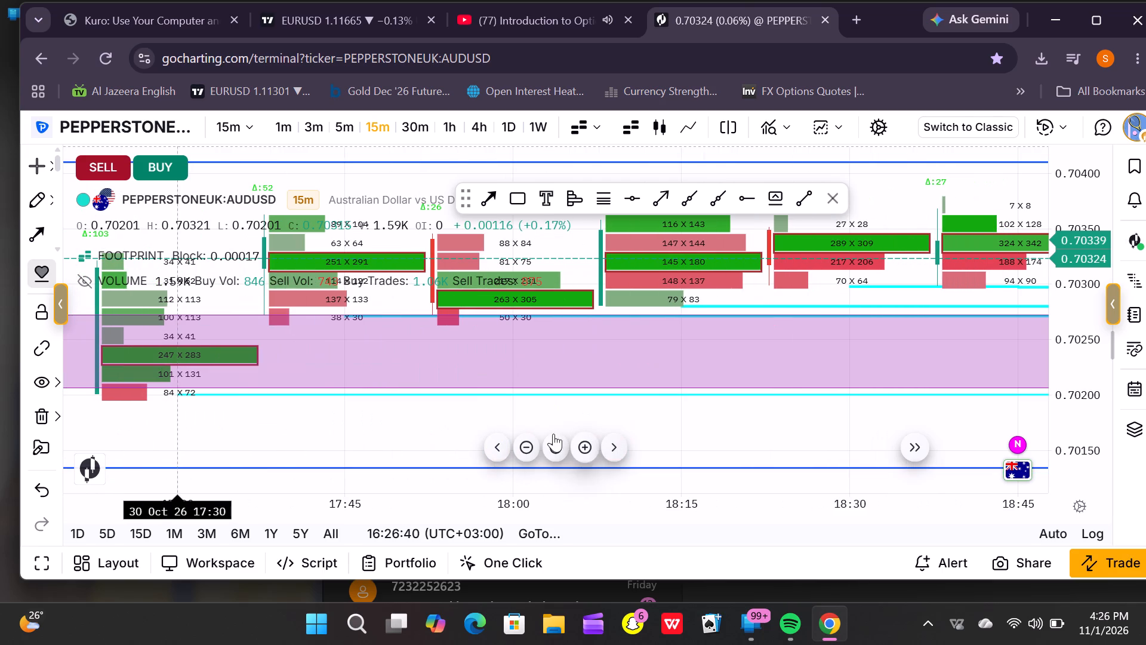
{"action": "left_click_drag", "start_coordinate": [320, 426], "coordinate": [598, 414]}
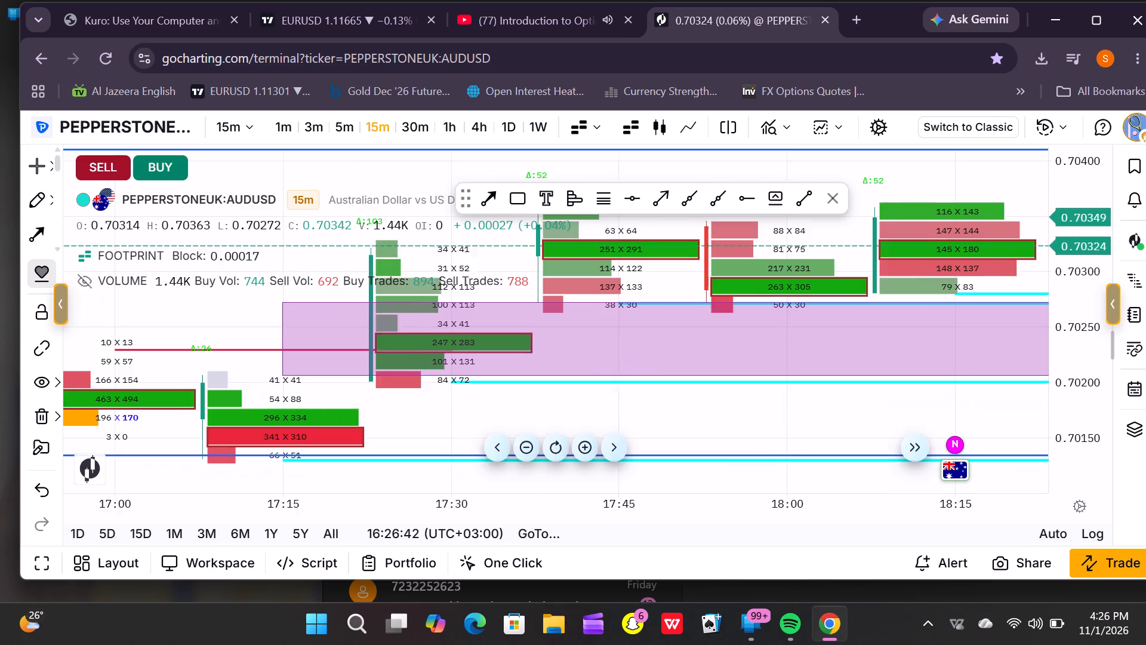
{"action": "left_click_drag", "start_coordinate": [598, 414], "coordinate": [904, 437]}
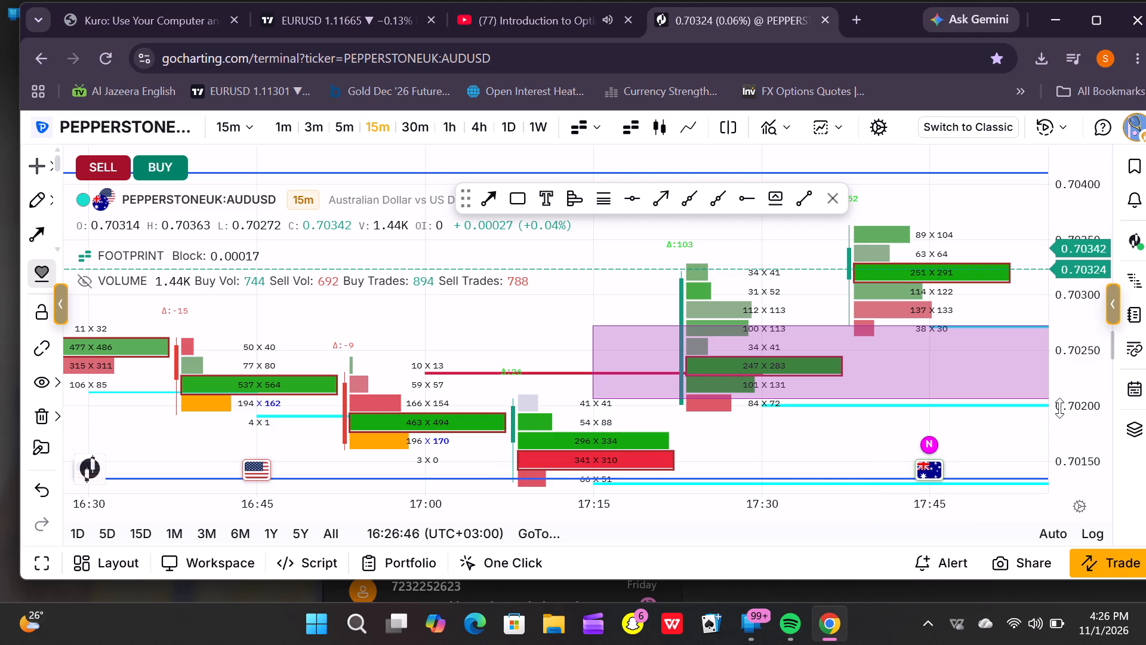
{"action": "left_click_drag", "start_coordinate": [1059, 408], "coordinate": [1071, 278]}
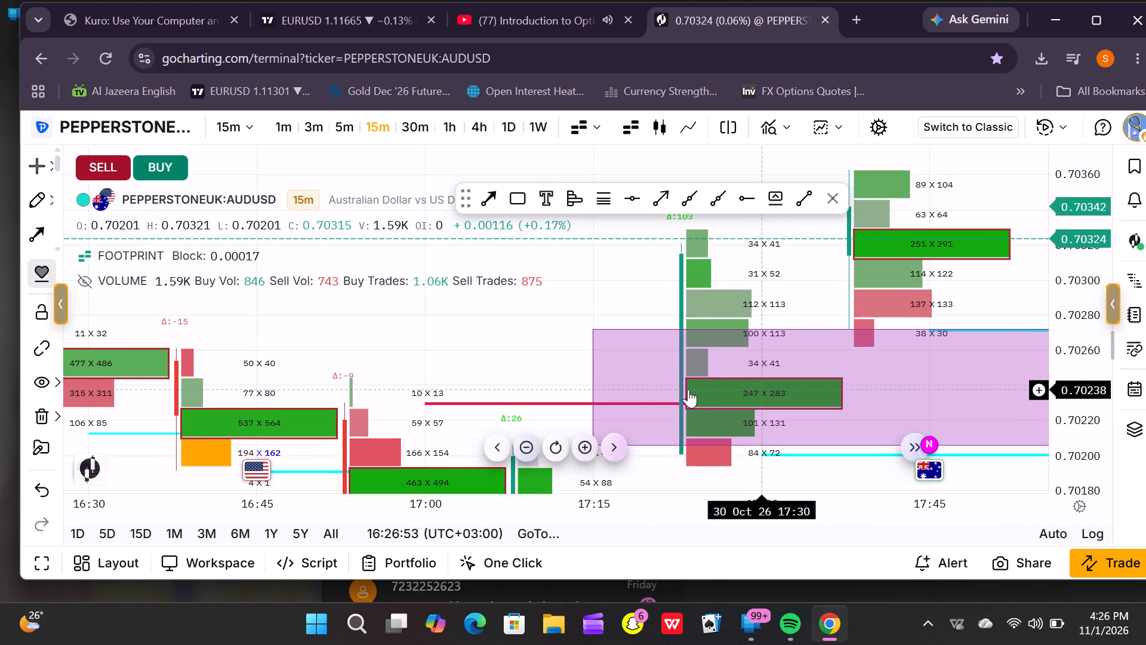
{"action": "left_click", "coordinate": [742, 199]}
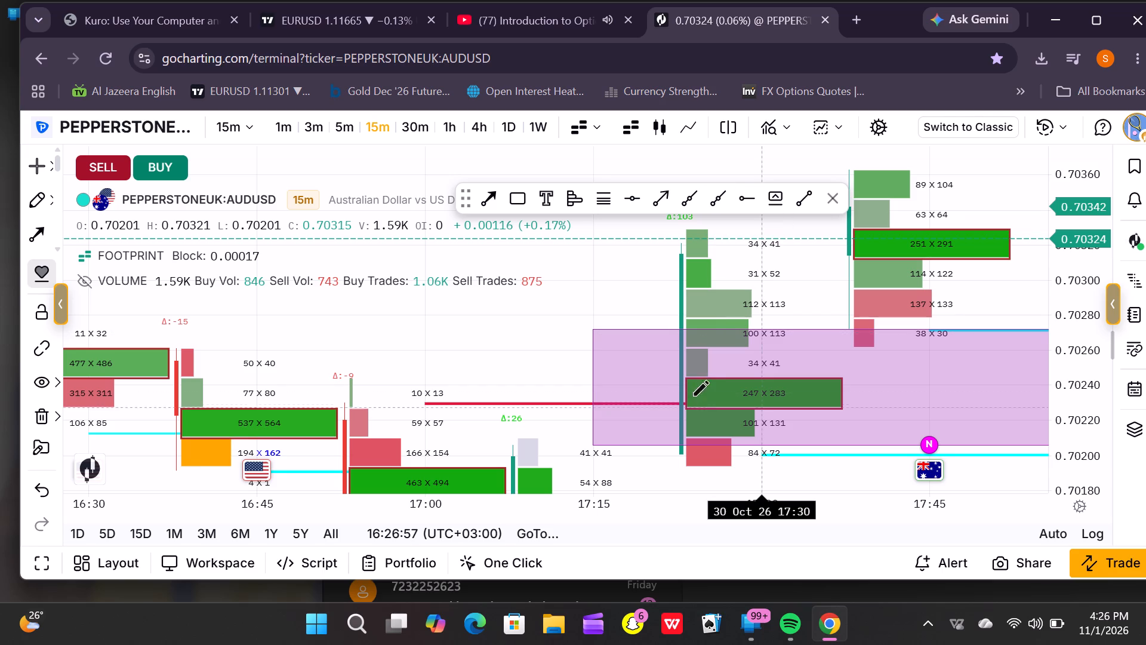
{"action": "left_click", "coordinate": [687, 389]}
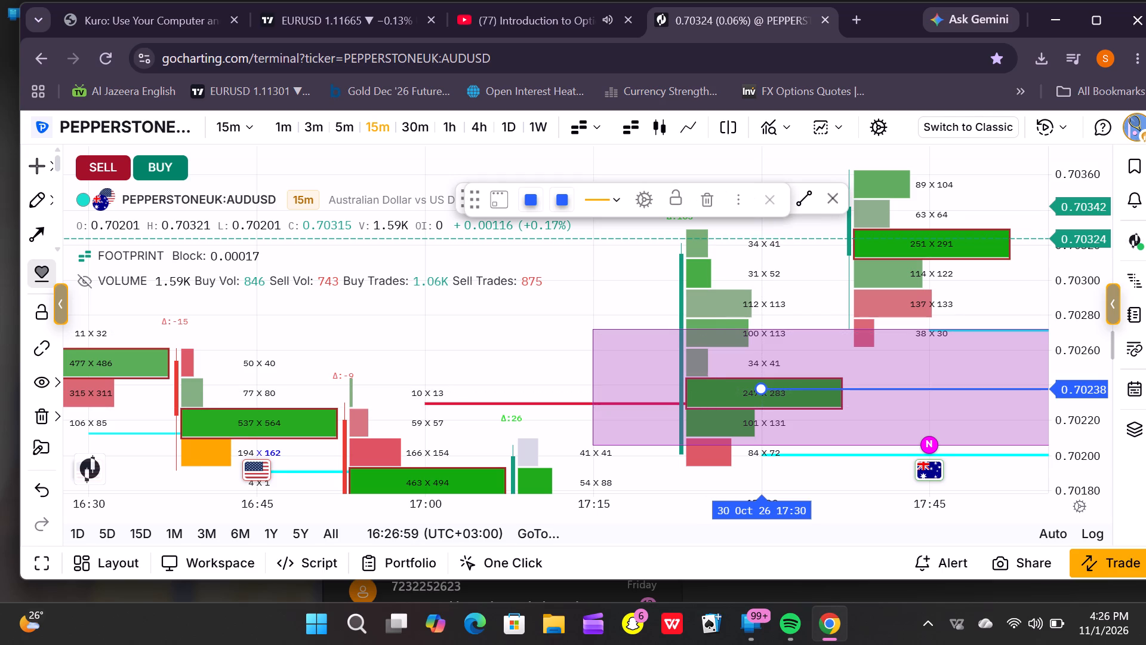
{"action": "left_click", "coordinate": [514, 327]}
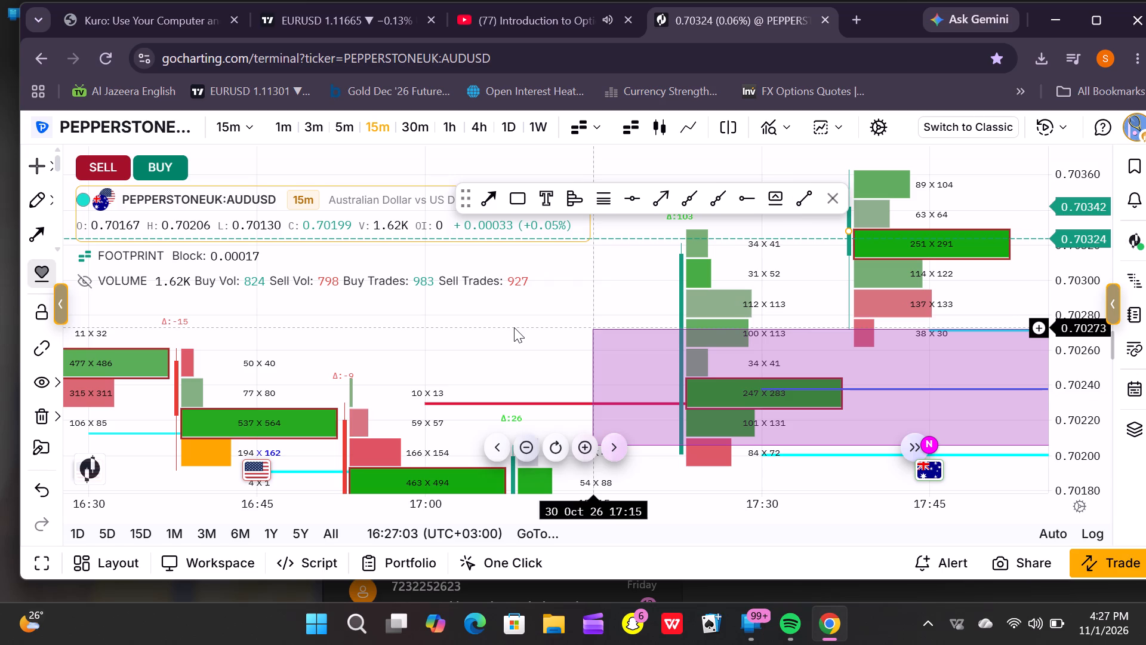
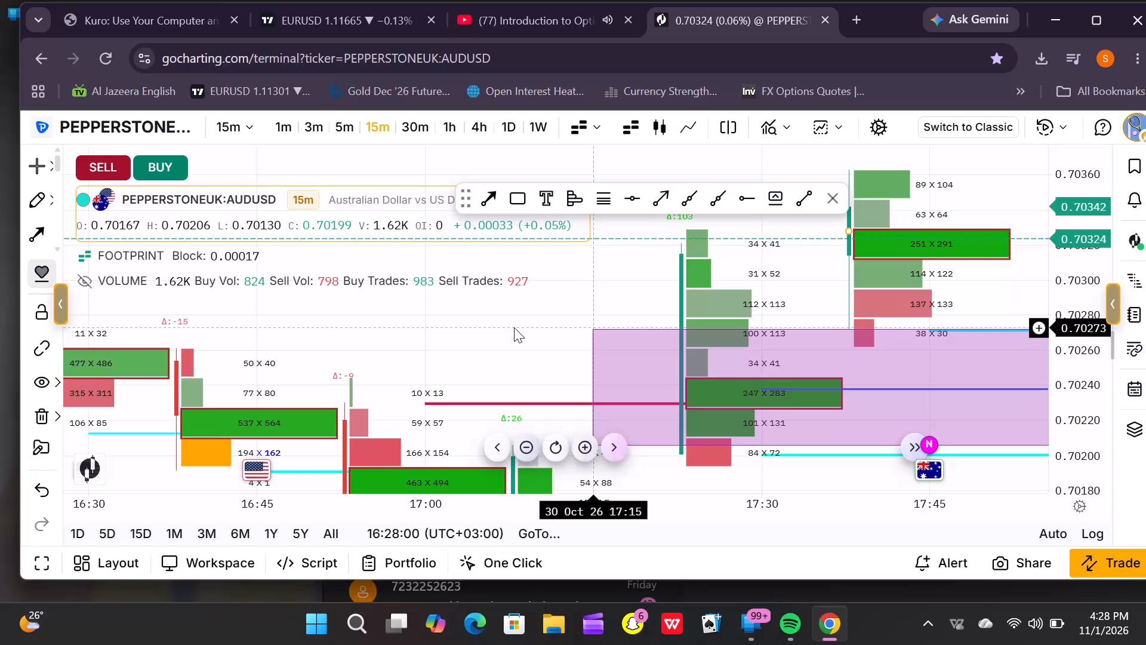
Review the AUDUSD footprint bars following the 17:30 candle, and reset the chart view to its default range around the latest bars.
{"action": "triple_click", "coordinate": [612, 446]}
{"action": "double_click", "coordinate": [612, 446]}
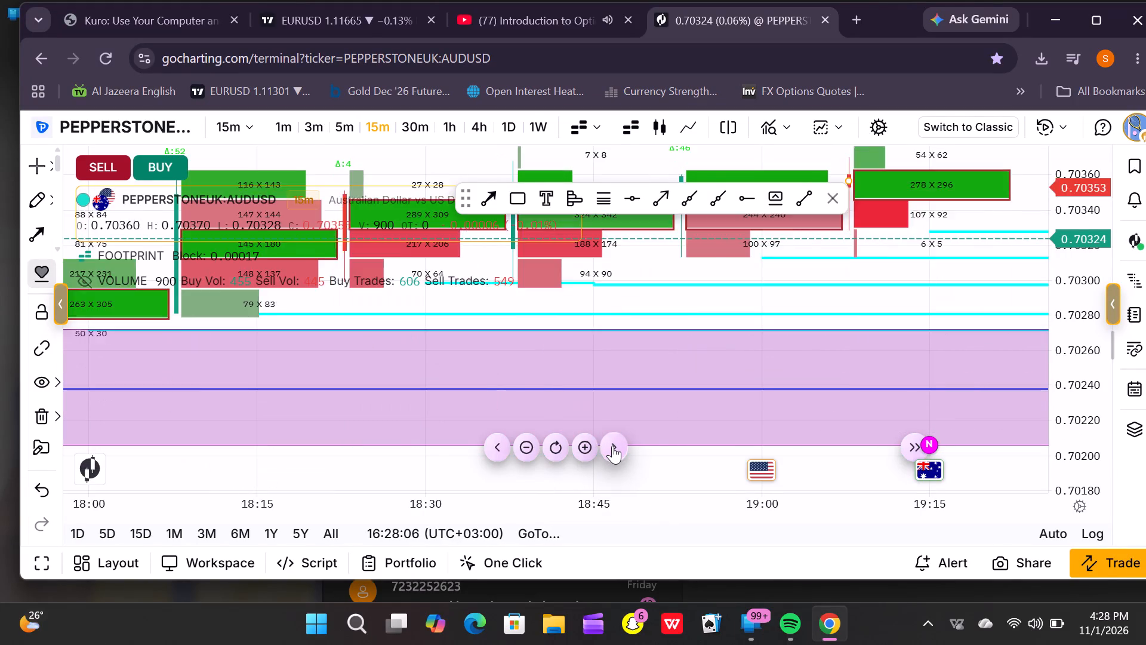
{"action": "triple_click", "coordinate": [612, 446]}
{"action": "left_click", "coordinate": [612, 446]}
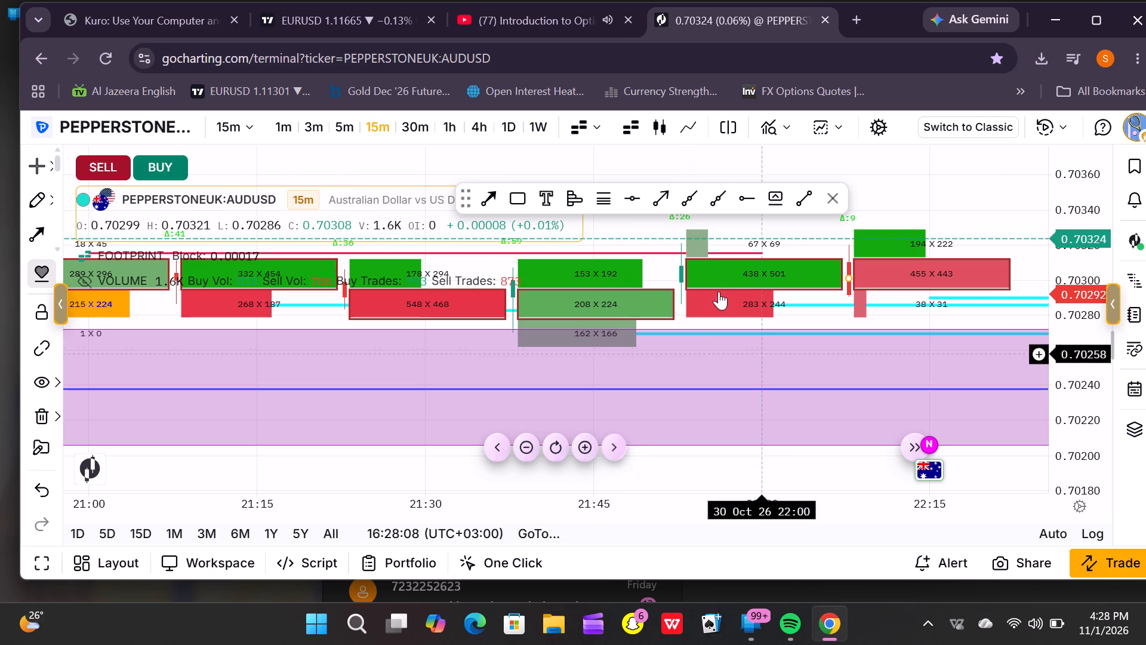
{"action": "left_click", "coordinate": [563, 447]}
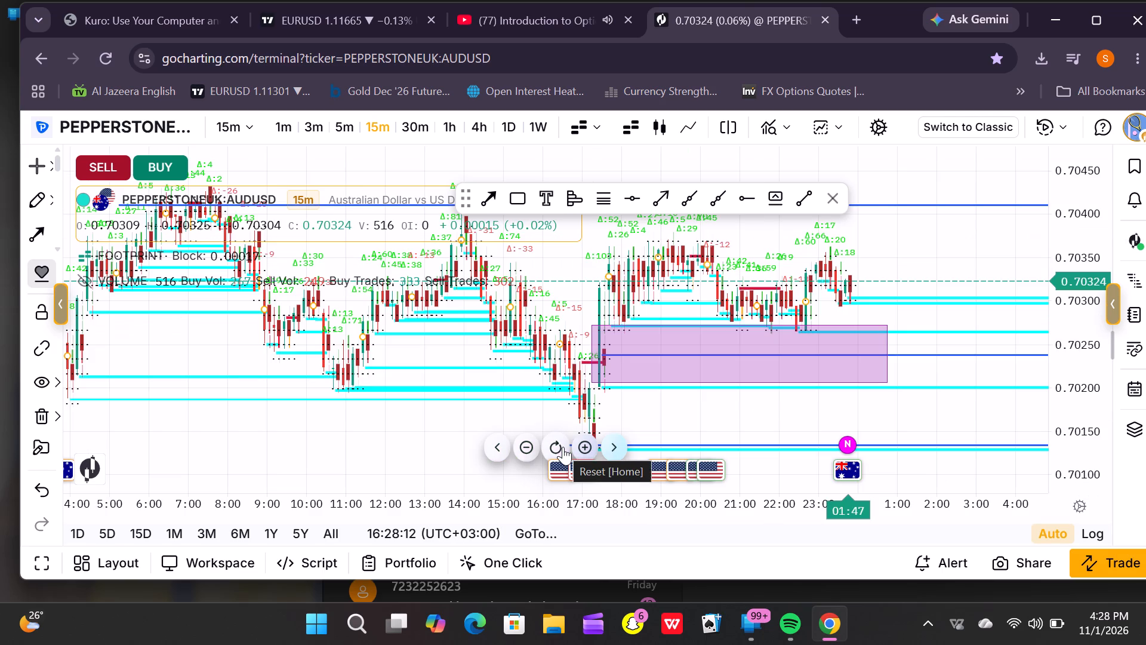
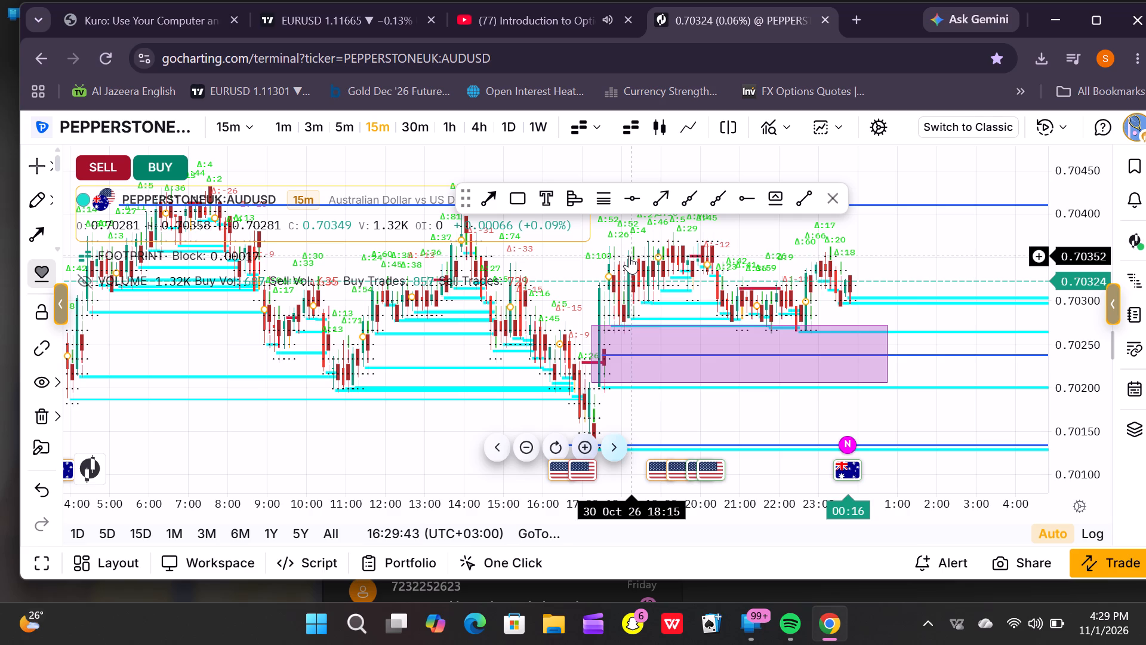
Examine the AUDUSD 15-minute footprint bars from the 17:30 candle to the latest bar, relative to the purple rectangle zone.
{"action": "scroll", "coordinate": [629, 256], "scroll_direction": "down", "scroll_amount": 5}
{"action": "scroll", "coordinate": [629, 256], "scroll_direction": "up", "scroll_amount": 10}
{"action": "scroll", "coordinate": [629, 256], "scroll_direction": "down", "scroll_amount": 1}
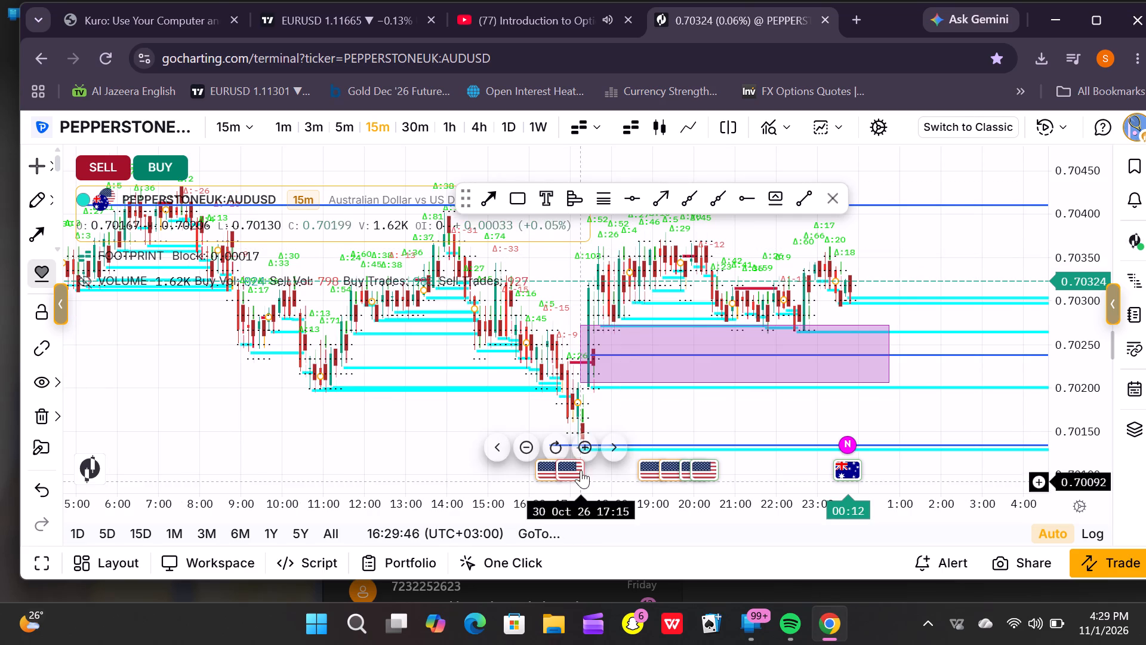
{"action": "left_click", "coordinate": [583, 446]}
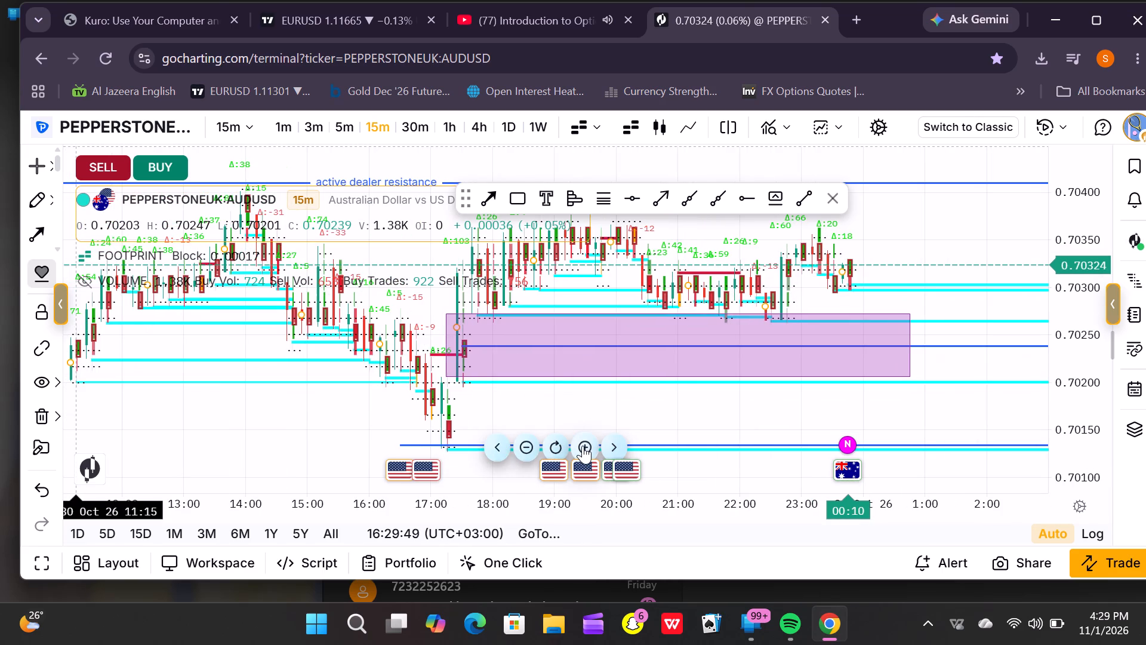
{"action": "left_click", "coordinate": [583, 446]}
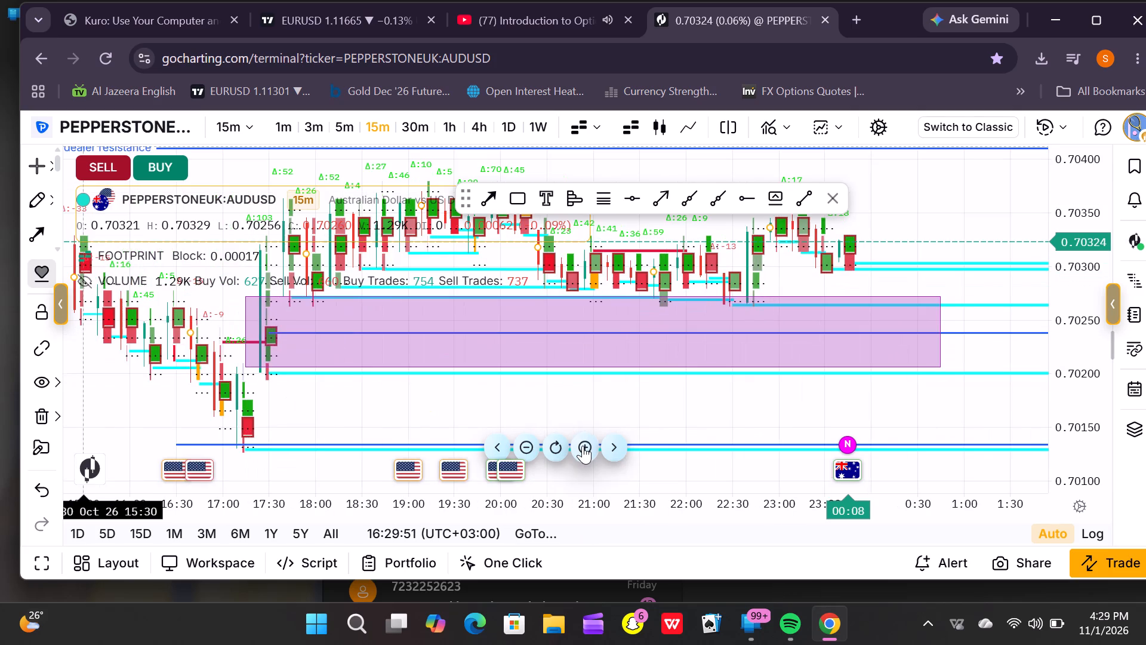
{"action": "left_click", "coordinate": [583, 446]}
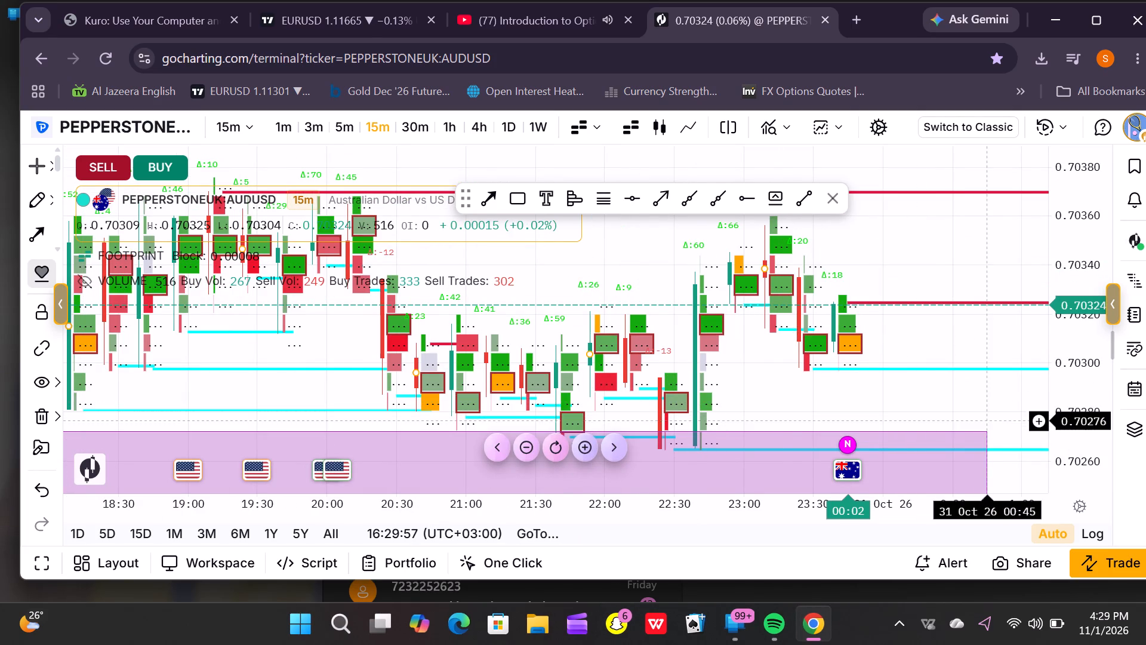
{"action": "left_click", "coordinate": [535, 446]}
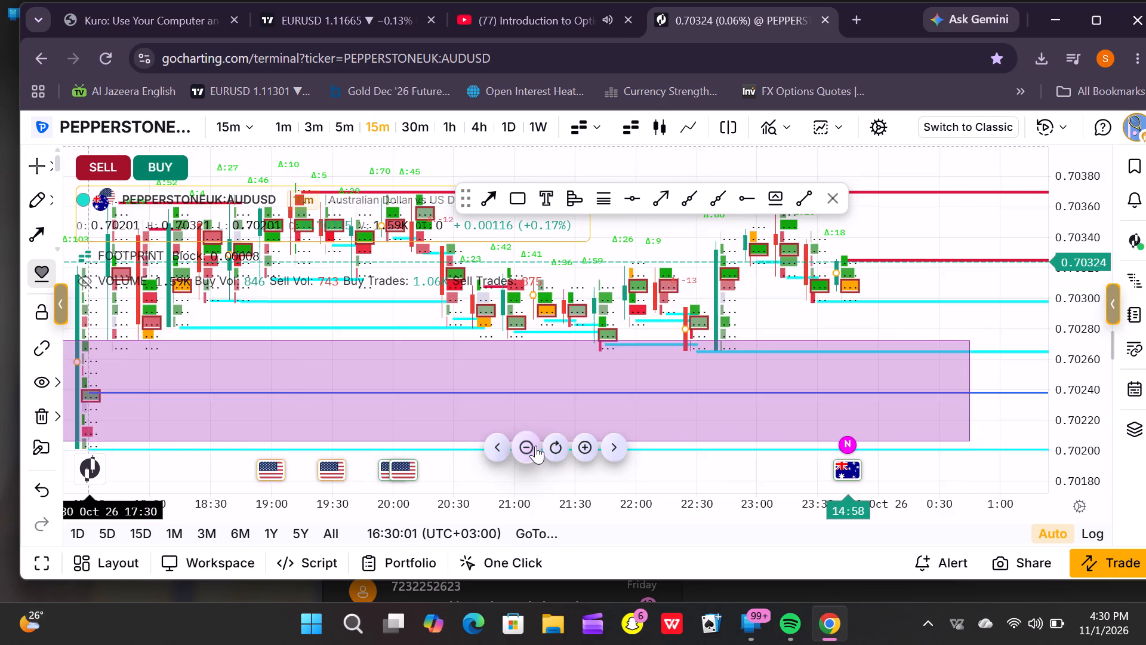
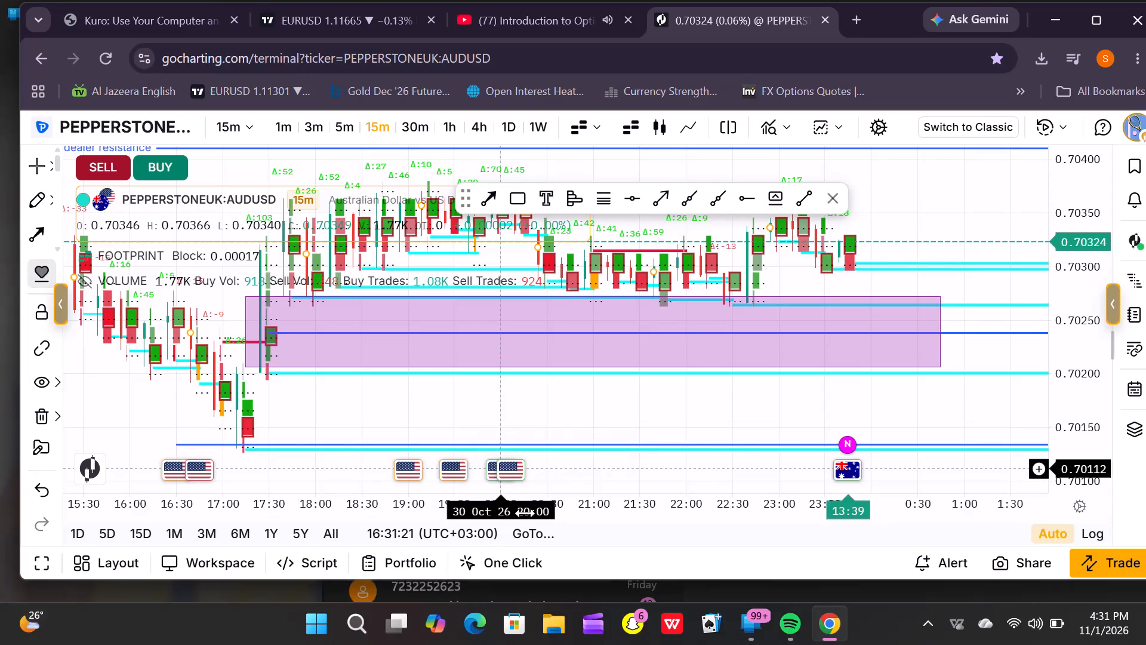
Switch the AUDUSD 15-minute chart from footprint to candlestick display.
{"action": "left_click", "coordinate": [552, 454]}
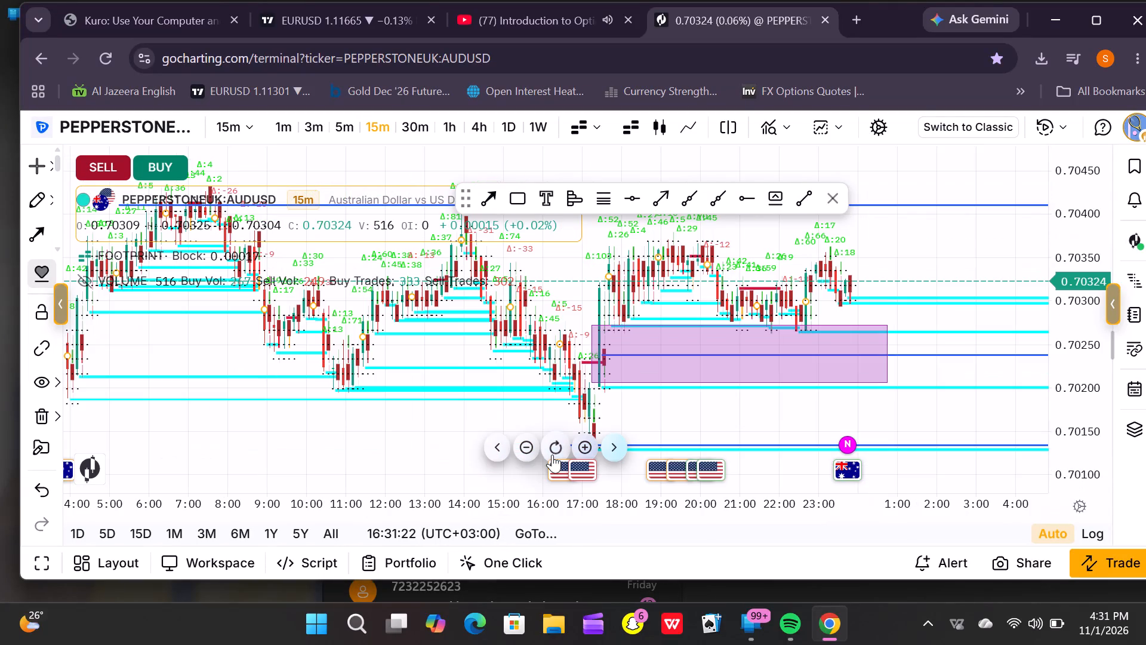
{"action": "left_click", "coordinate": [658, 116]}
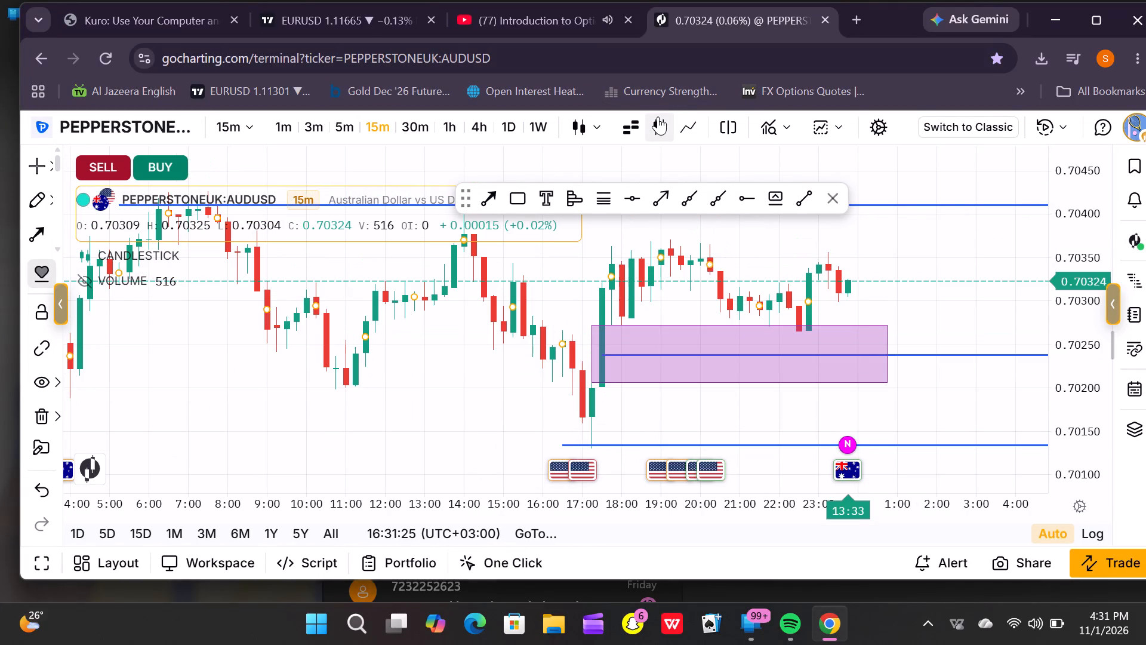
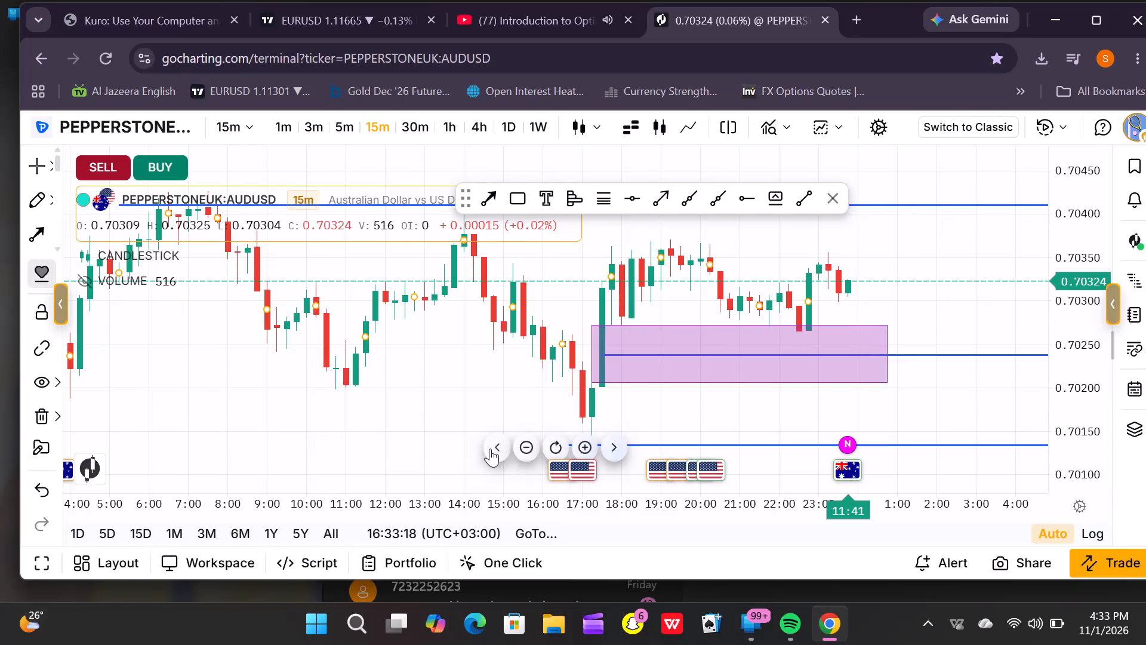
Examine the earlier AUDUSD 15-minute candles, going back past the start of the active dealer resistance ray.
{"action": "double_click", "coordinate": [495, 451]}
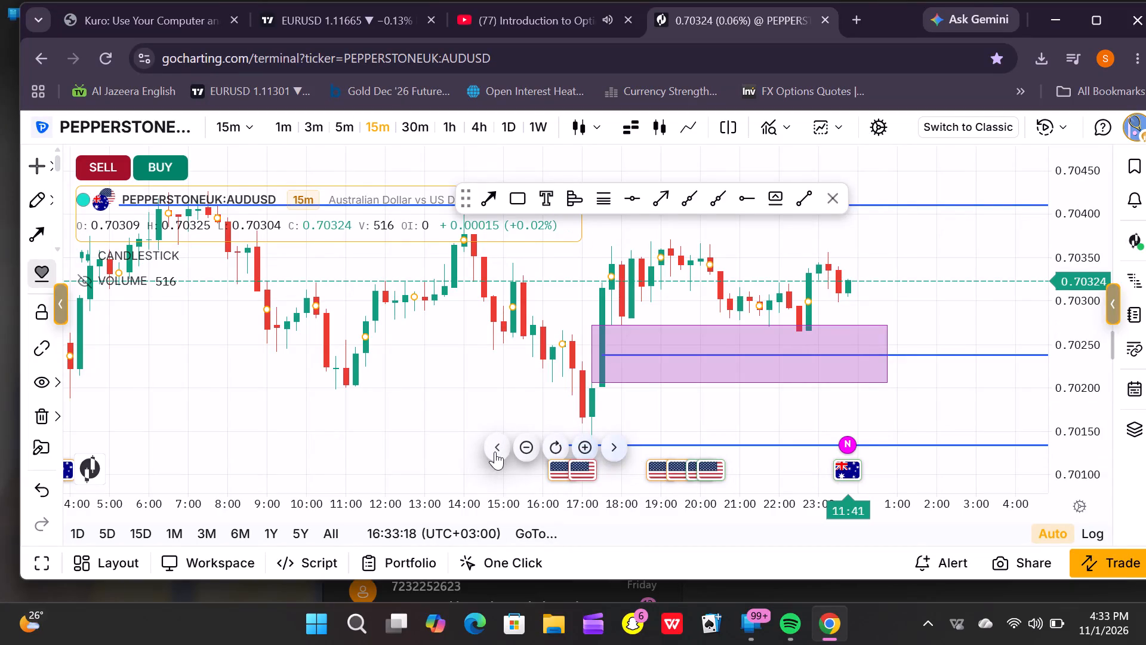
{"action": "triple_click", "coordinate": [495, 451]}
{"action": "triple_click", "coordinate": [495, 451]}
{"action": "triple_click", "coordinate": [495, 451]}
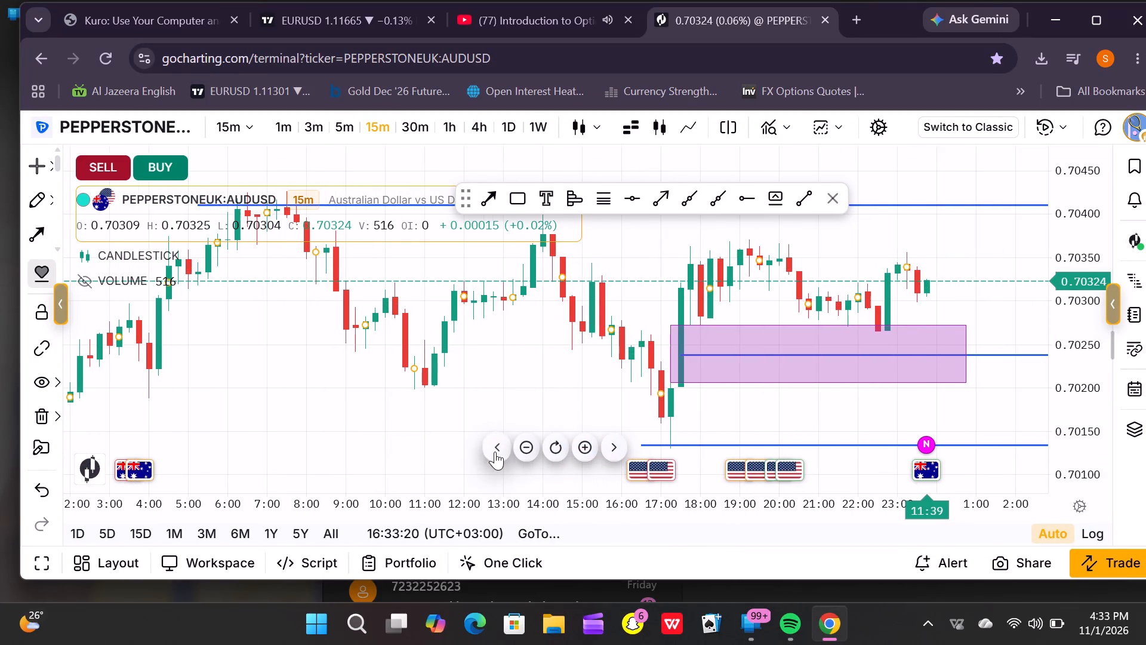
{"action": "triple_click", "coordinate": [495, 451]}
{"action": "left_click", "coordinate": [495, 451]}
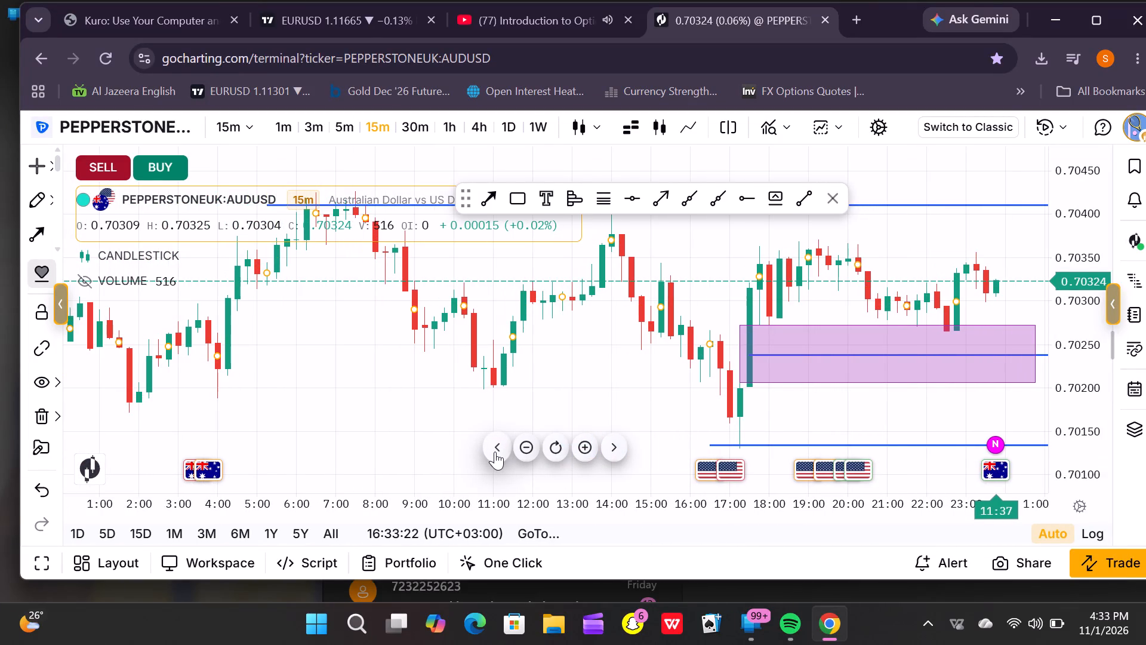
{"action": "triple_click", "coordinate": [495, 451]}
{"action": "triple_click", "coordinate": [495, 451]}
{"action": "triple_click", "coordinate": [495, 451]}
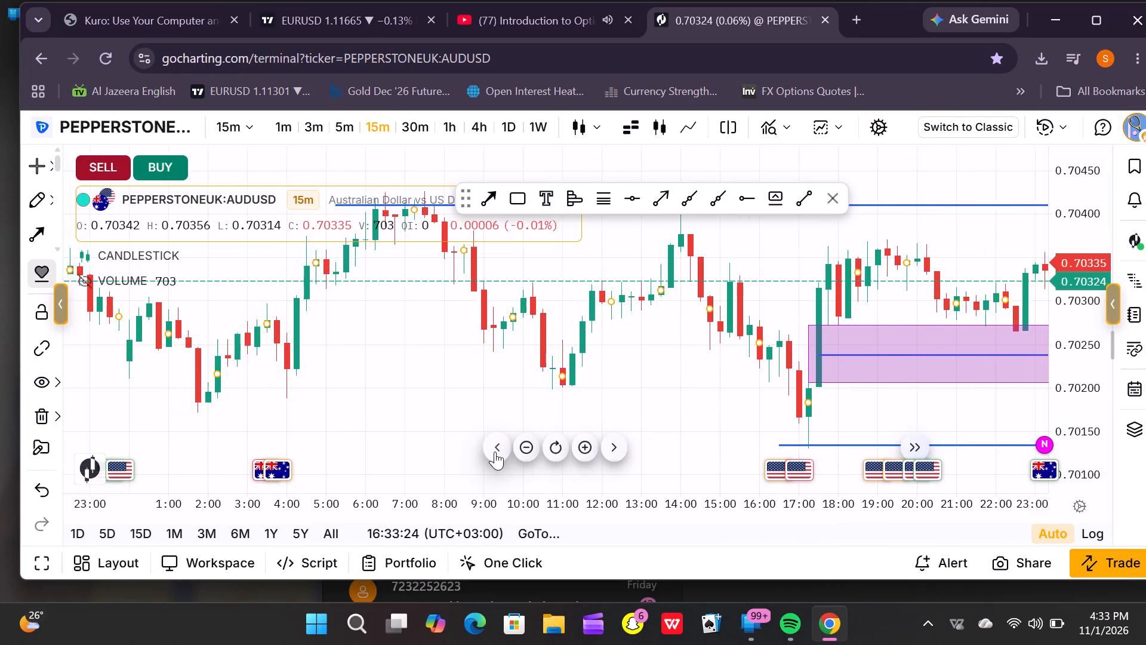
{"action": "triple_click", "coordinate": [495, 451]}
{"action": "triple_click", "coordinate": [495, 451]}
{"action": "triple_click", "coordinate": [495, 451]}
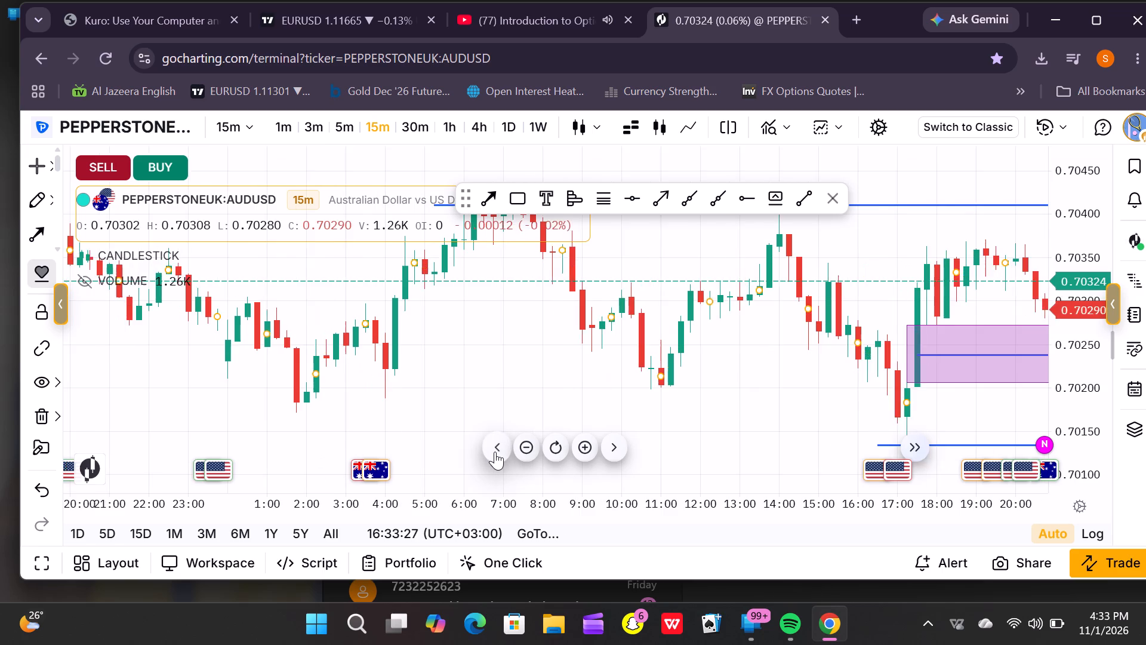
{"action": "triple_click", "coordinate": [495, 451]}
{"action": "triple_click", "coordinate": [495, 451]}
{"action": "triple_click", "coordinate": [495, 451]}
{"action": "triple_click", "coordinate": [495, 451]}
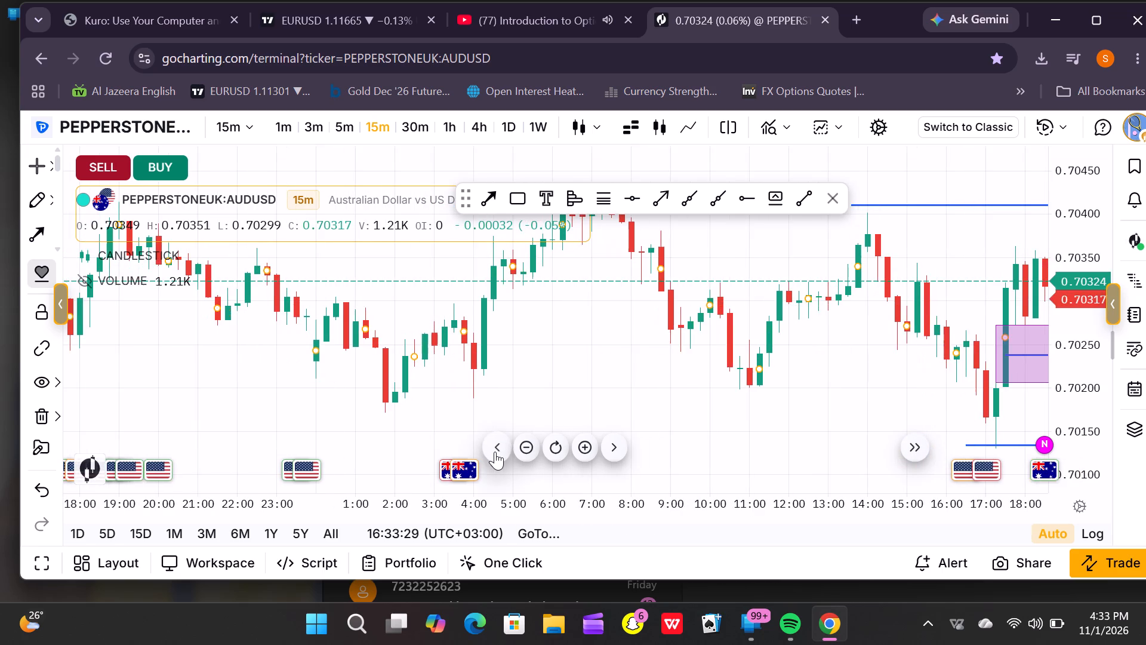
{"action": "triple_click", "coordinate": [495, 451]}
{"action": "triple_click", "coordinate": [495, 451]}
{"action": "left_click", "coordinate": [495, 451]}
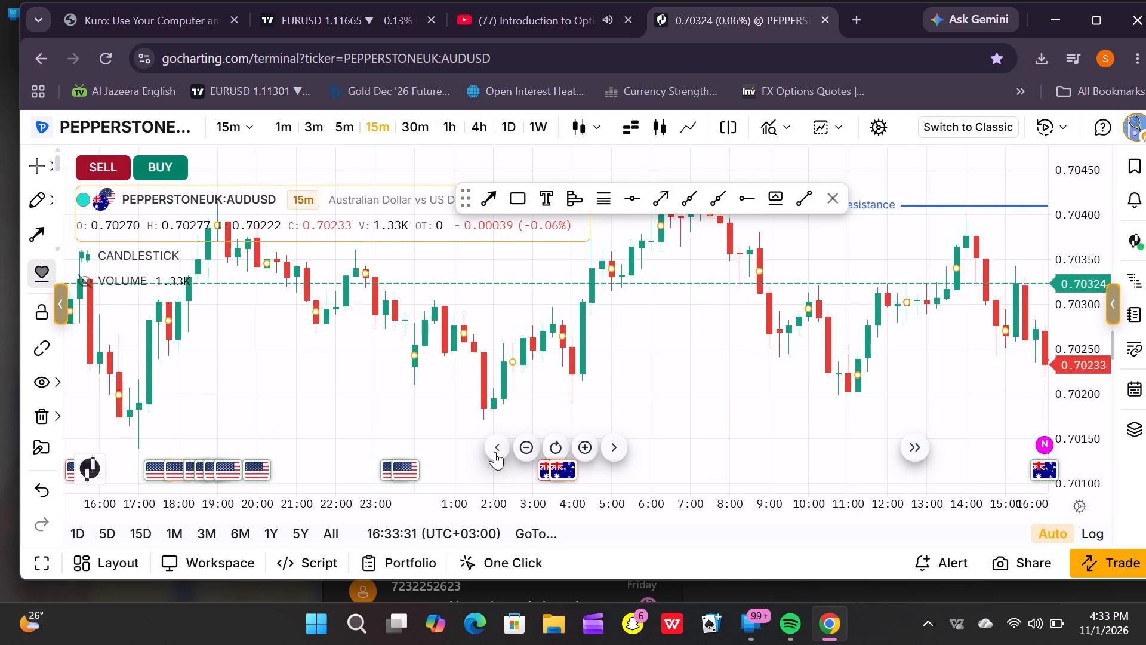
{"action": "triple_click", "coordinate": [495, 451]}
{"action": "triple_click", "coordinate": [495, 451]}
{"action": "triple_click", "coordinate": [495, 451]}
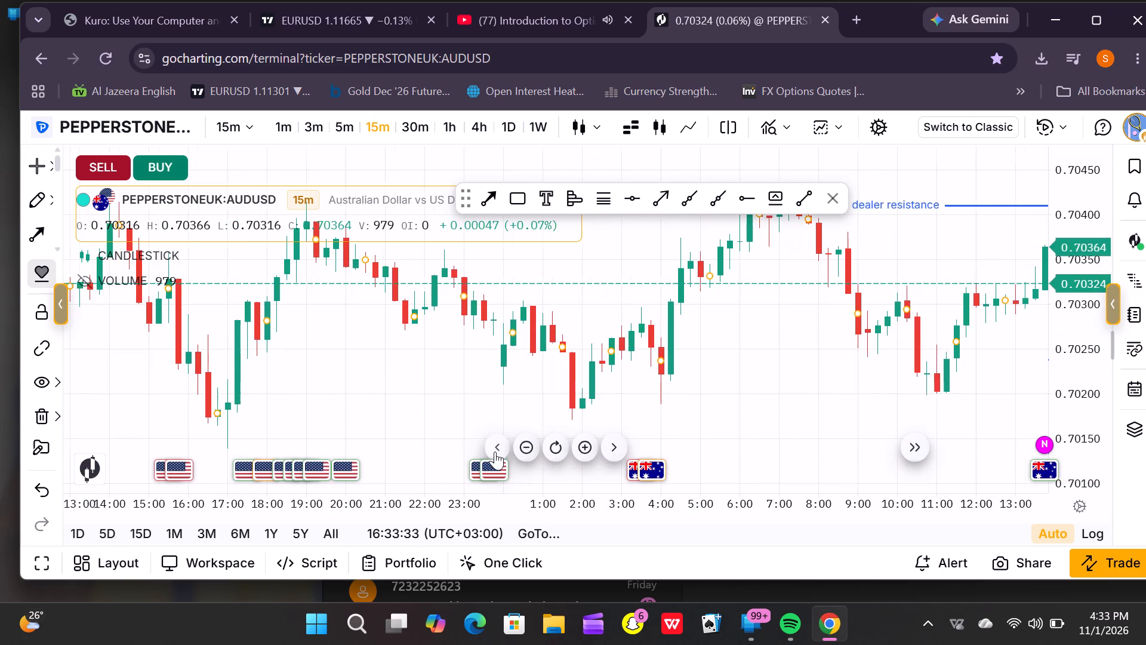
{"action": "triple_click", "coordinate": [495, 451]}
{"action": "triple_click", "coordinate": [495, 451]}
{"action": "triple_click", "coordinate": [495, 451]}
{"action": "triple_click", "coordinate": [495, 451]}
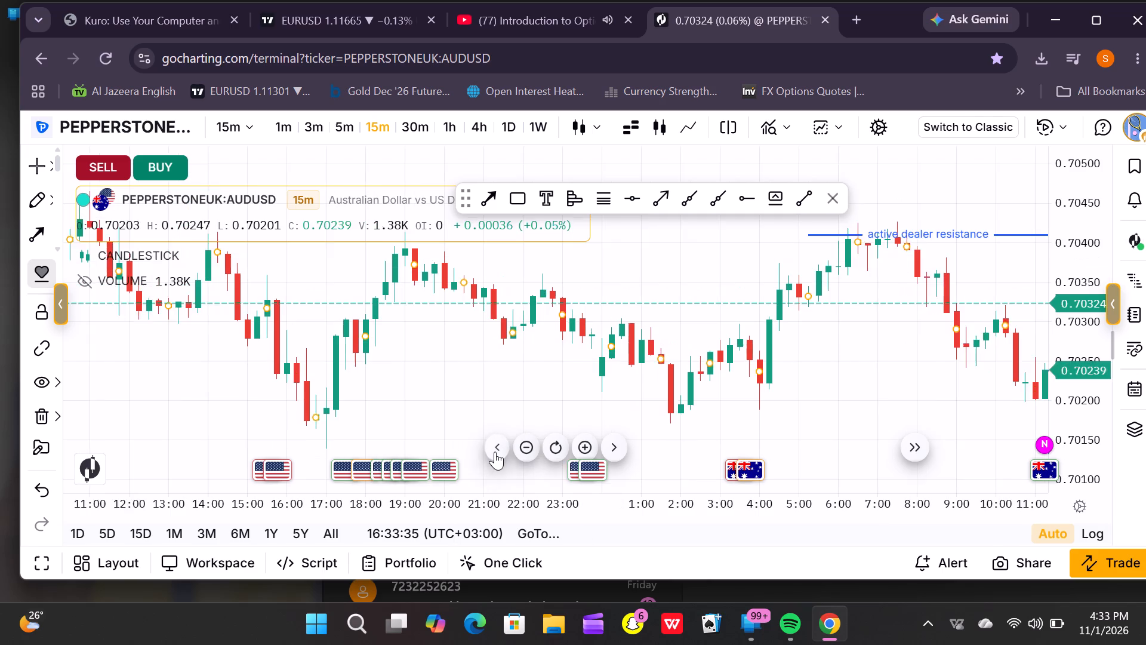
{"action": "triple_click", "coordinate": [495, 451]}
{"action": "triple_click", "coordinate": [495, 451]}
{"action": "triple_click", "coordinate": [495, 451]}
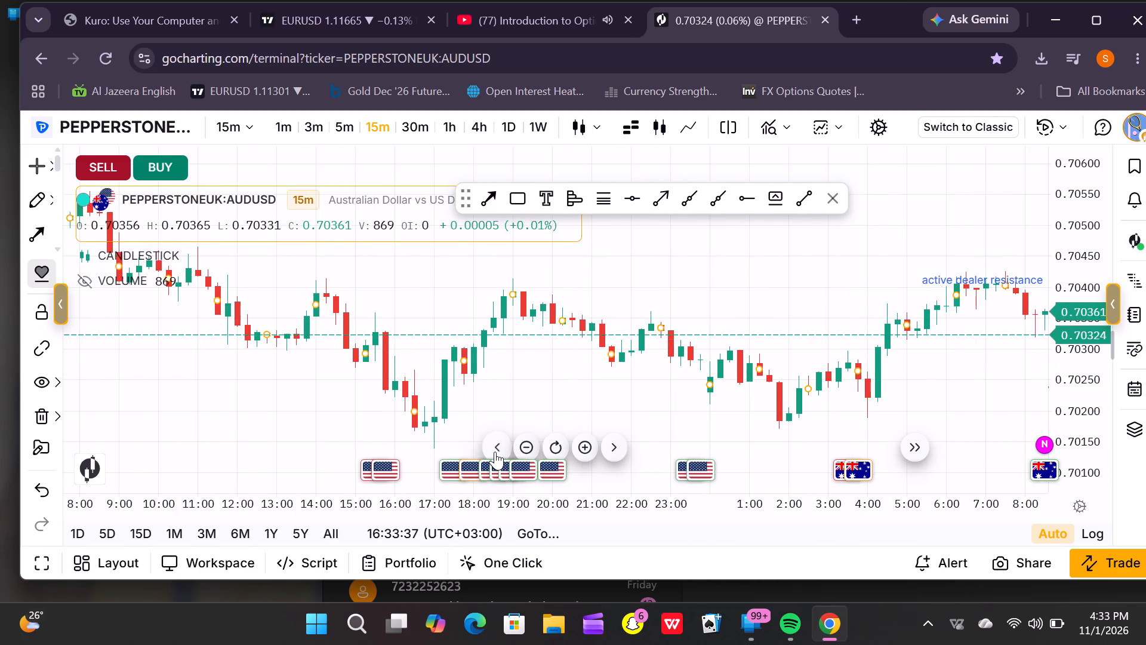
{"action": "triple_click", "coordinate": [495, 451]}
{"action": "triple_click", "coordinate": [495, 451]}
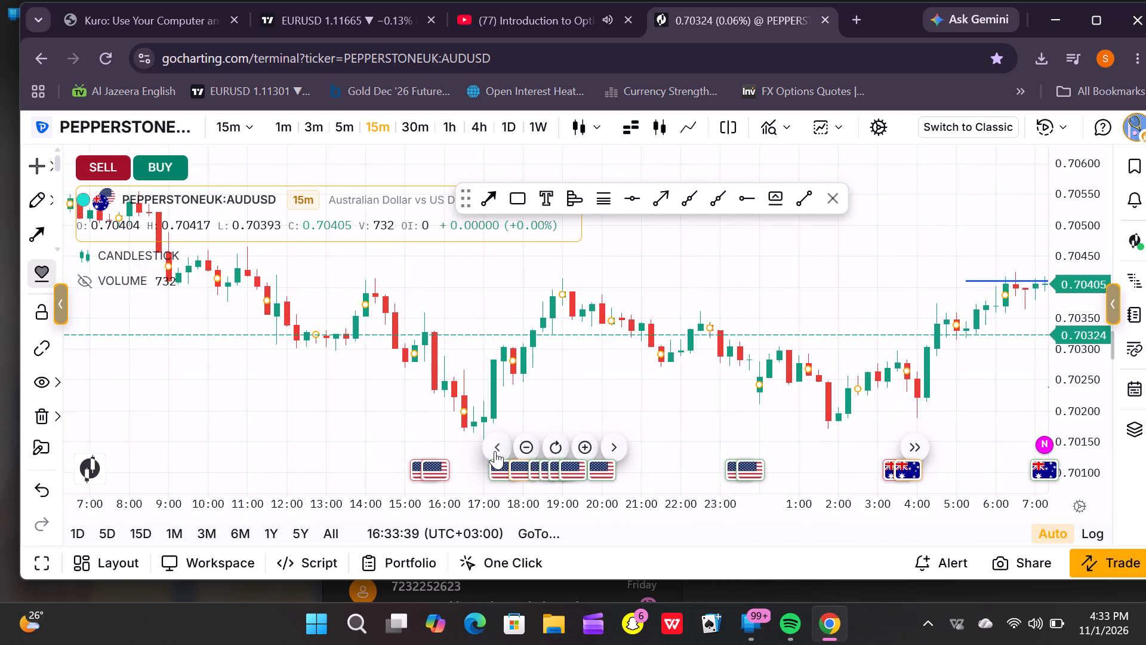
{"action": "triple_click", "coordinate": [495, 451]}
{"action": "triple_click", "coordinate": [495, 451]}
{"action": "triple_click", "coordinate": [495, 451]}
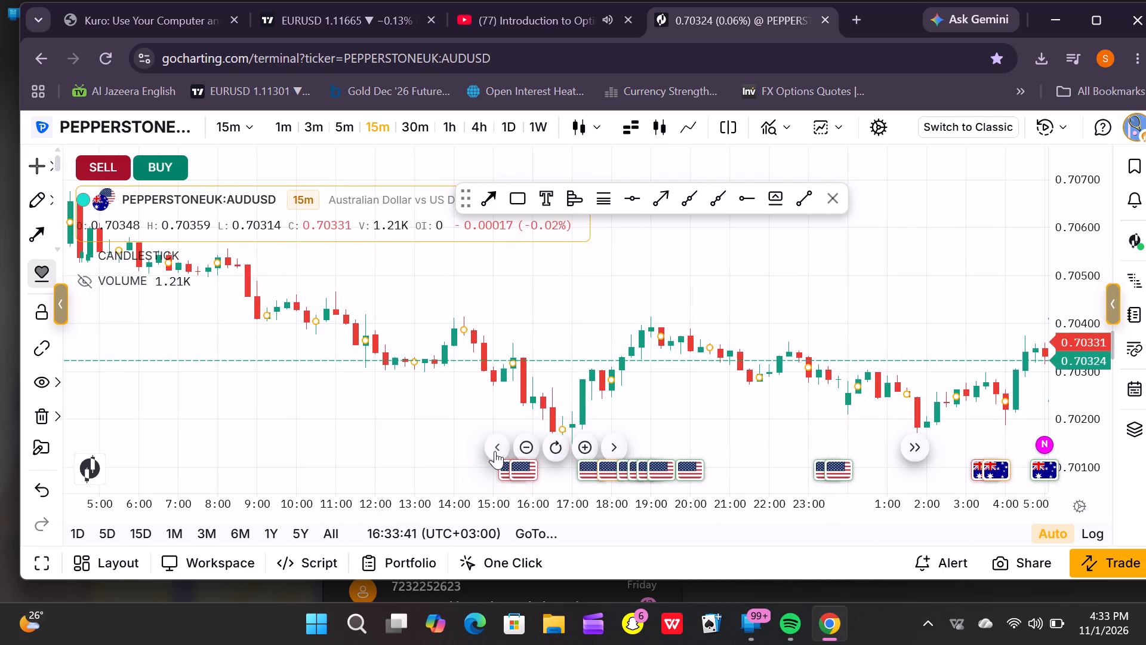
{"action": "triple_click", "coordinate": [495, 451]}
{"action": "triple_click", "coordinate": [495, 451]}
{"action": "triple_click", "coordinate": [495, 451]}
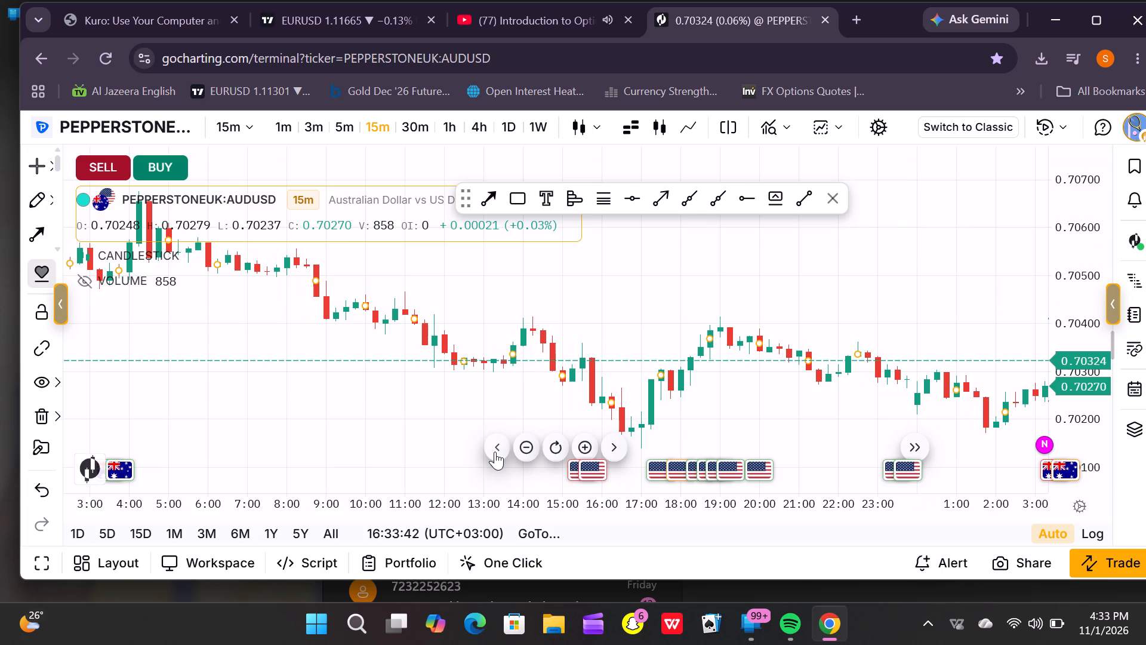
{"action": "double_click", "coordinate": [495, 451]}
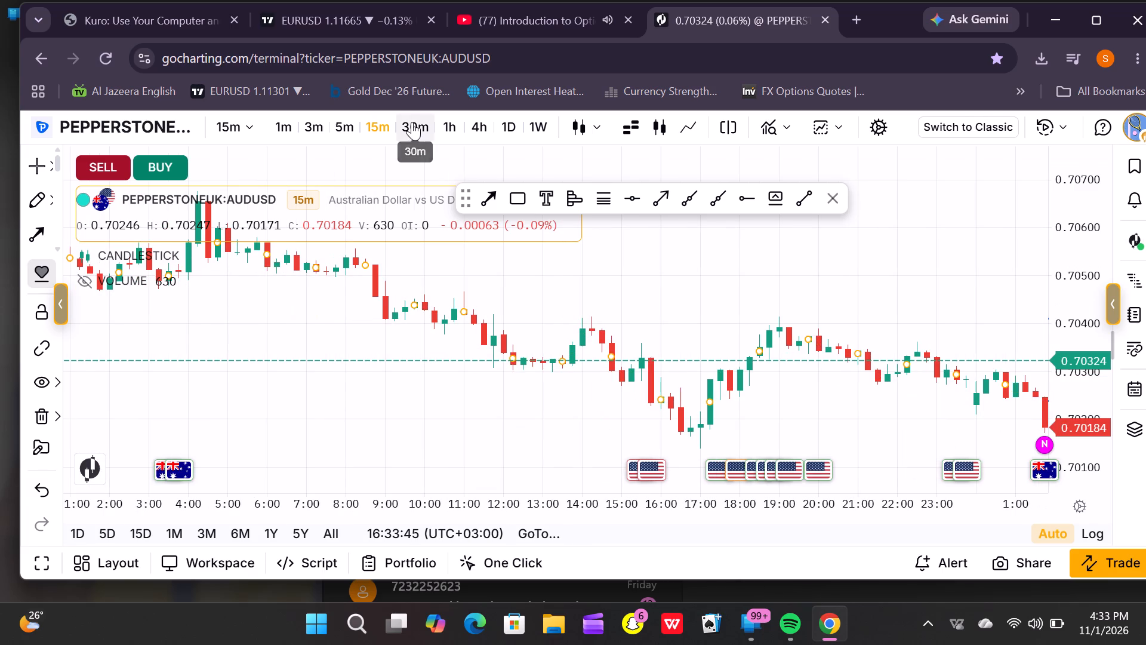
Switch the AUDUSD candlestick chart to the 30-minute interval.
{"action": "left_click", "coordinate": [412, 122]}
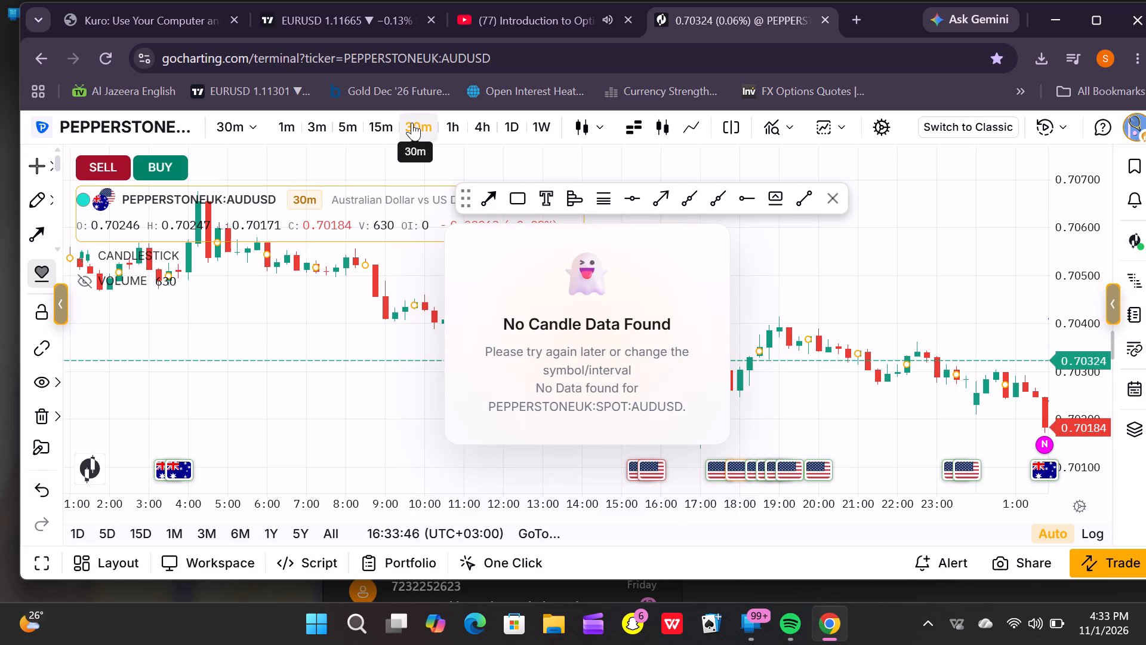
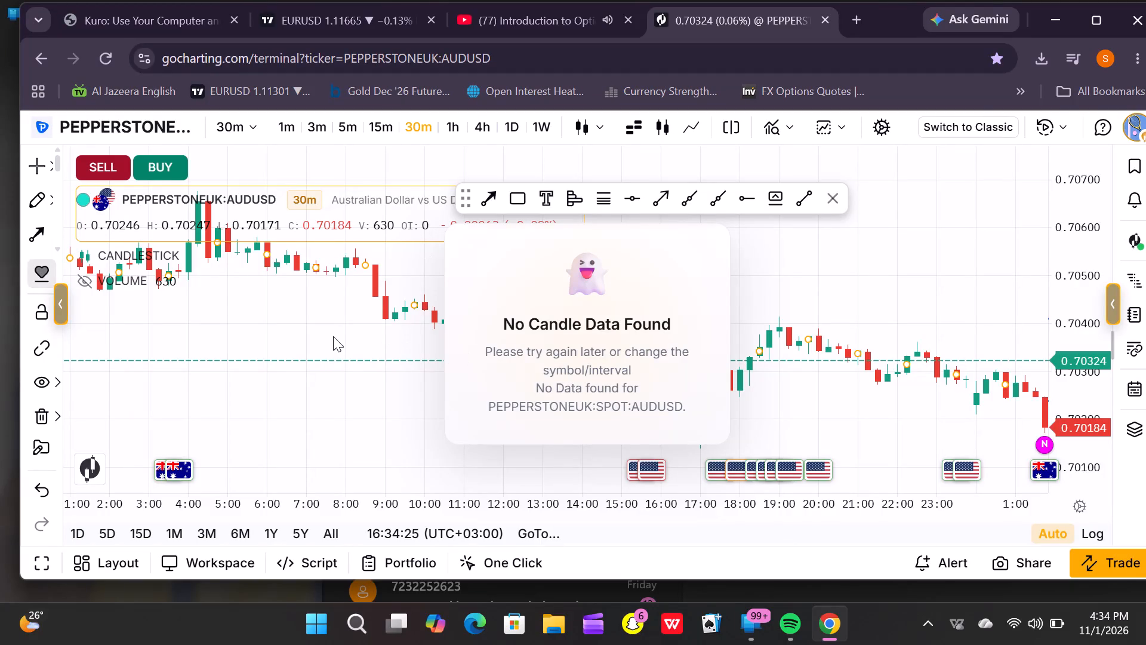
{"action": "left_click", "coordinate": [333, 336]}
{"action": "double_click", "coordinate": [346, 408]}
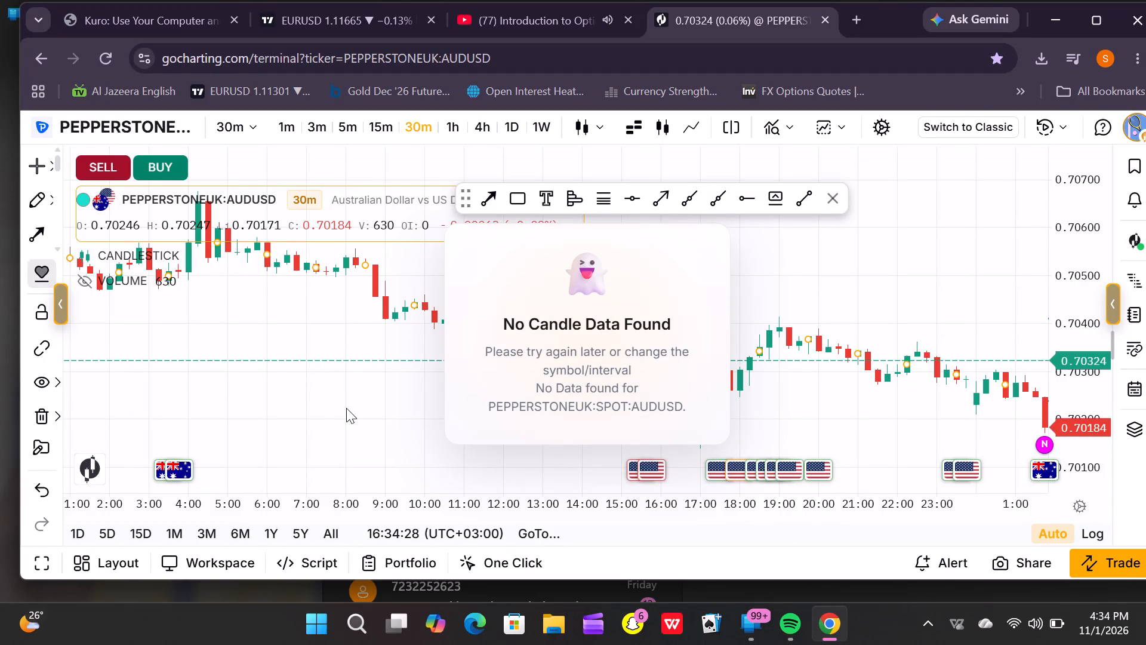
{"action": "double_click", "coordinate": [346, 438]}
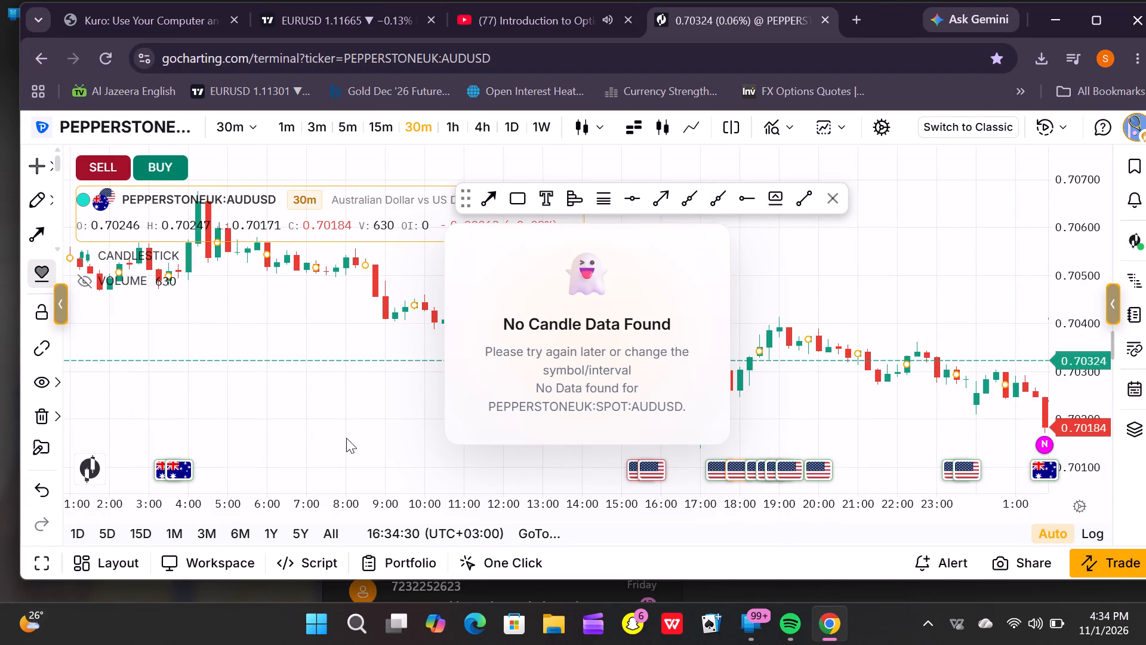
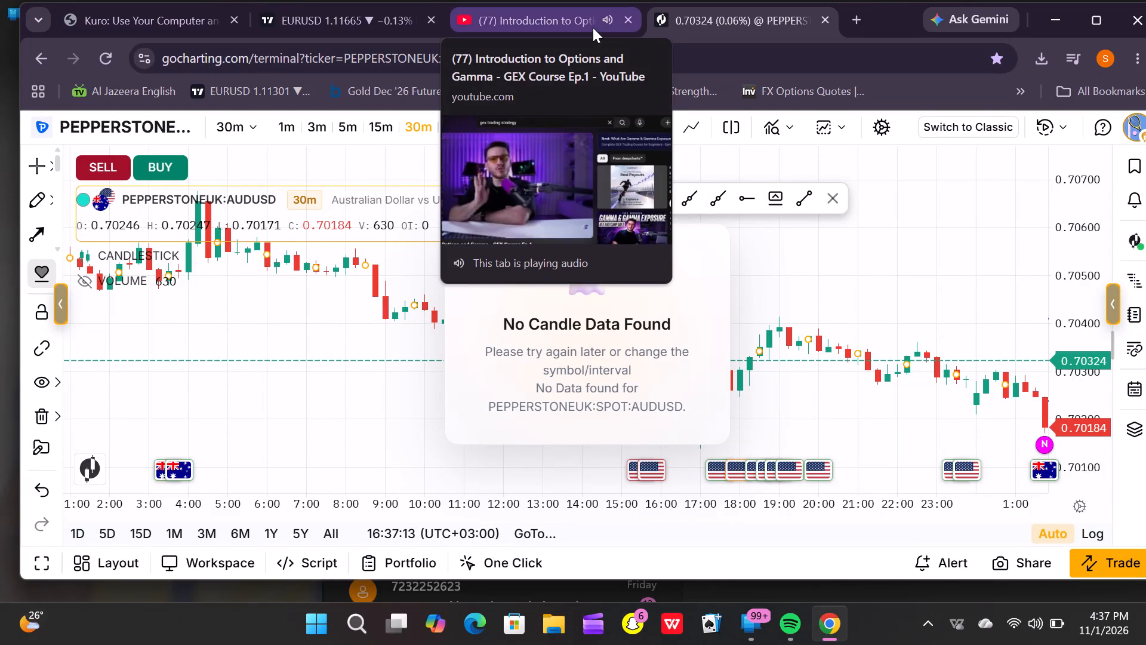
Switch the AUDUSD chart to the 5-minute interval.
{"action": "left_click", "coordinate": [353, 125]}
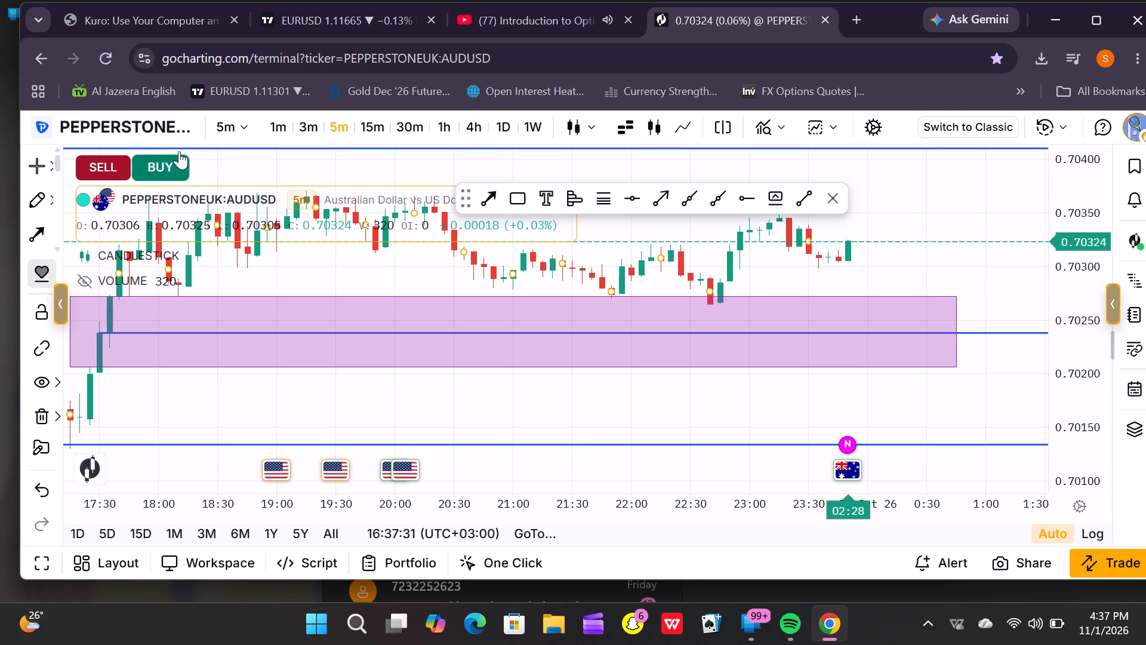
Load the Pepperstone AUDCHF chart from the recently viewed symbols.
{"action": "left_click", "coordinate": [173, 127]}
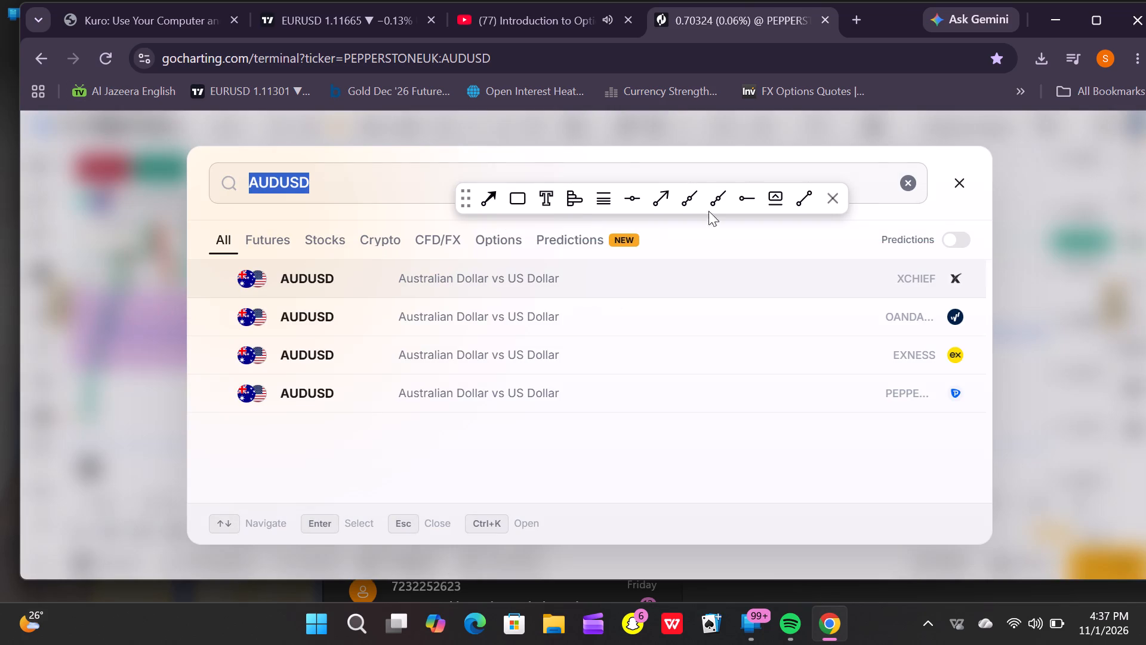
{"action": "left_click", "coordinate": [905, 179]}
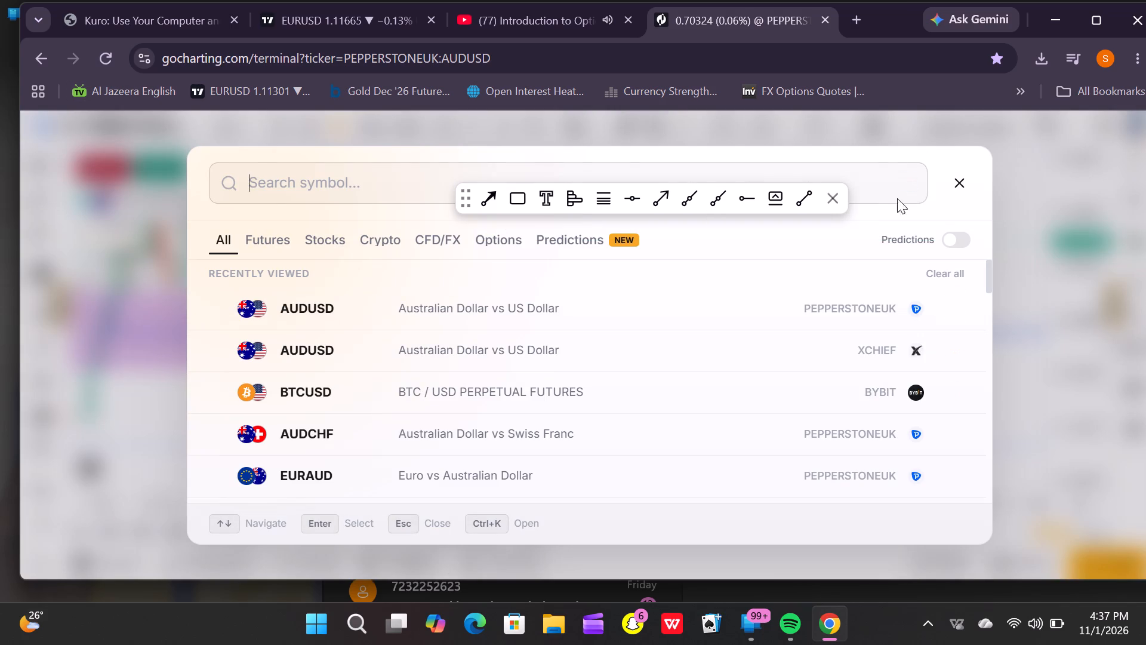
{"action": "left_click", "coordinate": [615, 434]}
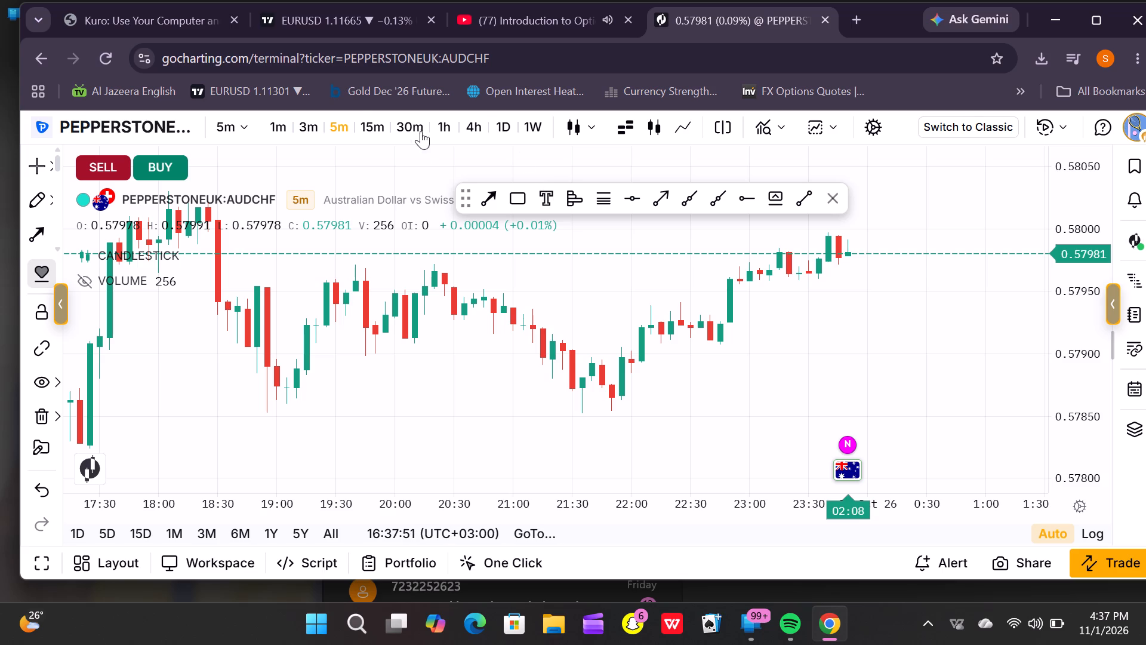
Examine AUDCHF price action on the 30-minute chart, and on the 15-minute chart back to the morning of 29 October.
{"action": "left_click", "coordinate": [399, 128]}
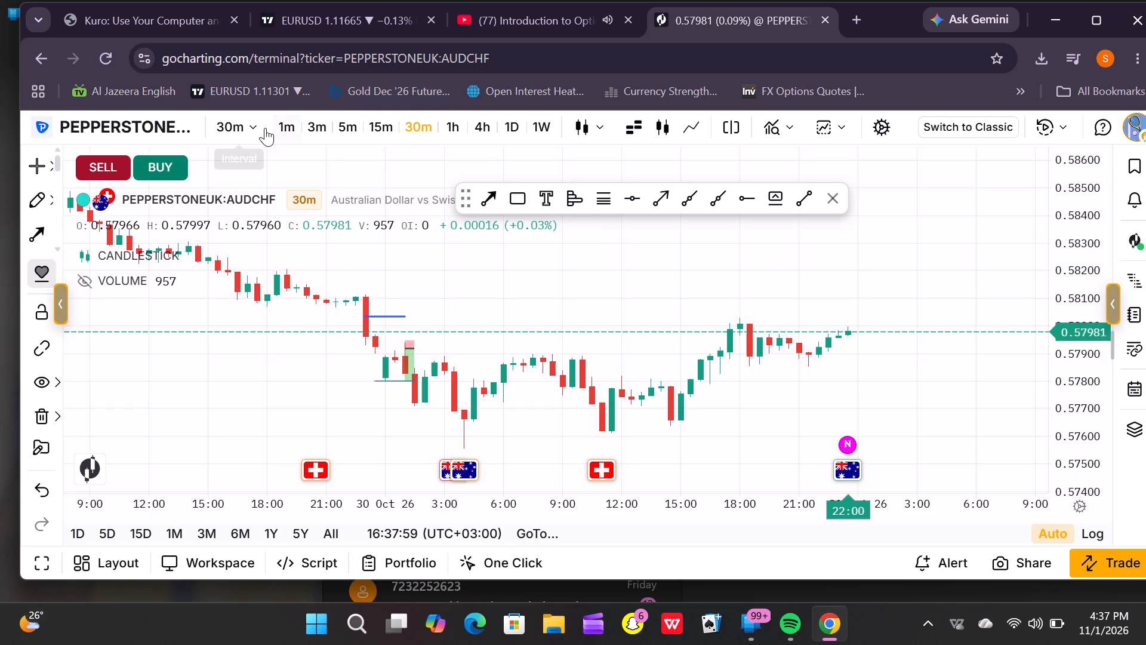
{"action": "left_click", "coordinate": [381, 127]}
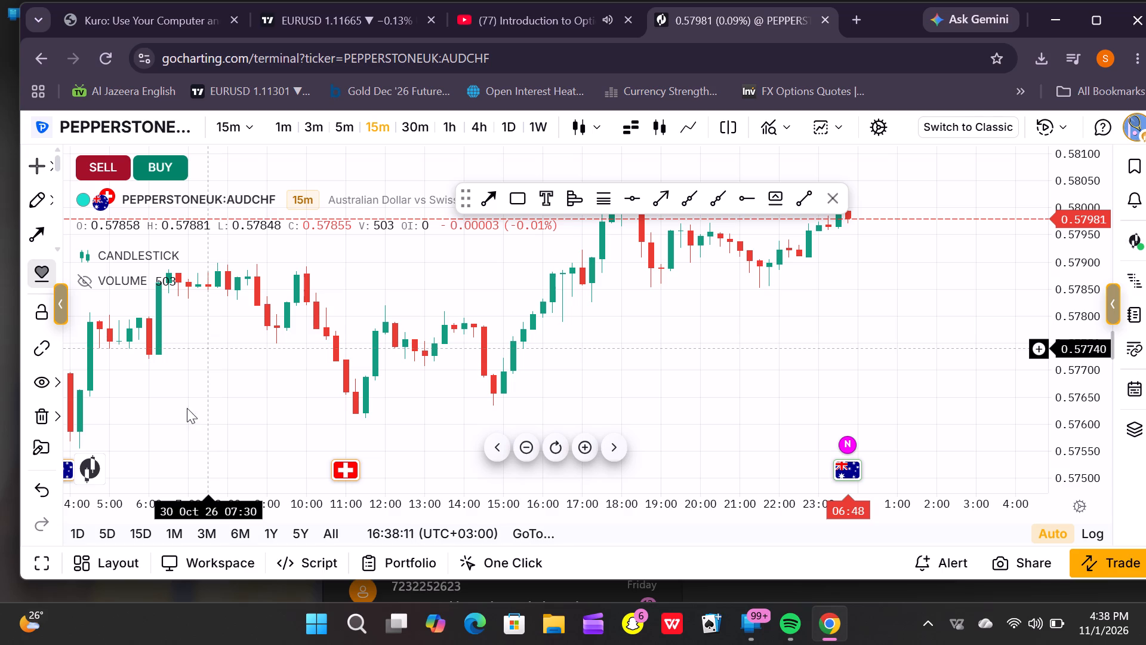
{"action": "triple_click", "coordinate": [501, 445]}
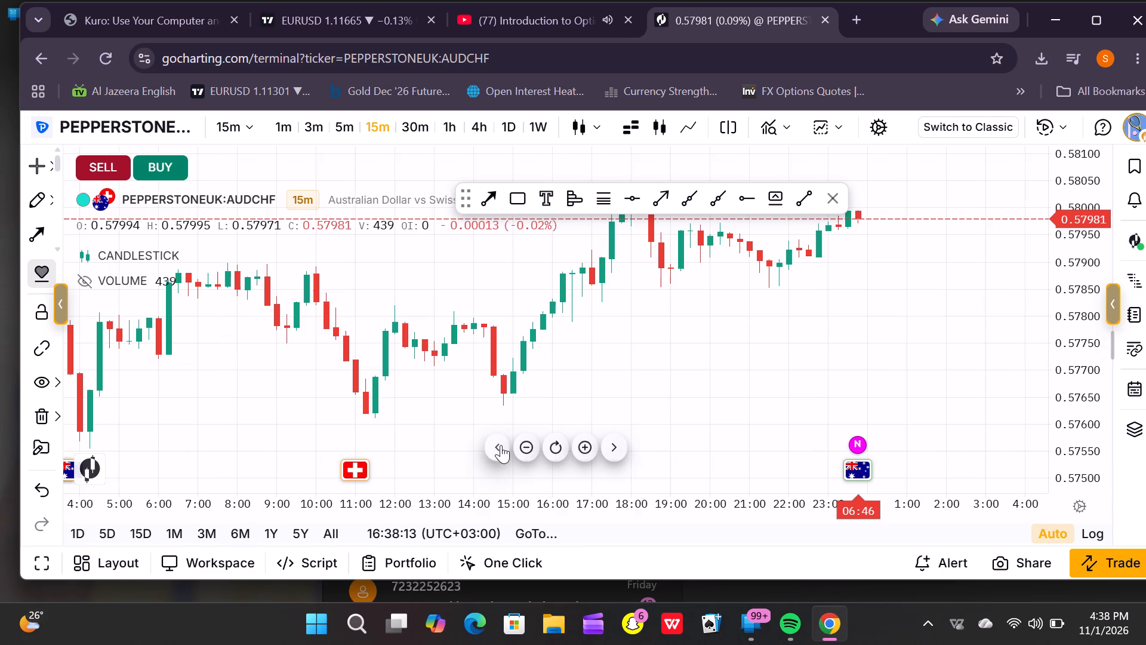
{"action": "double_click", "coordinate": [501, 445]}
{"action": "triple_click", "coordinate": [501, 445]}
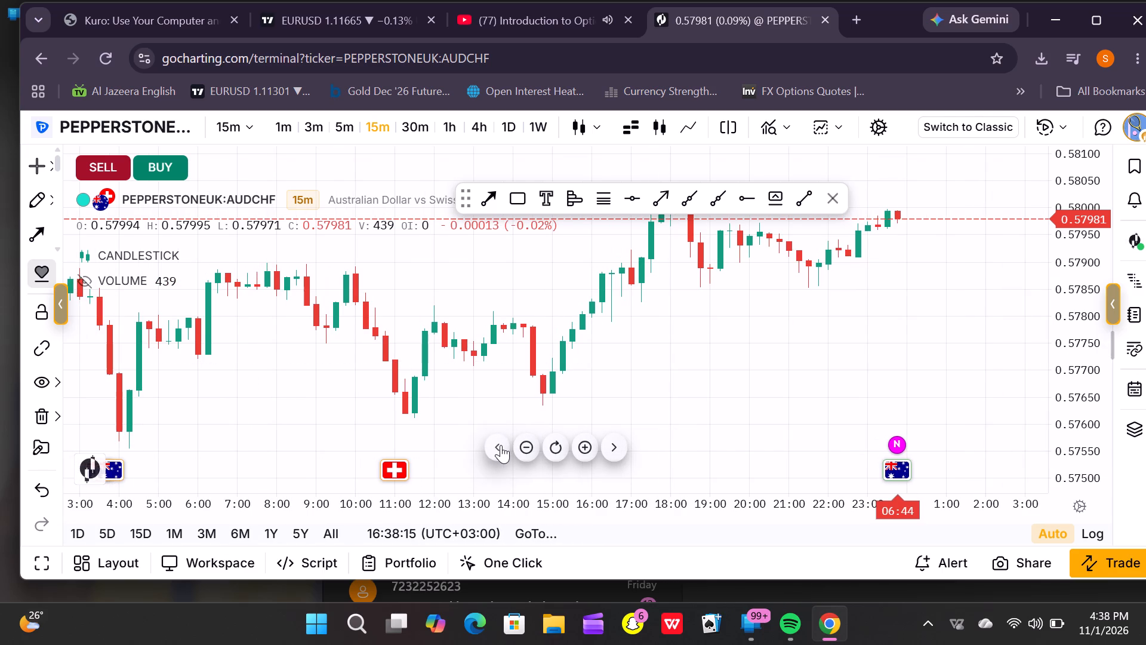
{"action": "triple_click", "coordinate": [501, 445]}
{"action": "double_click", "coordinate": [501, 445]}
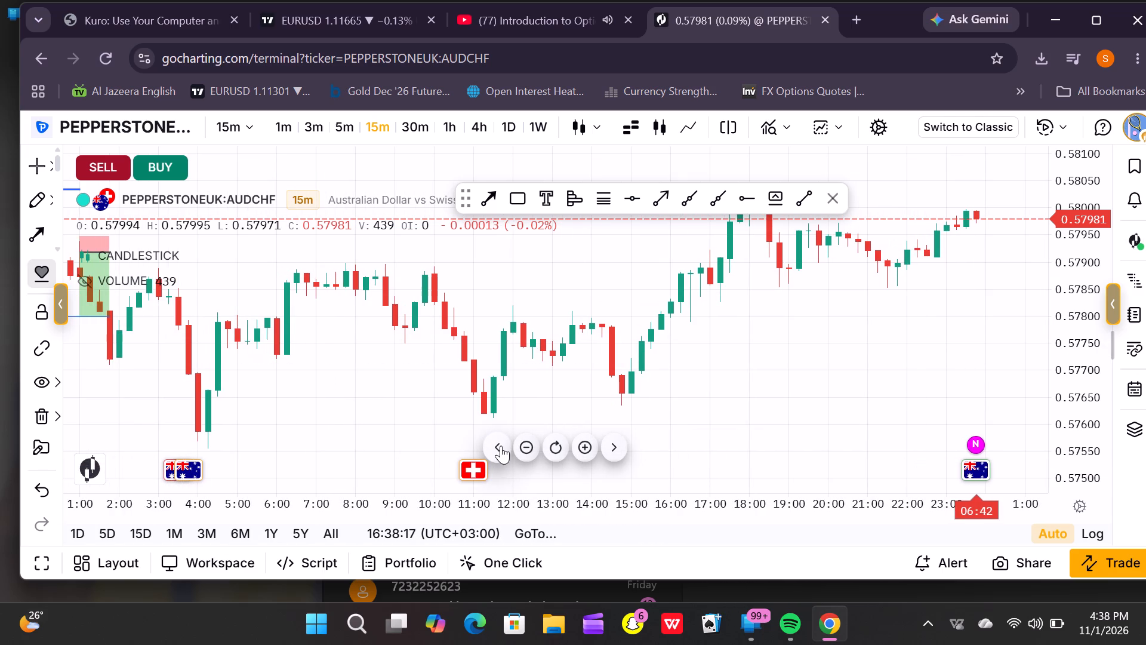
{"action": "left_click", "coordinate": [501, 446]}
{"action": "triple_click", "coordinate": [501, 446]}
{"action": "triple_click", "coordinate": [501, 446]}
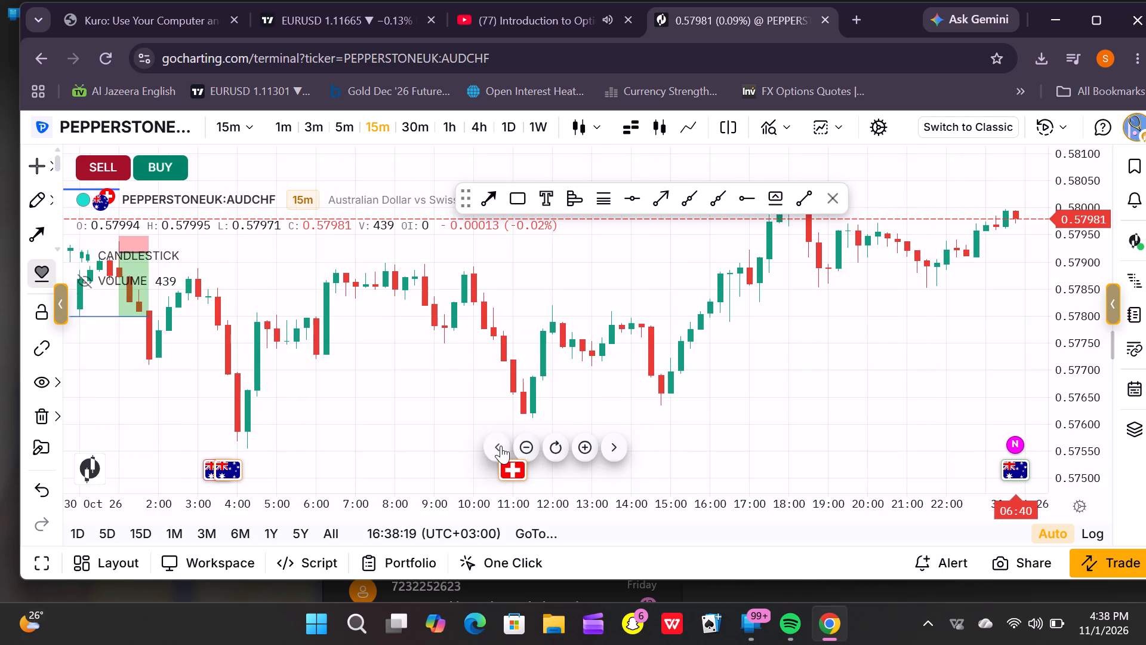
{"action": "triple_click", "coordinate": [501, 446]}
{"action": "triple_click", "coordinate": [501, 446]}
{"action": "left_click", "coordinate": [501, 446]}
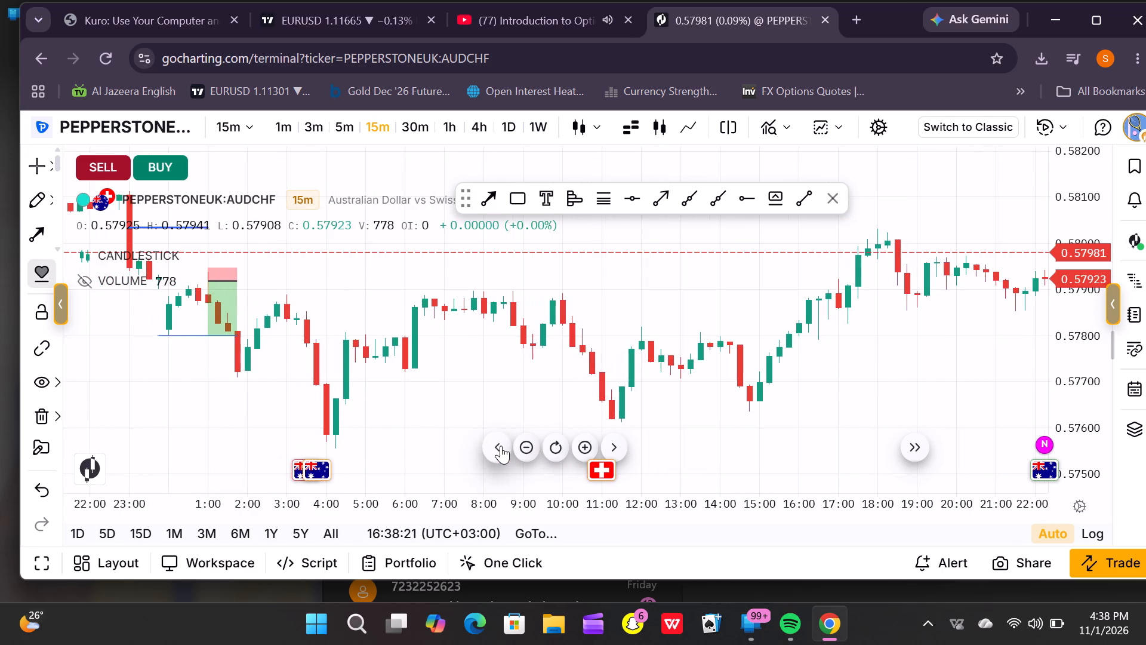
{"action": "triple_click", "coordinate": [501, 446]}
{"action": "triple_click", "coordinate": [501, 446]}
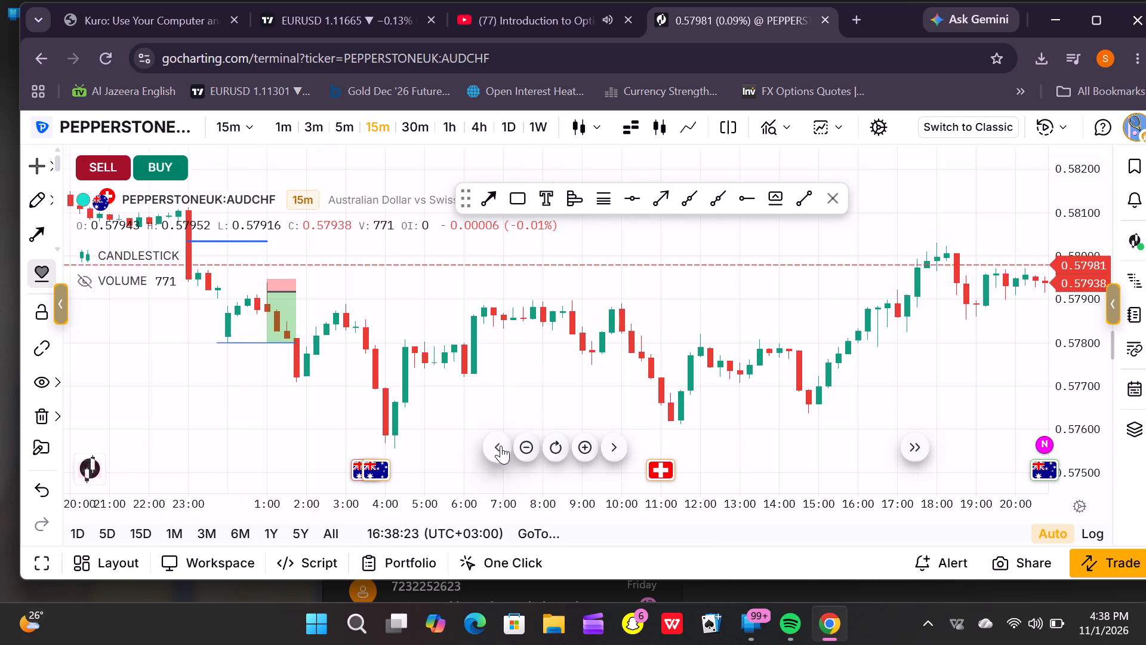
{"action": "triple_click", "coordinate": [501, 446]}
{"action": "triple_click", "coordinate": [501, 446]}
{"action": "triple_click", "coordinate": [501, 446]}
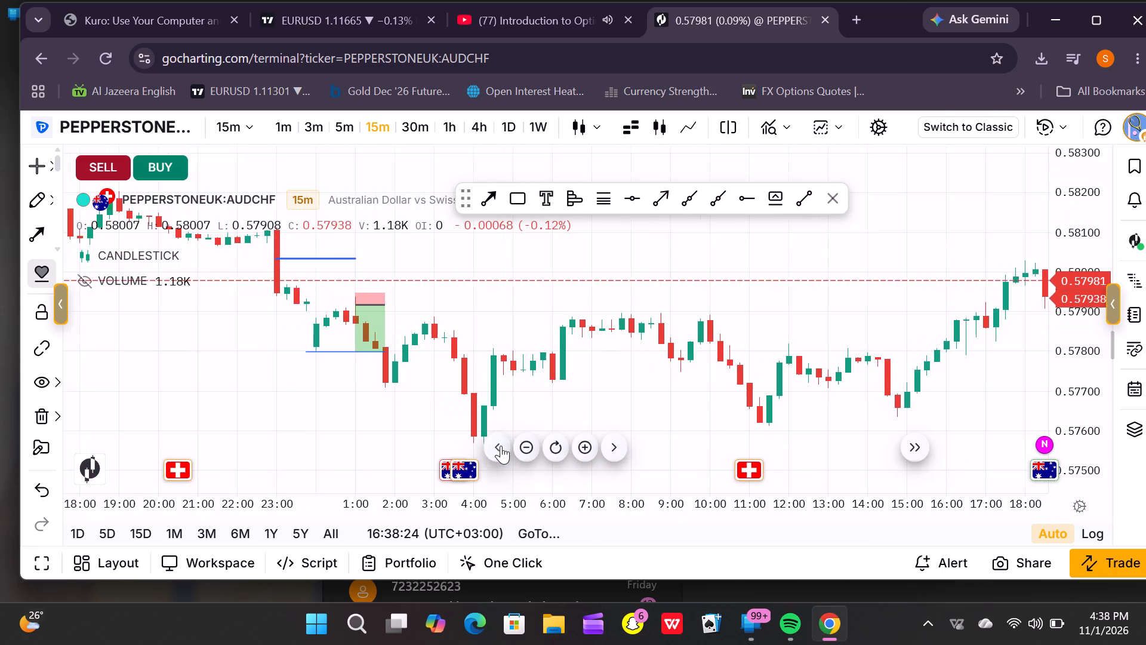
{"action": "triple_click", "coordinate": [501, 446]}
{"action": "triple_click", "coordinate": [501, 446]}
{"action": "triple_click", "coordinate": [501, 446]}
{"action": "triple_click", "coordinate": [501, 446]}
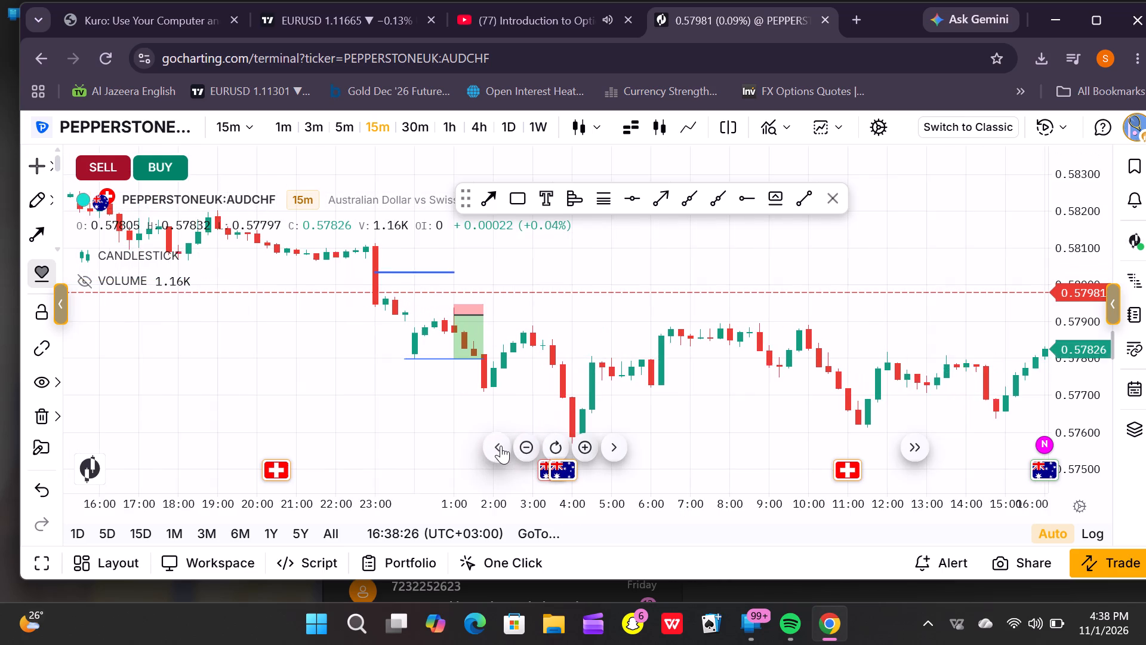
{"action": "triple_click", "coordinate": [501, 446]}
{"action": "triple_click", "coordinate": [501, 446]}
{"action": "triple_click", "coordinate": [501, 446]}
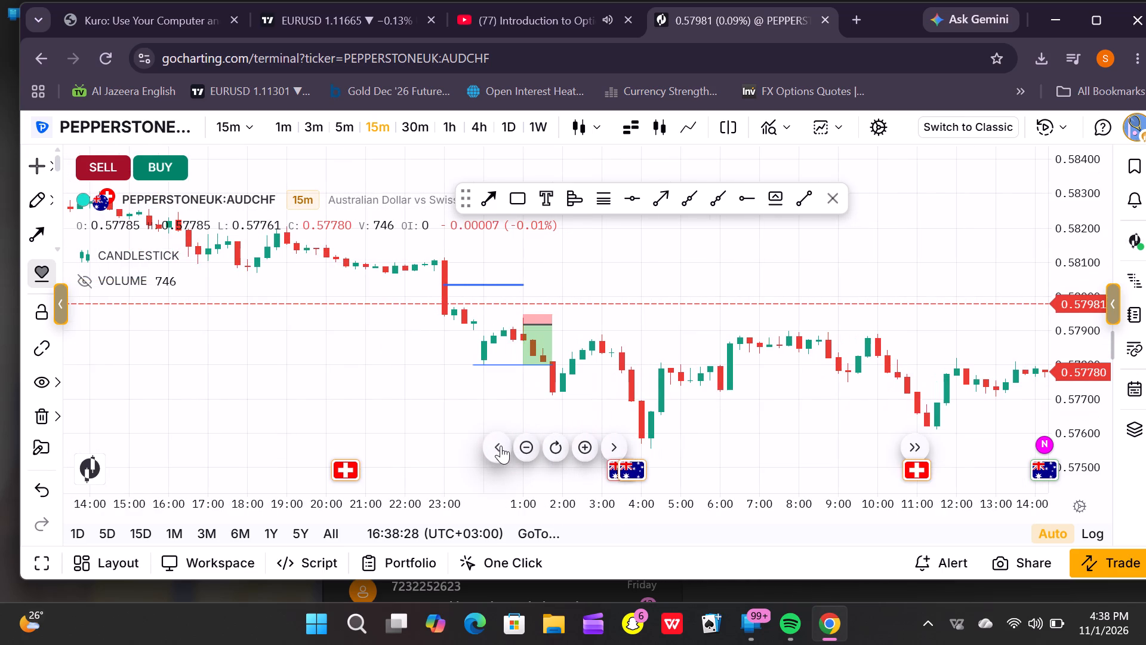
{"action": "triple_click", "coordinate": [501, 446]}
{"action": "triple_click", "coordinate": [501, 446]}
{"action": "triple_click", "coordinate": [501, 446]}
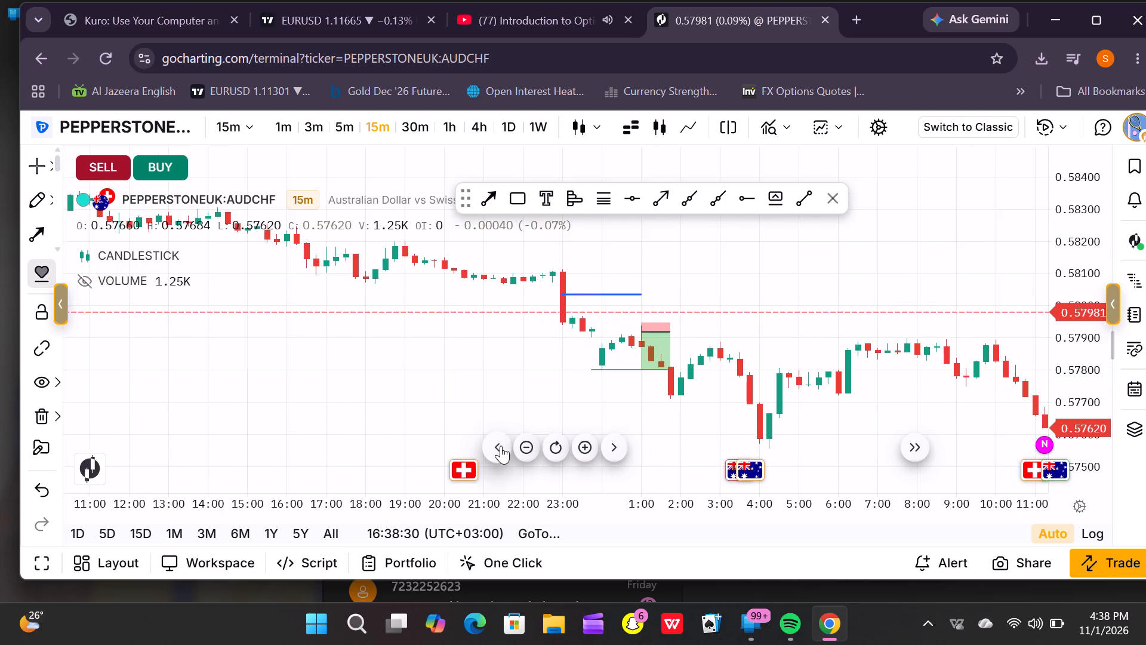
{"action": "triple_click", "coordinate": [501, 446]}
{"action": "triple_click", "coordinate": [501, 446]}
{"action": "triple_click", "coordinate": [501, 446]}
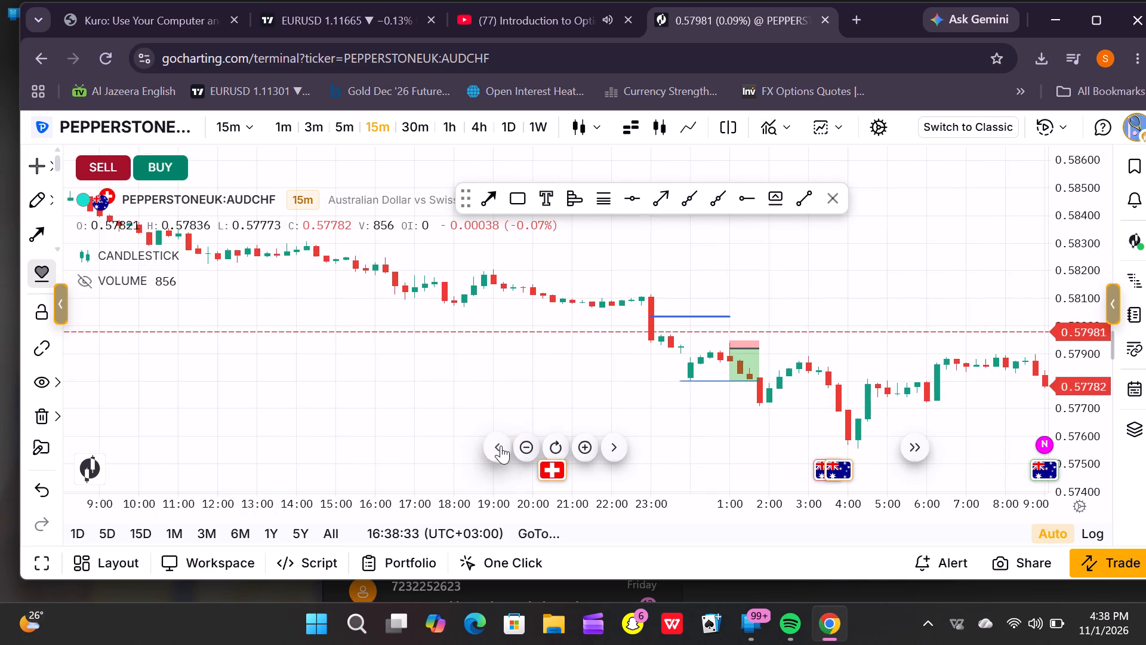
{"action": "triple_click", "coordinate": [501, 446]}
{"action": "left_click", "coordinate": [501, 446]}
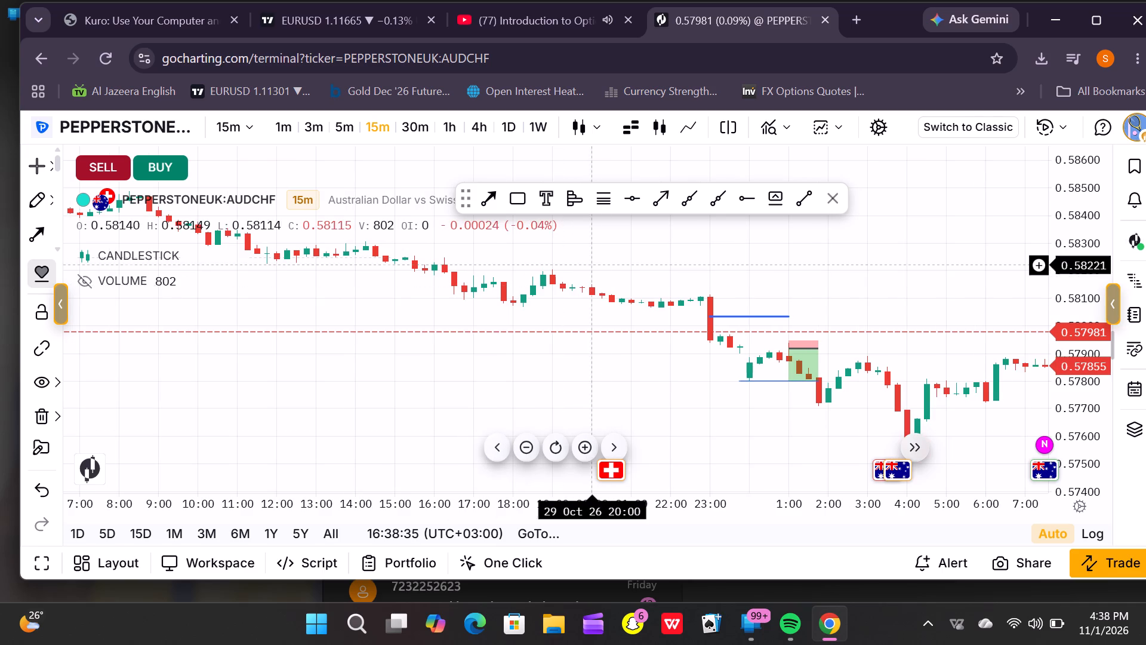
Switch the AUDCHF chart to the 4-hour interval and select its candlestick series at the 23 October low.
{"action": "left_click", "coordinate": [482, 120]}
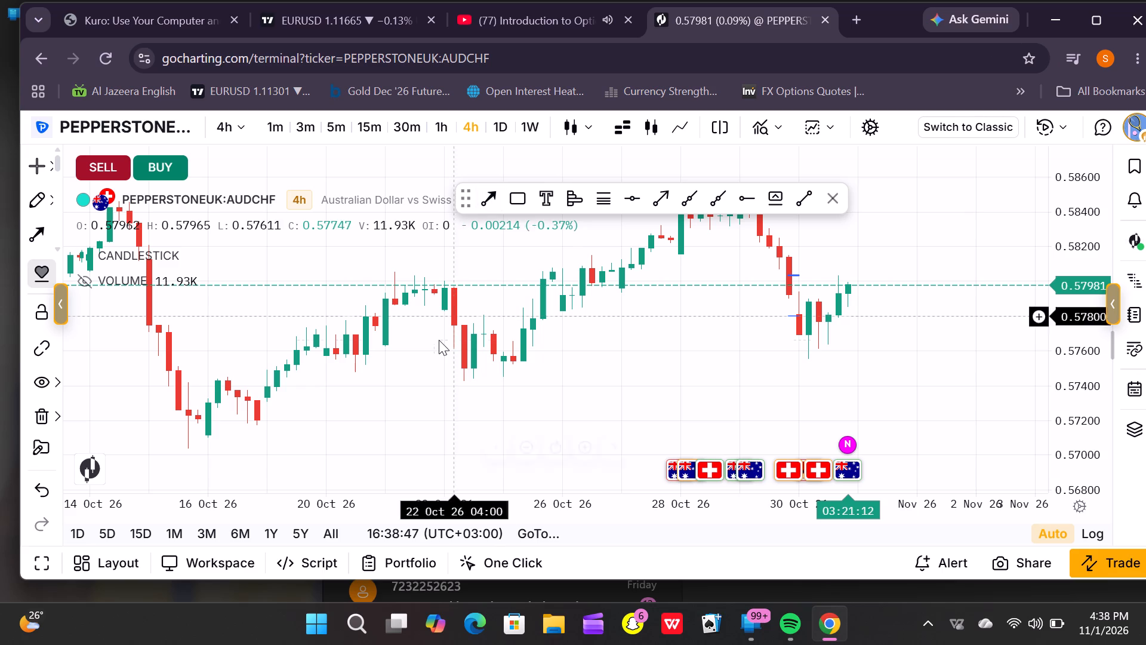
{"action": "left_click", "coordinate": [513, 364]}
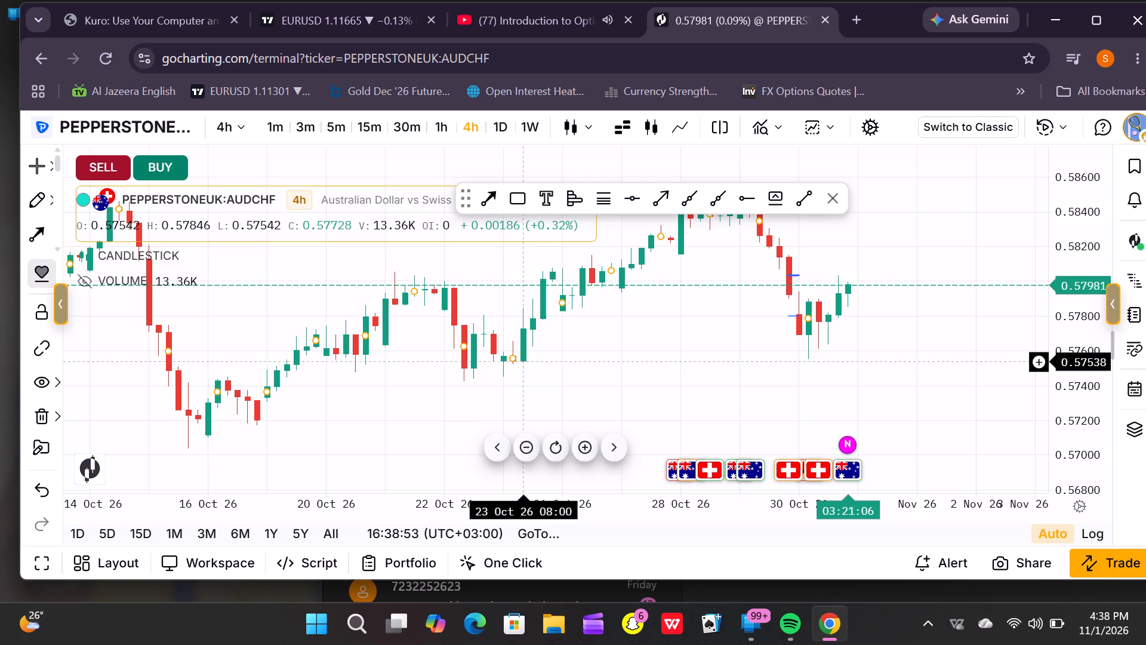
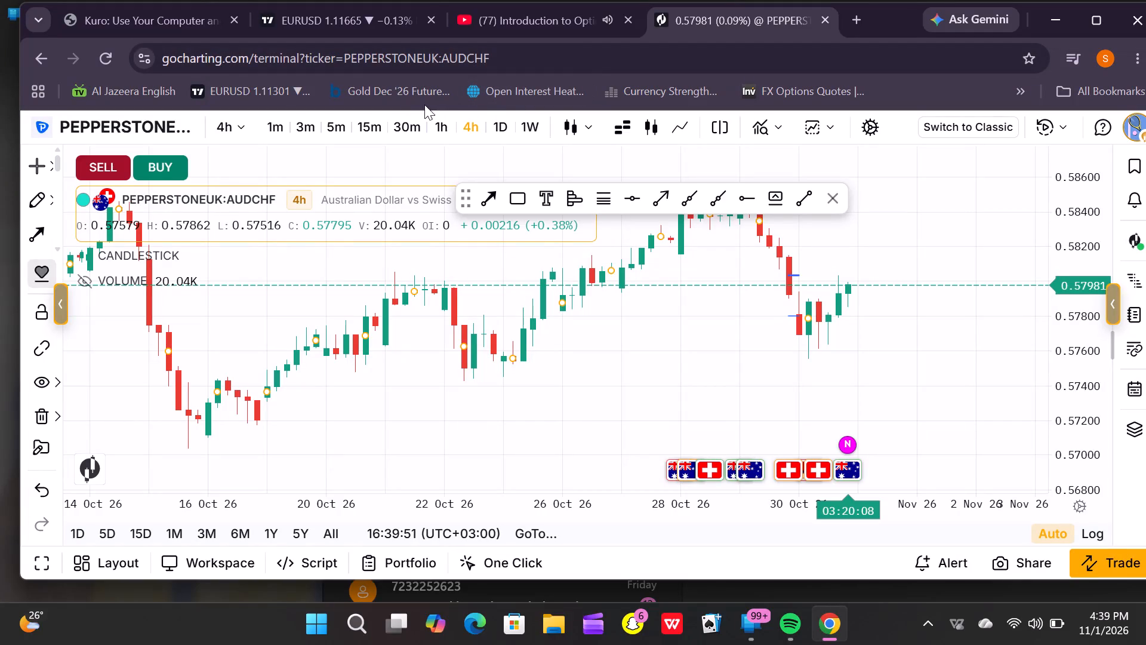
Load the Bybit BTCUSD perpetual futures chart from the recently viewed symbols.
{"action": "left_click", "coordinate": [182, 119]}
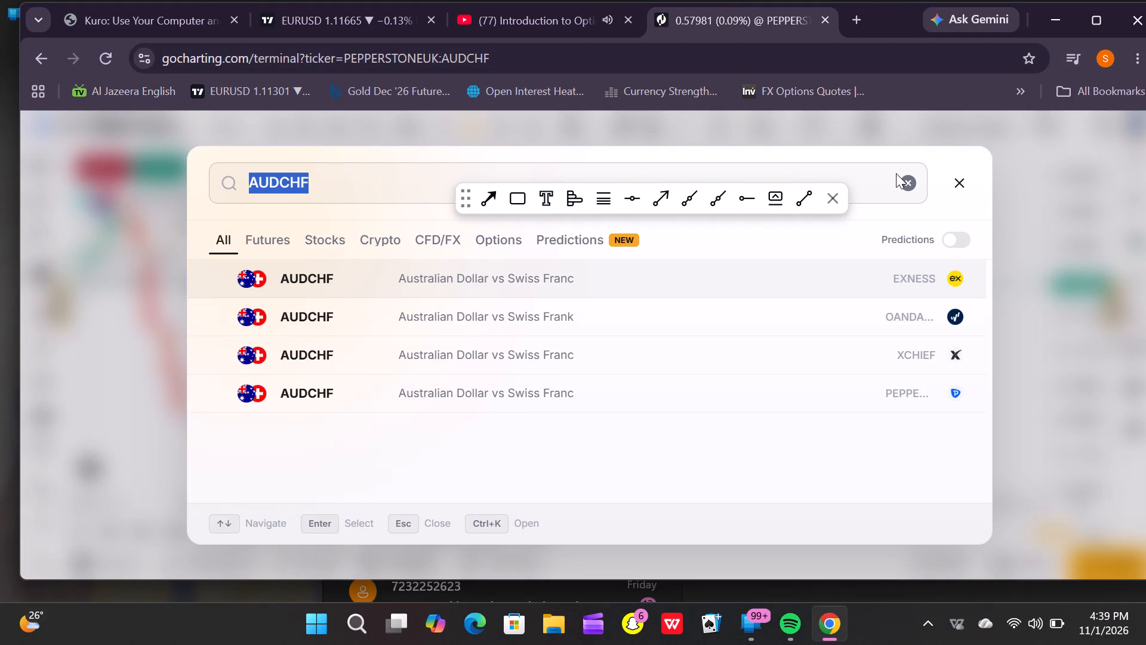
{"action": "left_click", "coordinate": [910, 179]}
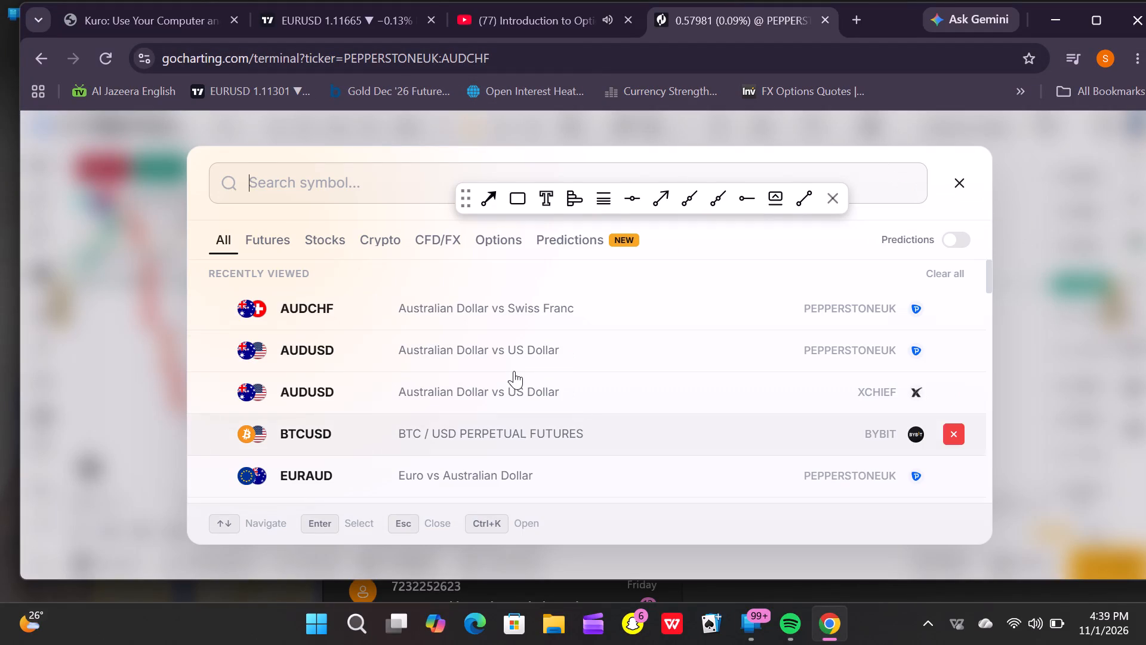
{"action": "left_click", "coordinate": [546, 439]}
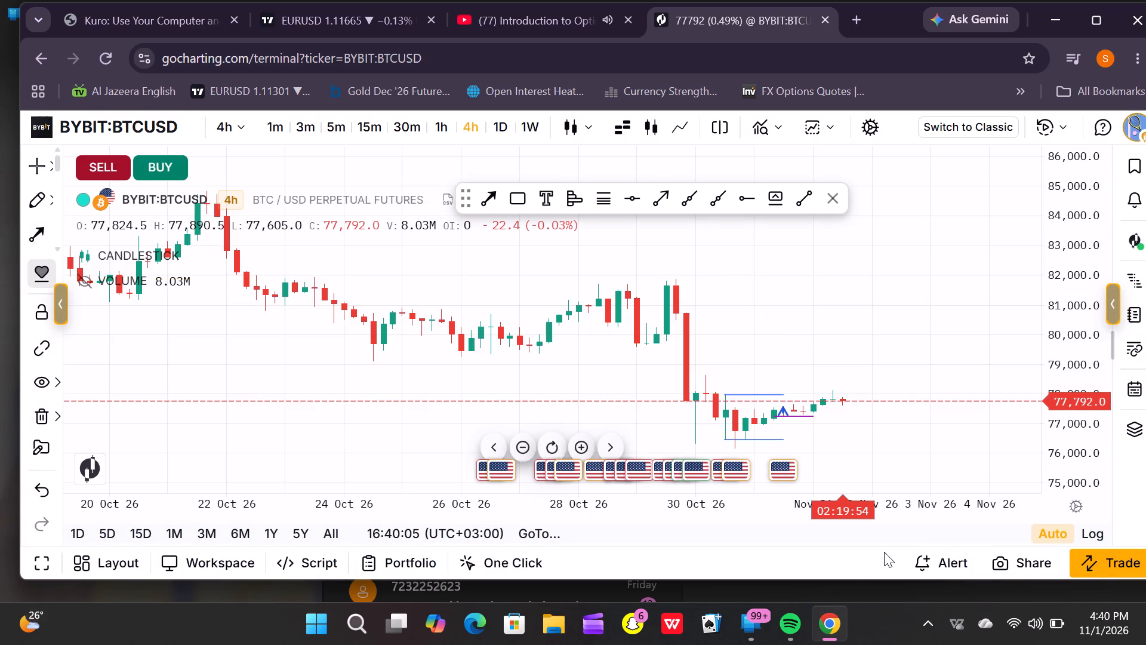
Switch the BTCUSD chart to the 15-minute interval.
{"action": "left_click", "coordinate": [592, 442]}
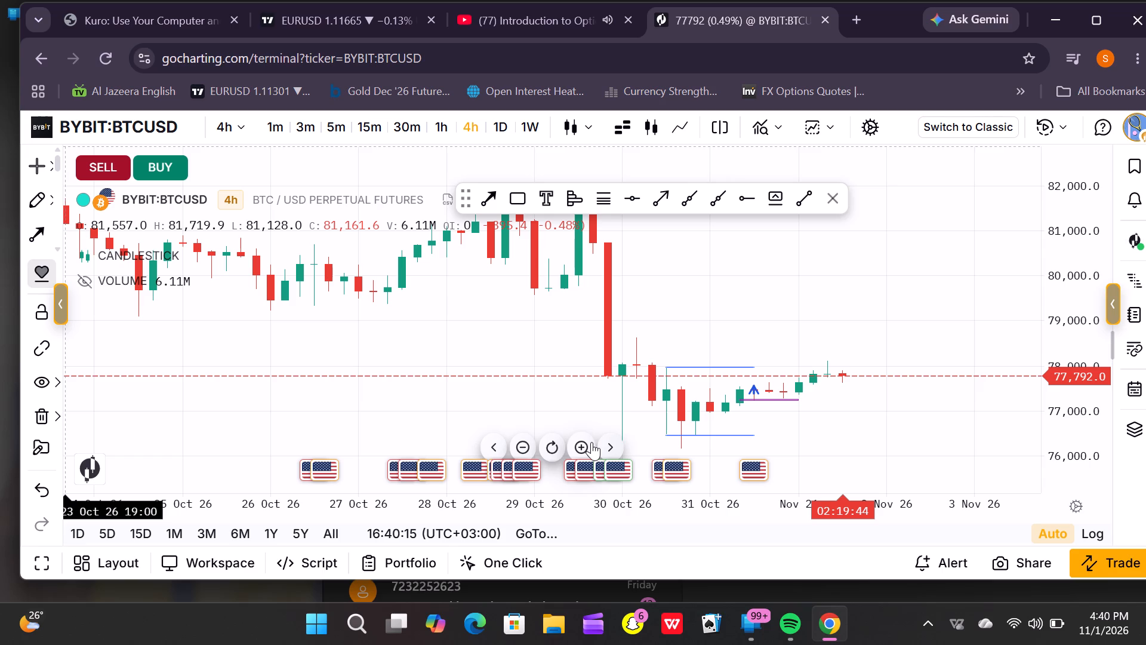
{"action": "left_click", "coordinate": [368, 134]}
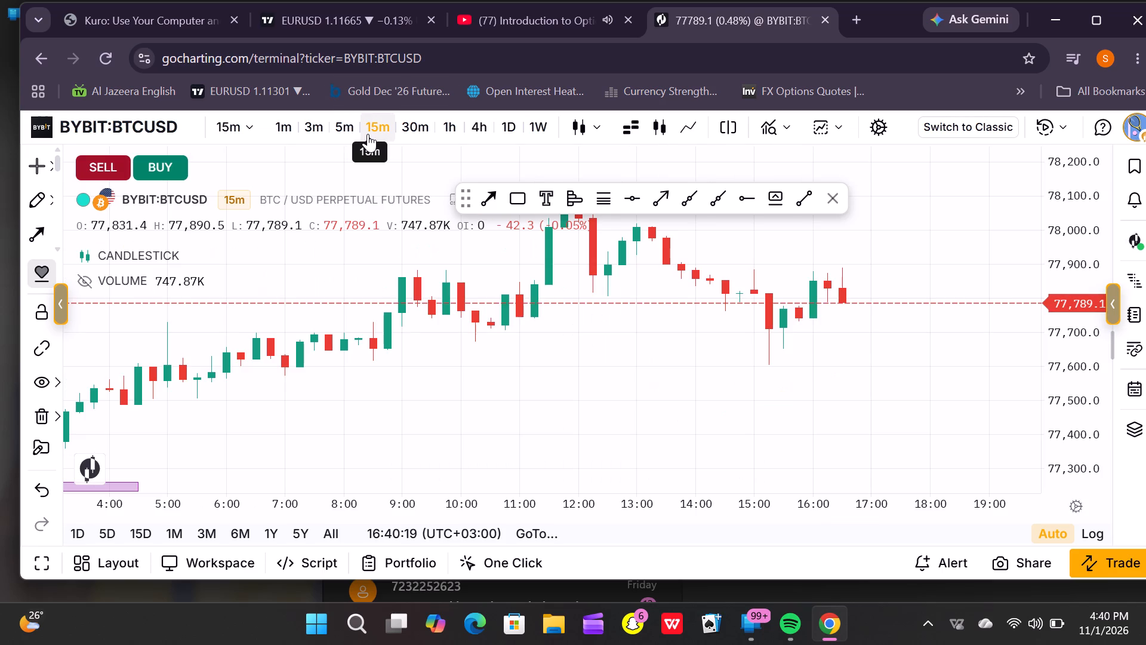
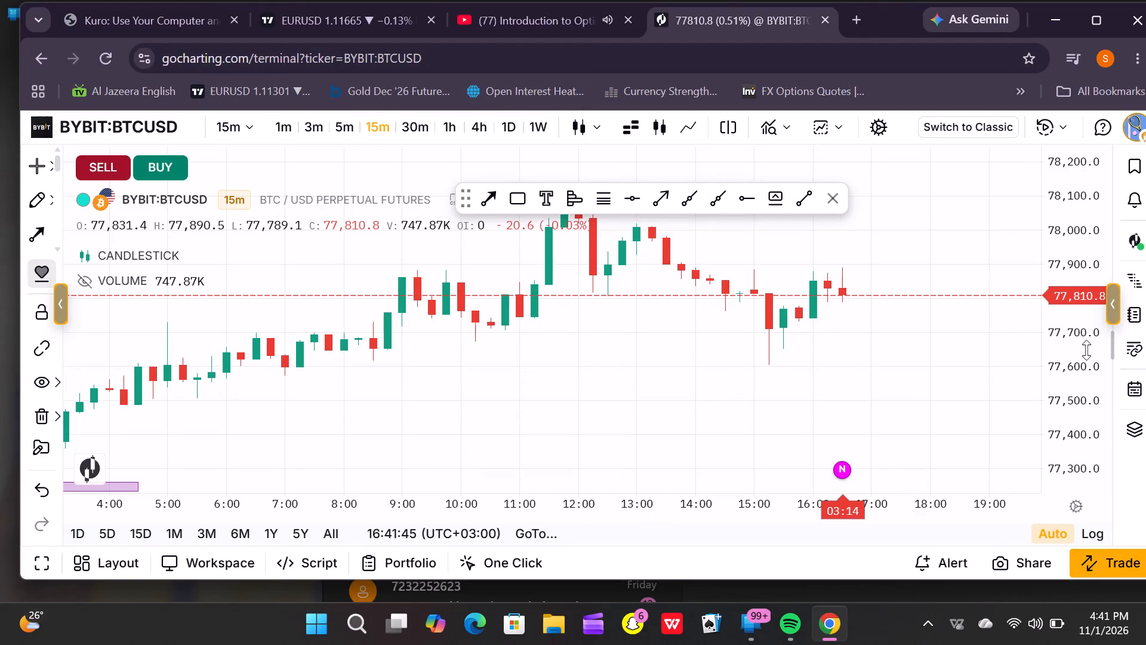
Draw a rectangle zone on the BTCUSD chart from 12:00 to 16:30, spanning about 78,022.8 down to 77,938.4.
{"action": "left_click_drag", "start_coordinate": [1086, 350], "coordinate": [1092, 456]}
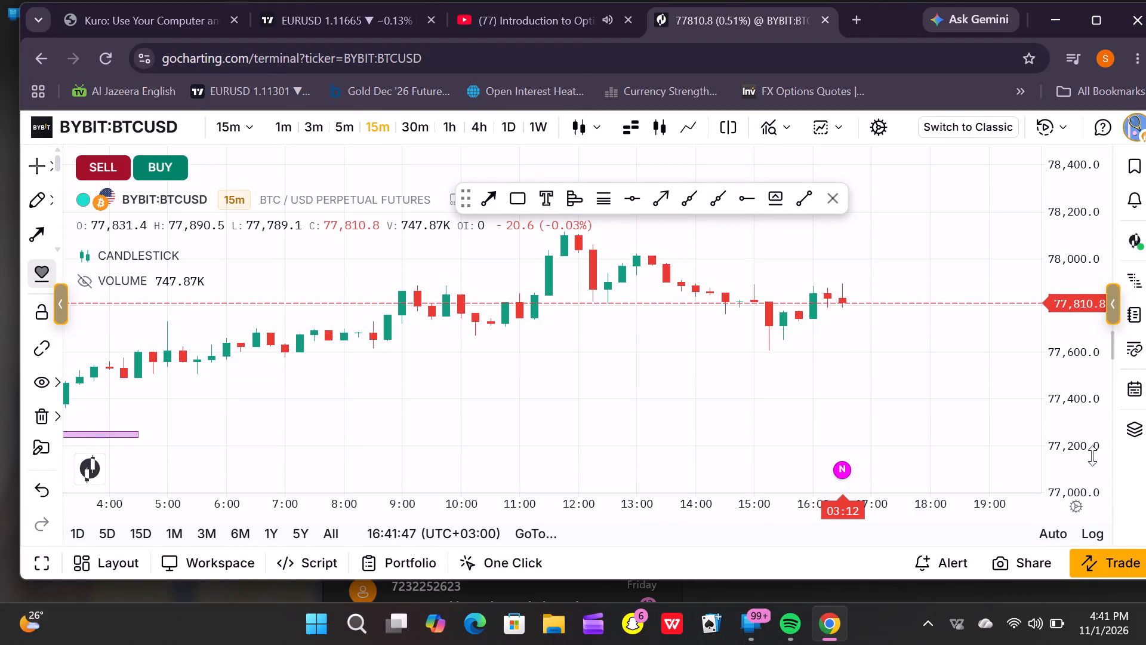
{"action": "left_click_drag", "start_coordinate": [1092, 456], "coordinate": [1092, 410]}
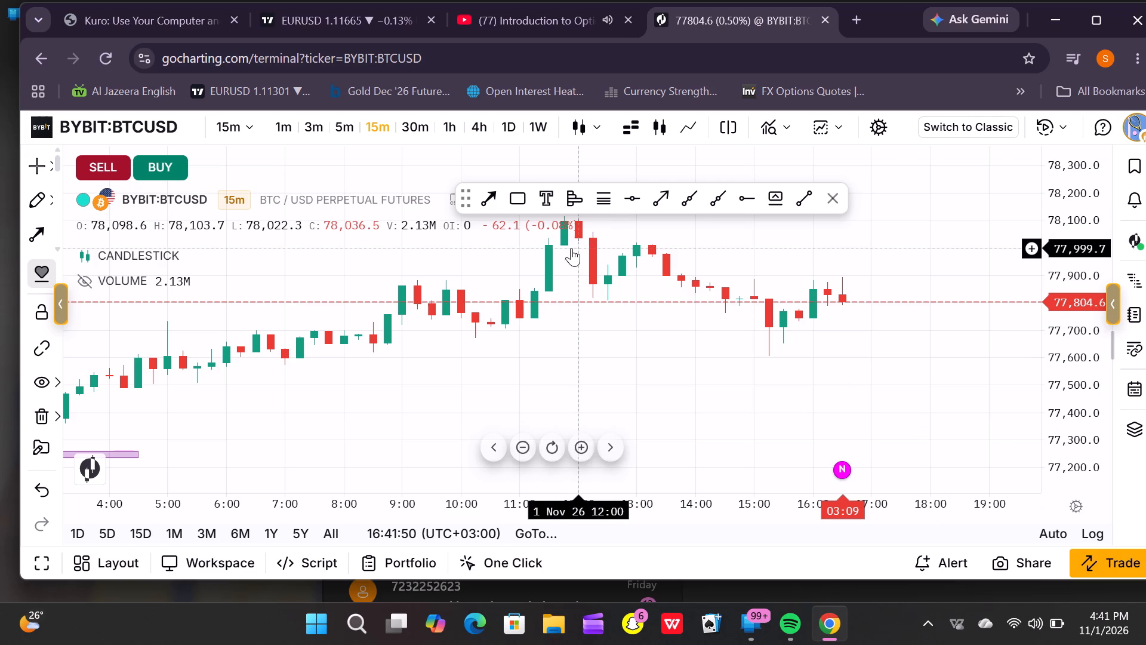
{"action": "left_click", "coordinate": [578, 455]}
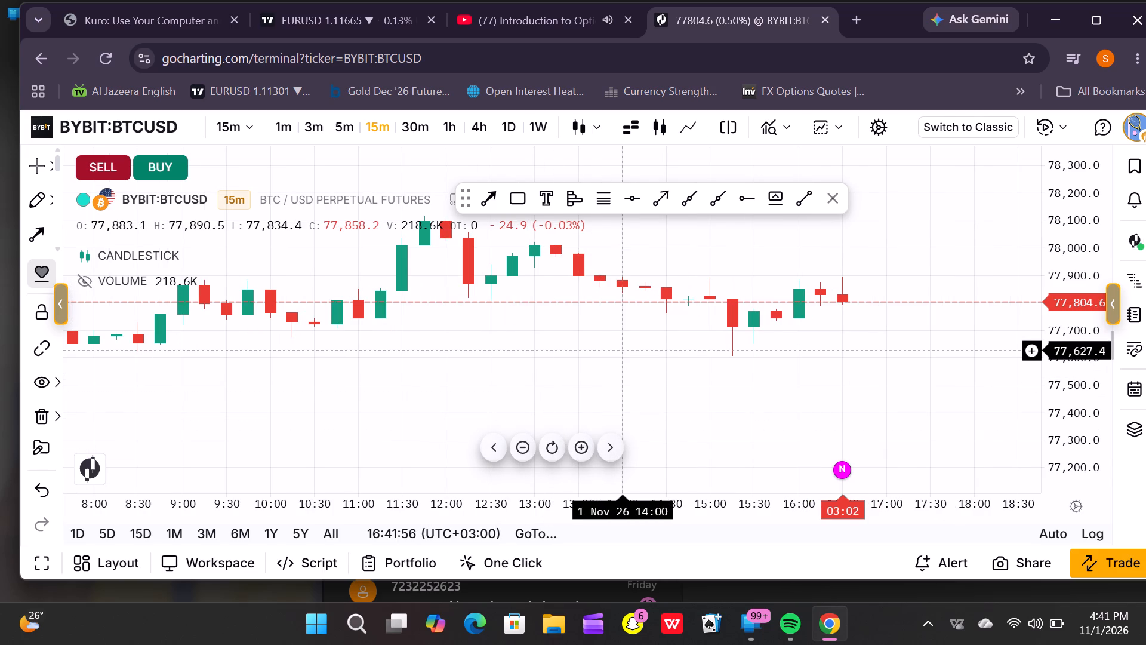
{"action": "left_click_drag", "start_coordinate": [616, 349], "coordinate": [629, 407]}
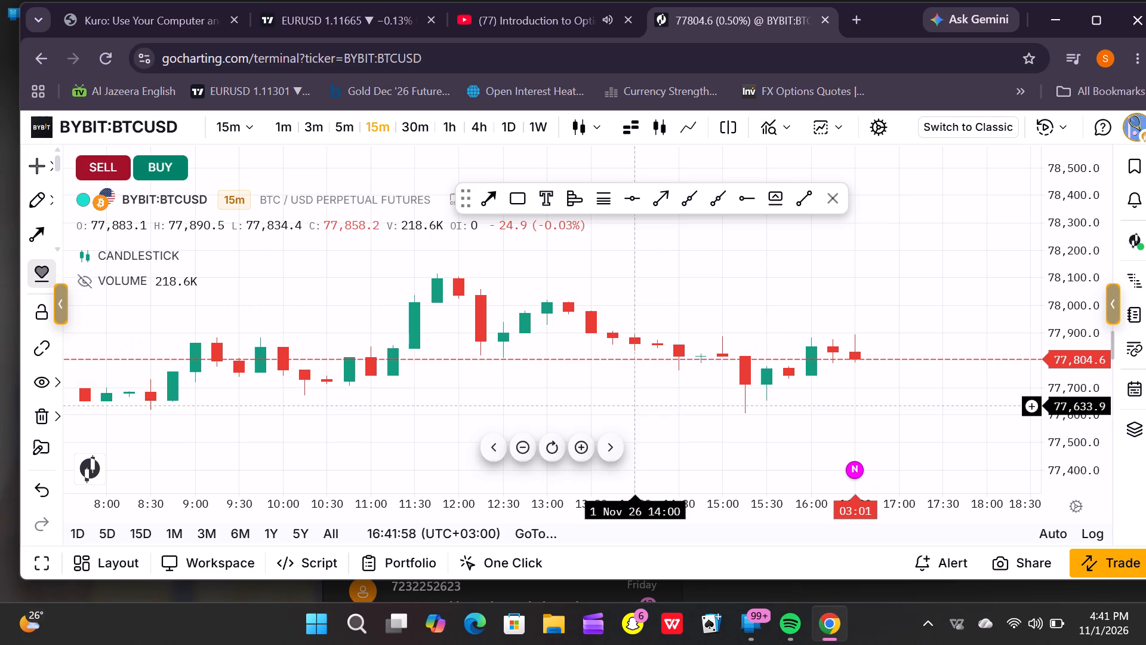
{"action": "left_click_drag", "start_coordinate": [1053, 341], "coordinate": [1060, 281]}
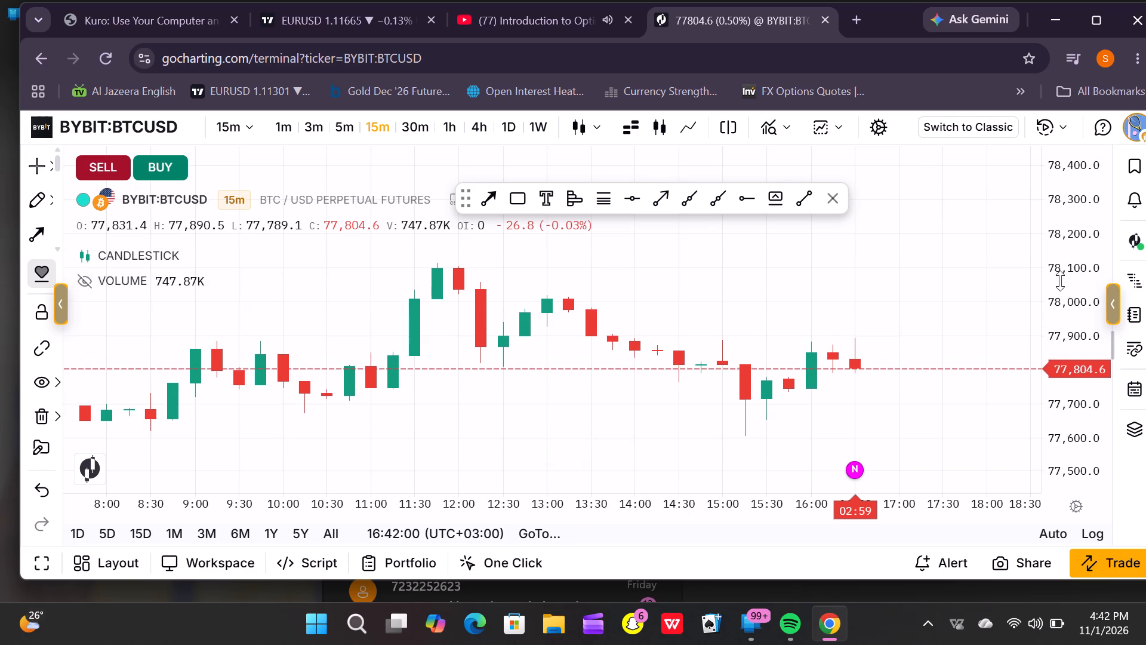
{"action": "left_click_drag", "start_coordinate": [1060, 281], "coordinate": [1042, 149]}
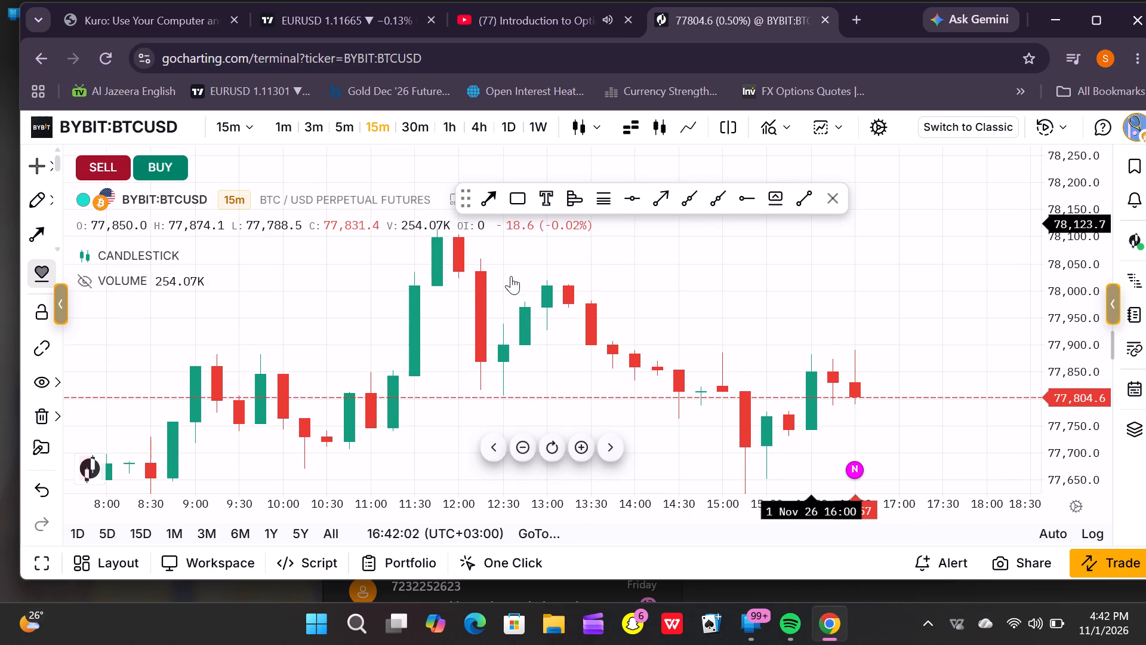
{"action": "left_click", "coordinate": [511, 204]}
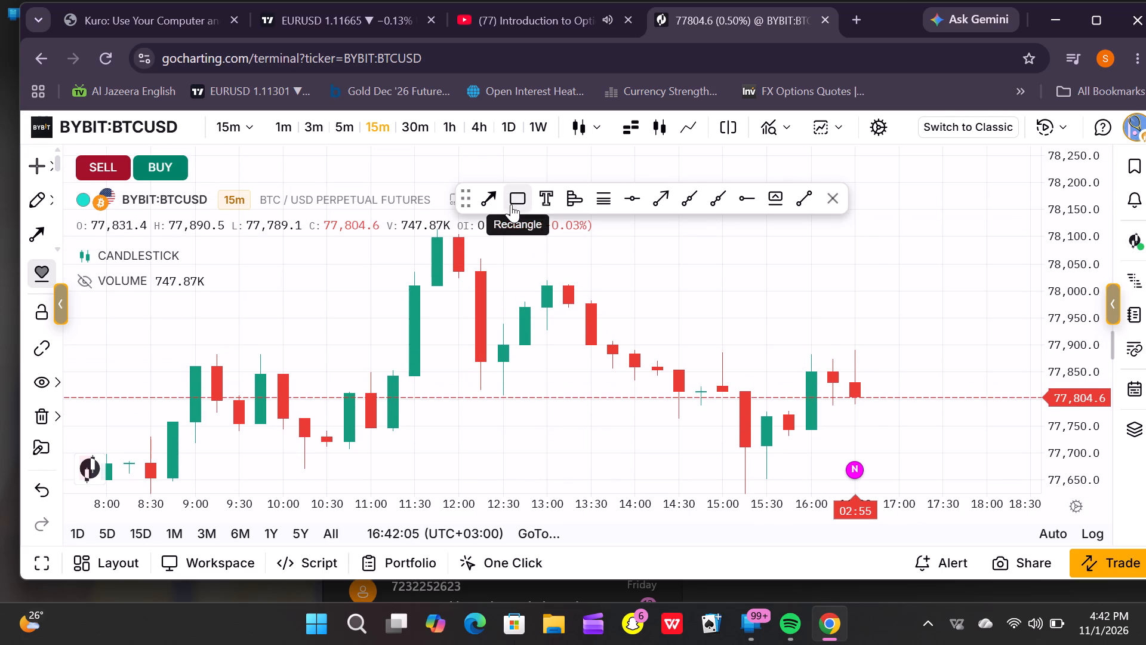
{"action": "left_click", "coordinate": [458, 278]}
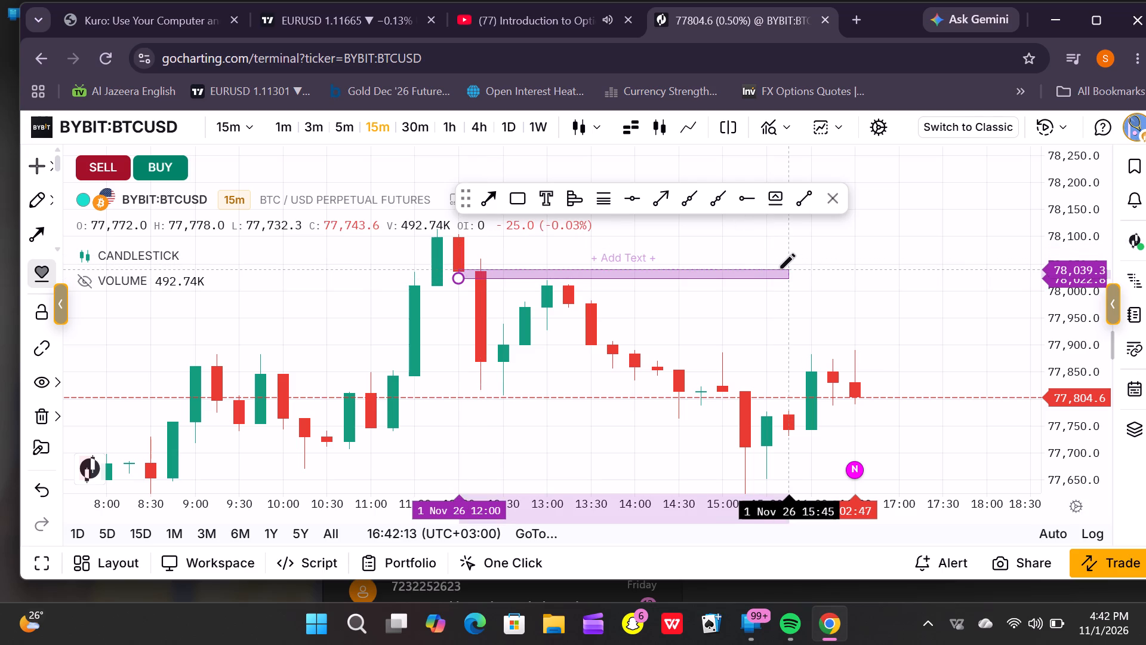
{"action": "left_click", "coordinate": [857, 324]}
{"action": "left_click", "coordinate": [950, 303]}
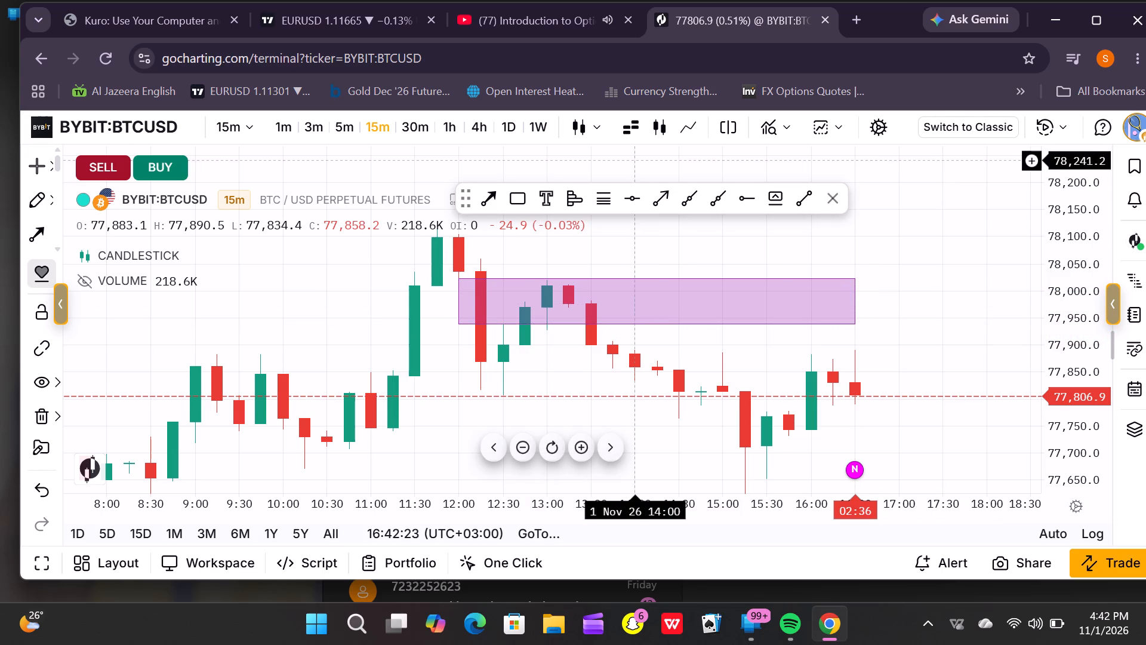
Switch the BTCUSD chart from candlesticks to the footprint display.
{"action": "left_click", "coordinate": [632, 141]}
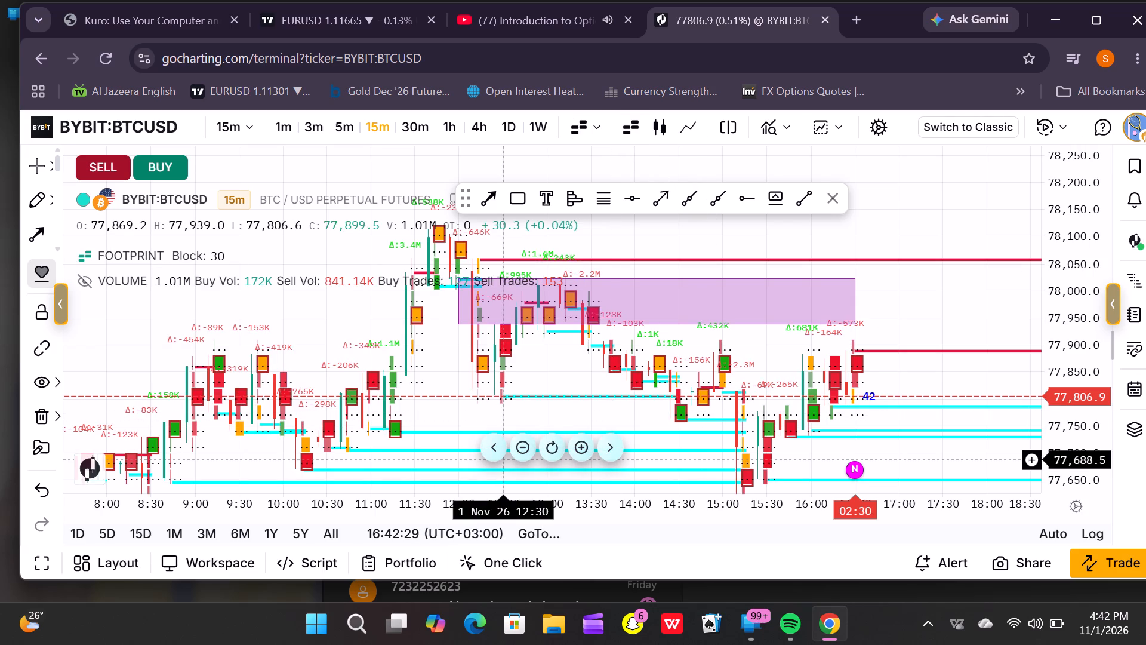
Examine the 15-minute footprint bars and deltas from the latest price back to the peak before the 12:00 drop.
{"action": "left_click", "coordinate": [574, 450]}
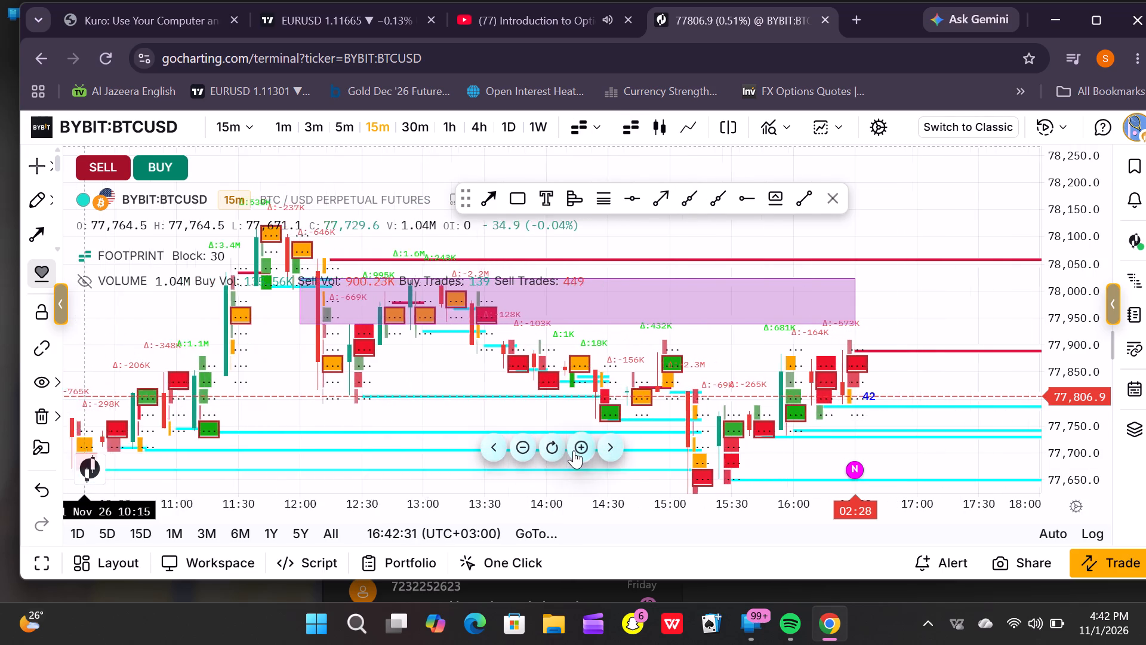
{"action": "left_click", "coordinate": [574, 450]}
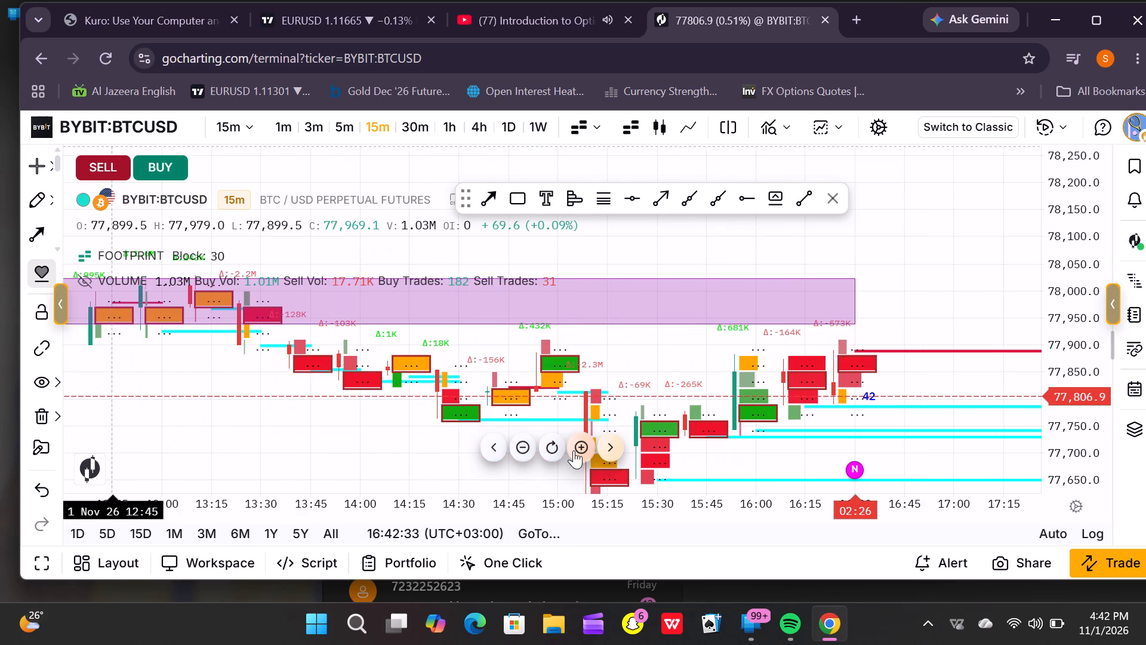
{"action": "left_click_drag", "start_coordinate": [282, 452], "coordinate": [424, 451]}
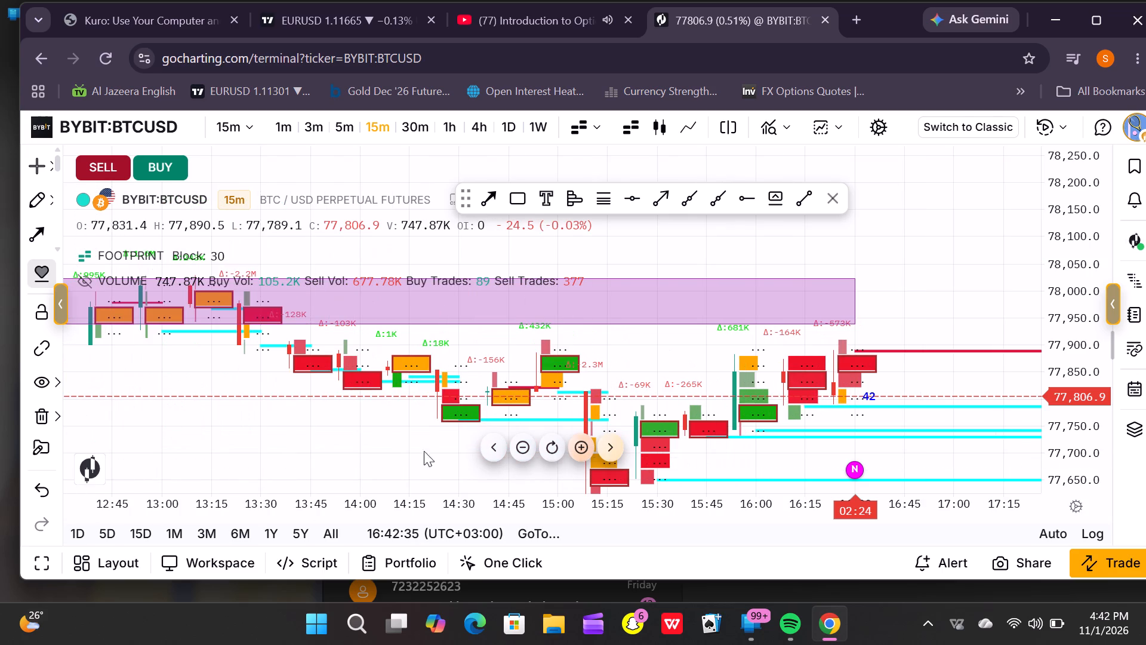
{"action": "left_click_drag", "start_coordinate": [424, 451], "coordinate": [546, 460]}
{"action": "left_click_drag", "start_coordinate": [329, 425], "coordinate": [395, 434]}
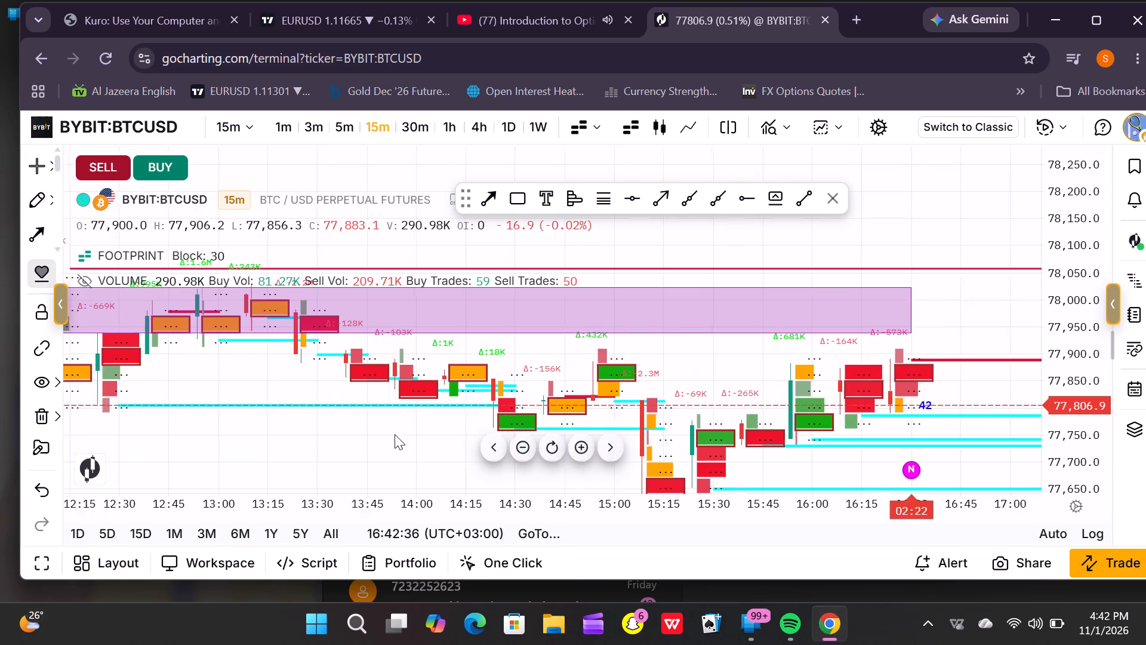
{"action": "left_click_drag", "start_coordinate": [395, 434], "coordinate": [738, 468]}
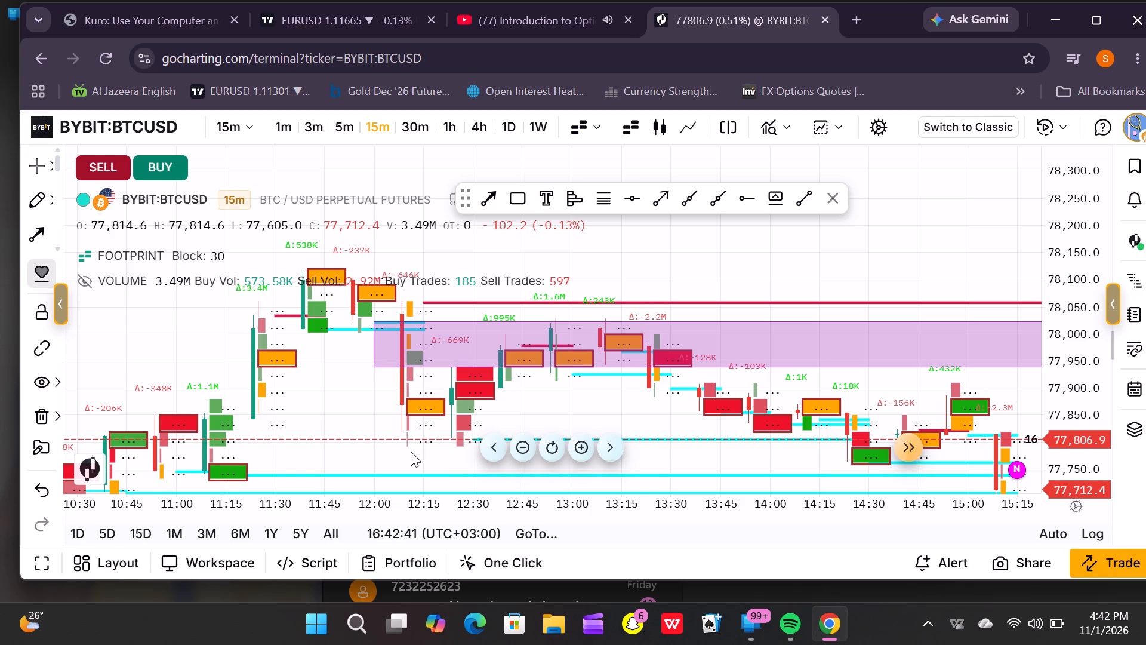
{"action": "left_click_drag", "start_coordinate": [411, 451], "coordinate": [448, 449]}
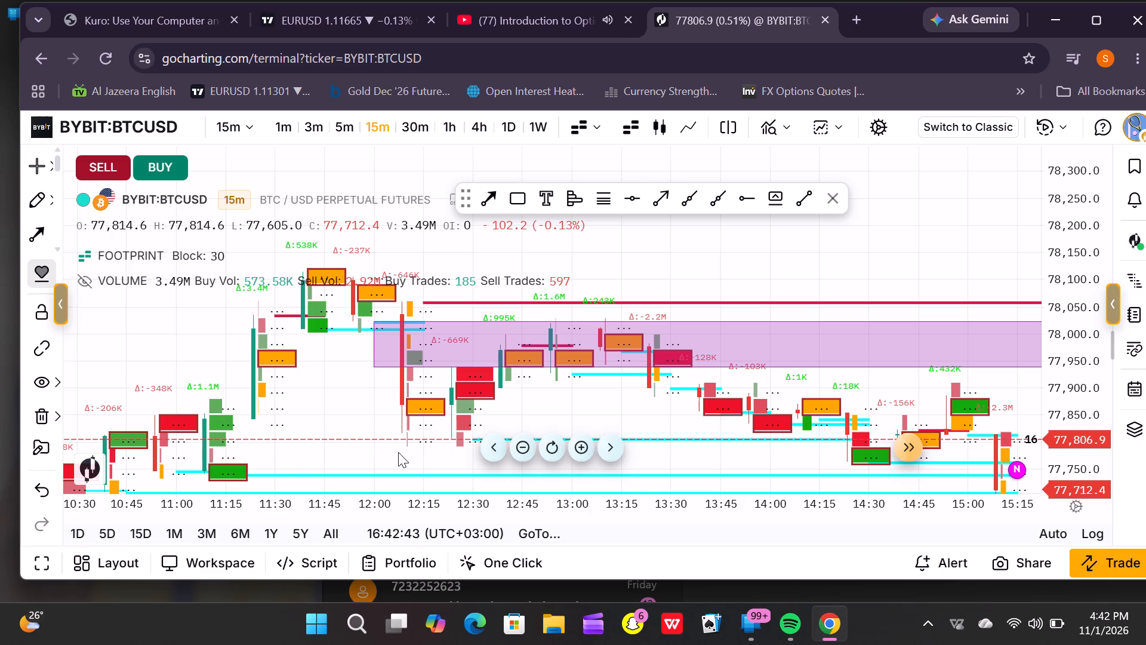
{"action": "left_click_drag", "start_coordinate": [384, 452], "coordinate": [420, 447]}
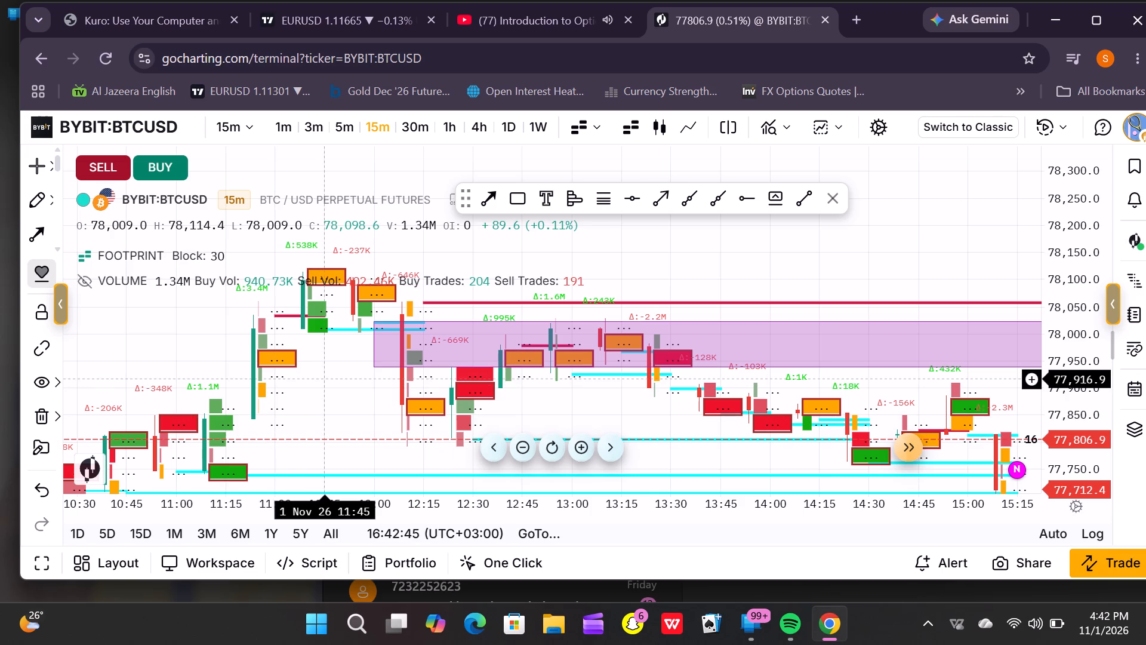
{"action": "left_click_drag", "start_coordinate": [307, 379], "coordinate": [540, 360]}
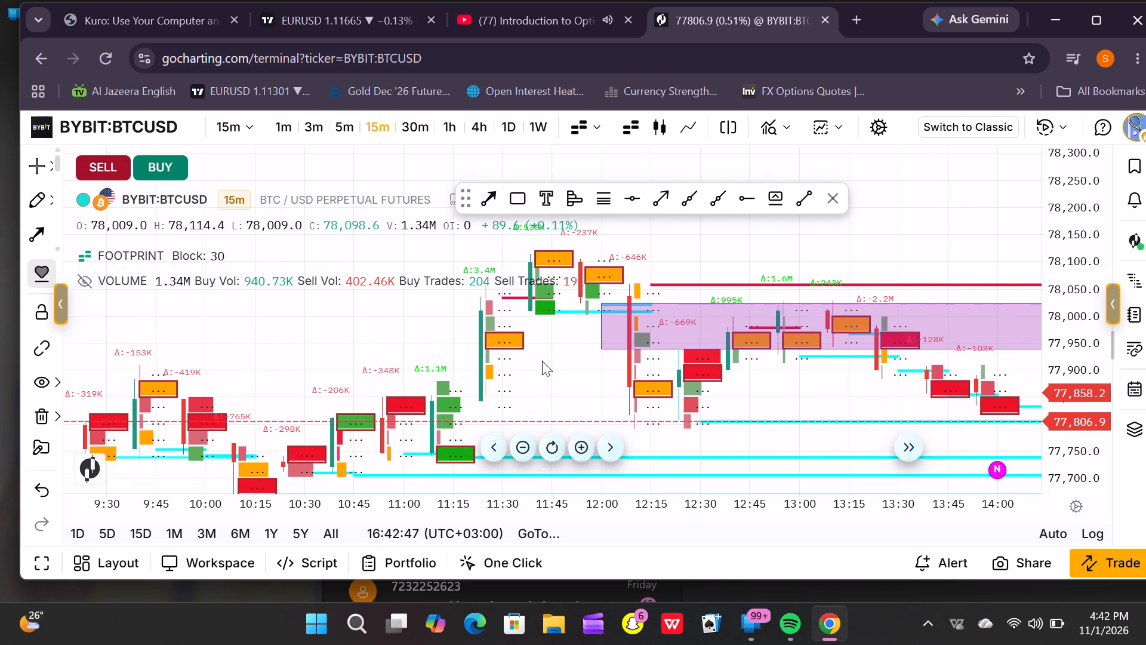
Examine the individual bid and ask volumes of the footprint bars inside and around the marked zone, between 11:30 and 13:30.
{"action": "left_click", "coordinate": [577, 439]}
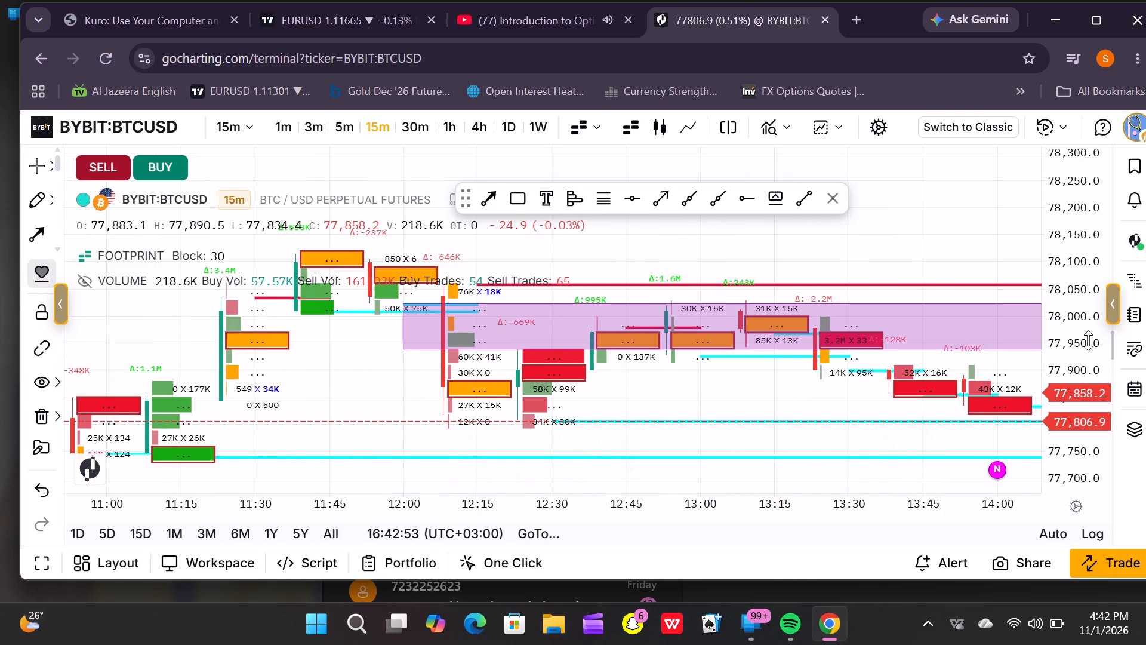
{"action": "left_click_drag", "start_coordinate": [1086, 340], "coordinate": [1095, 195]}
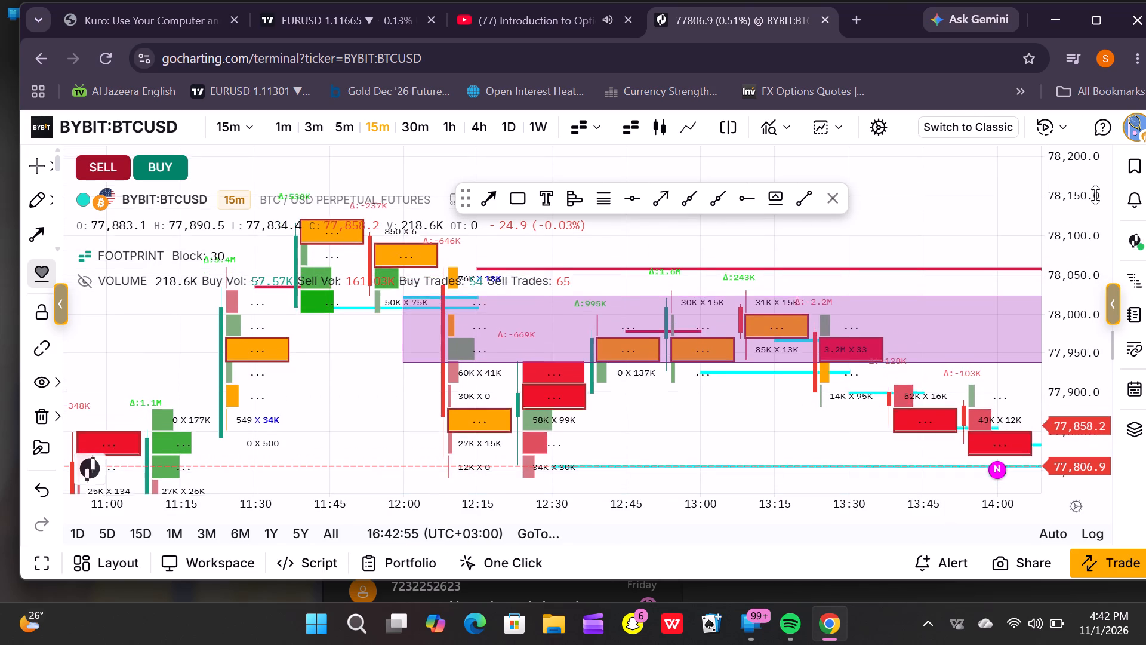
{"action": "left_click_drag", "start_coordinate": [1095, 195], "coordinate": [1096, 192]}
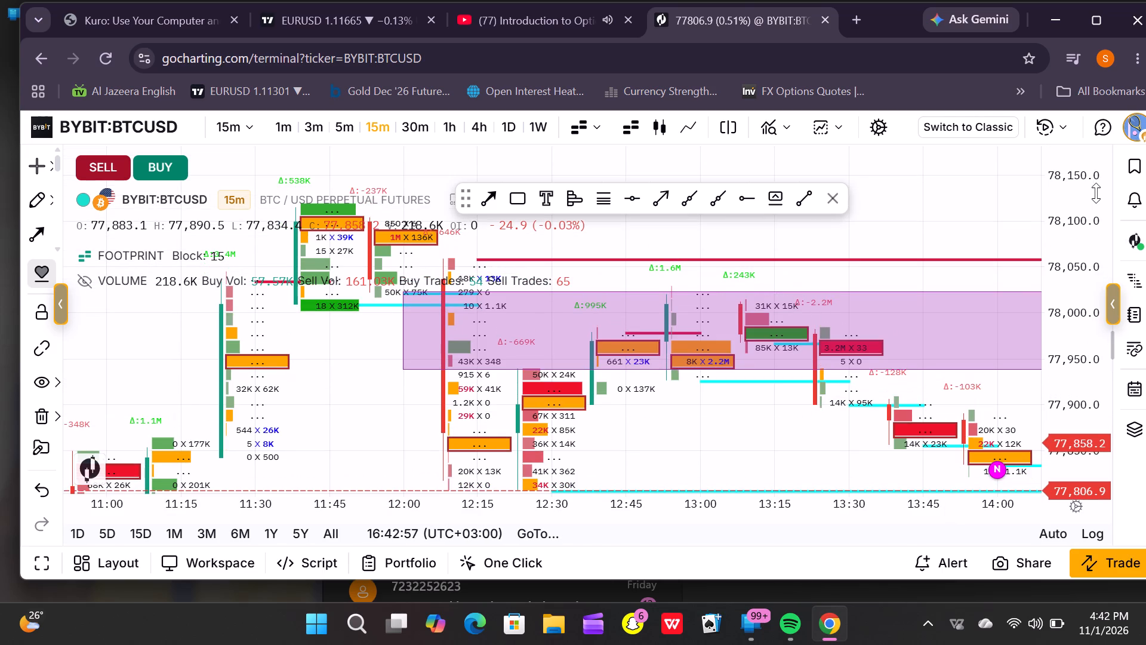
{"action": "left_click_drag", "start_coordinate": [1079, 361], "coordinate": [1079, 305]}
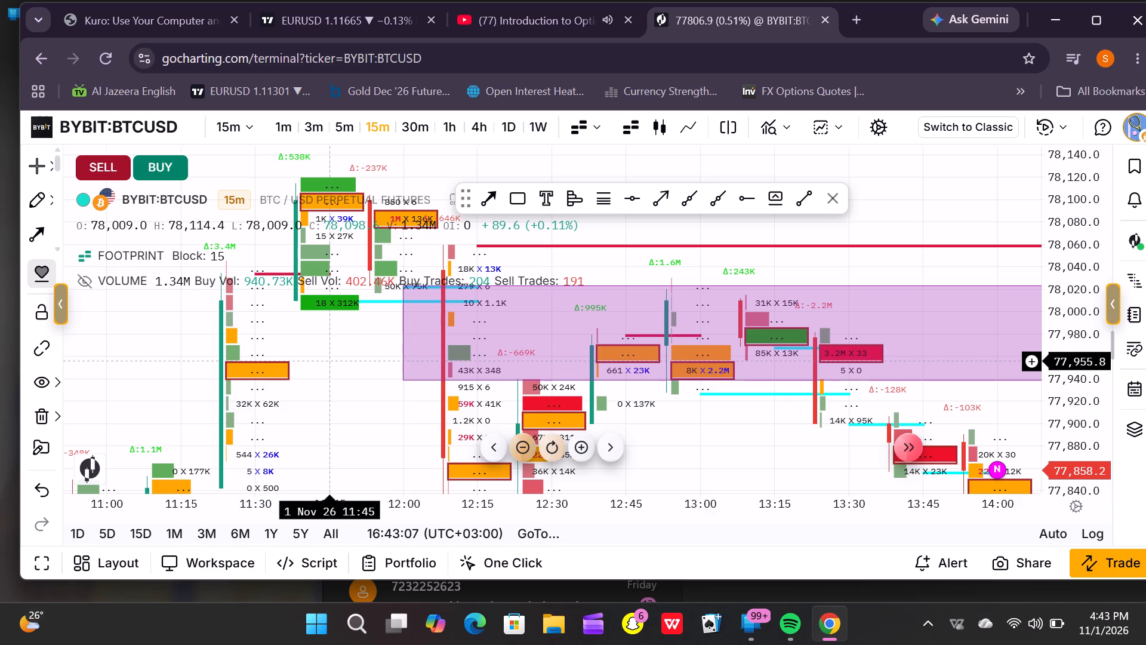
{"action": "left_click", "coordinate": [578, 439]}
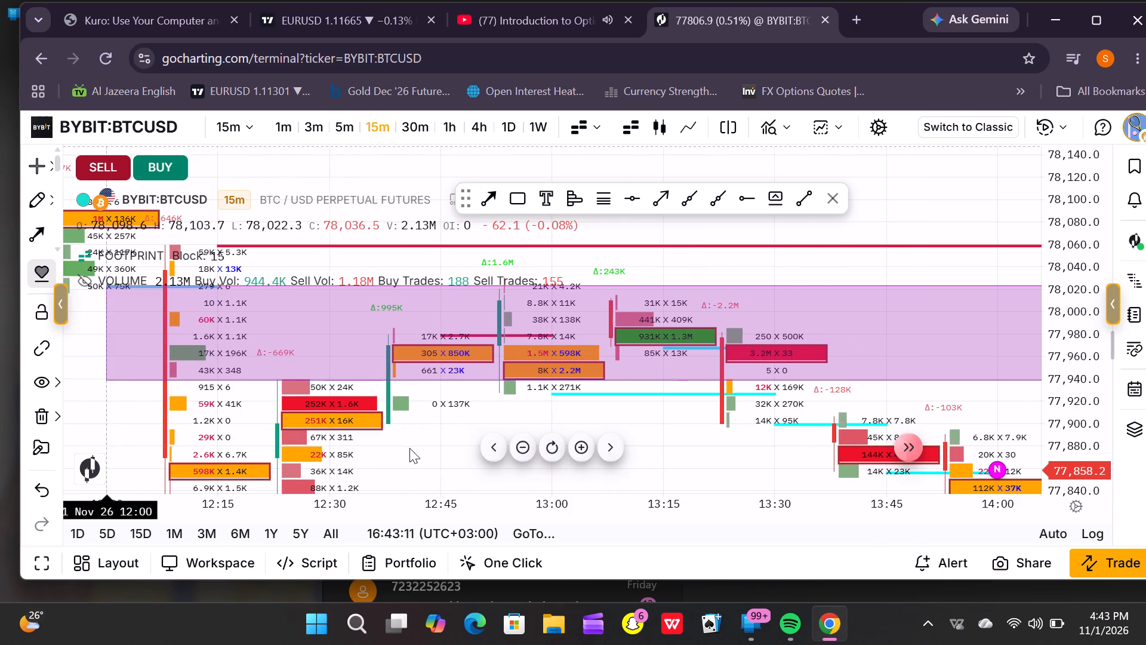
{"action": "left_click_drag", "start_coordinate": [411, 444], "coordinate": [454, 441]}
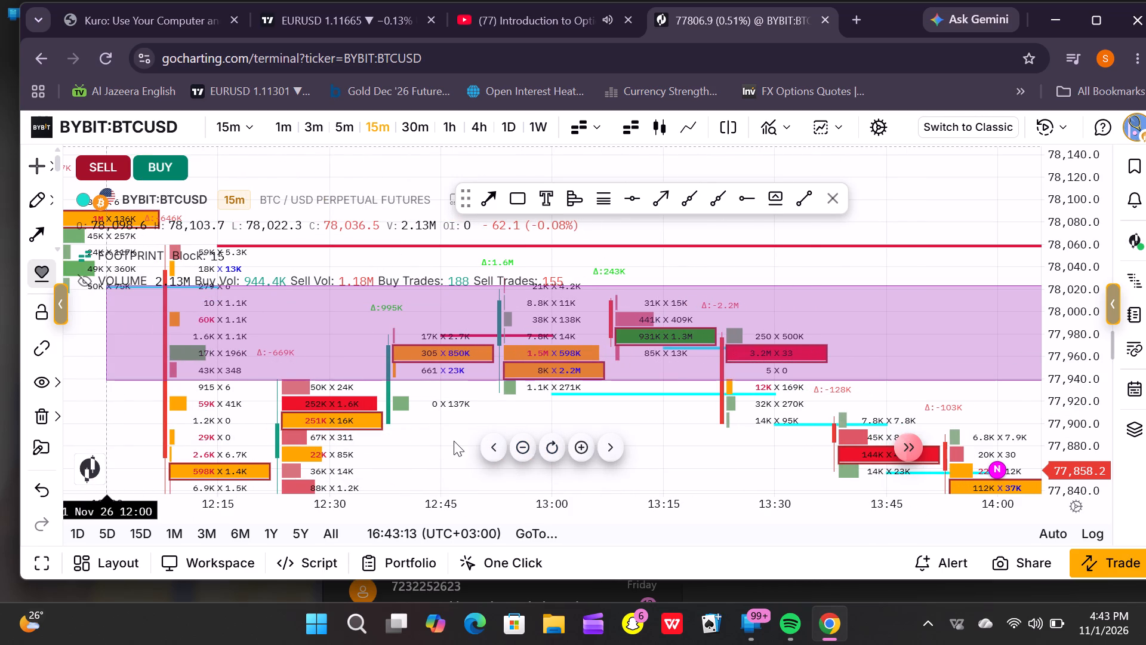
{"action": "left_click_drag", "start_coordinate": [454, 441], "coordinate": [452, 441]}
{"action": "left_click_drag", "start_coordinate": [399, 443], "coordinate": [480, 402]}
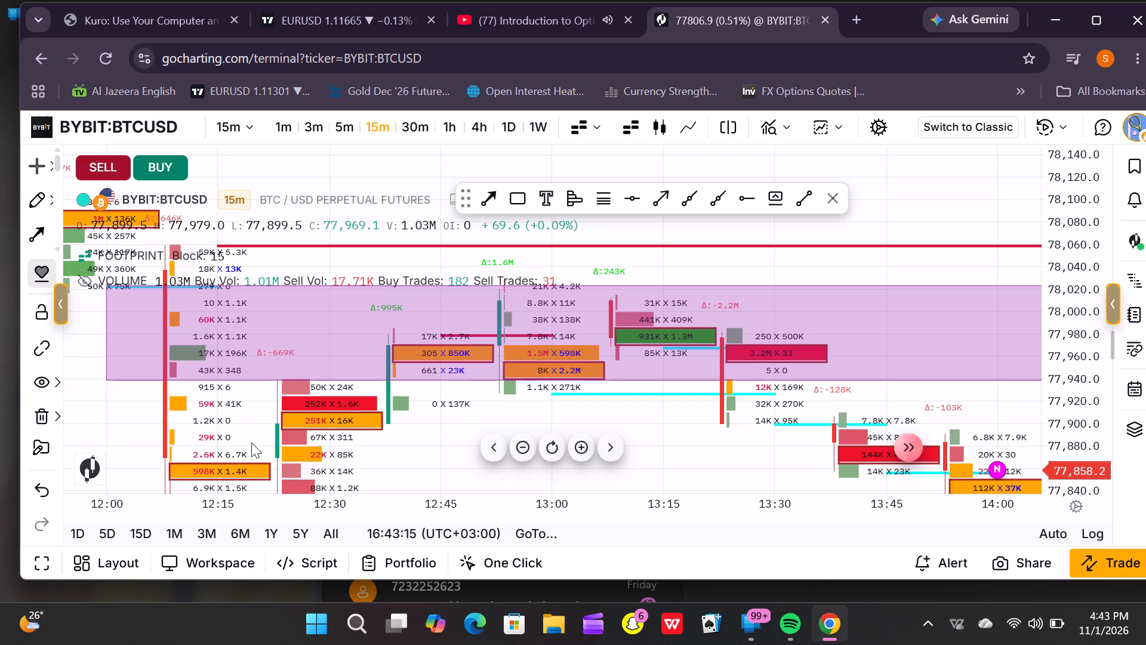
{"action": "left_click_drag", "start_coordinate": [103, 408], "coordinate": [343, 398]}
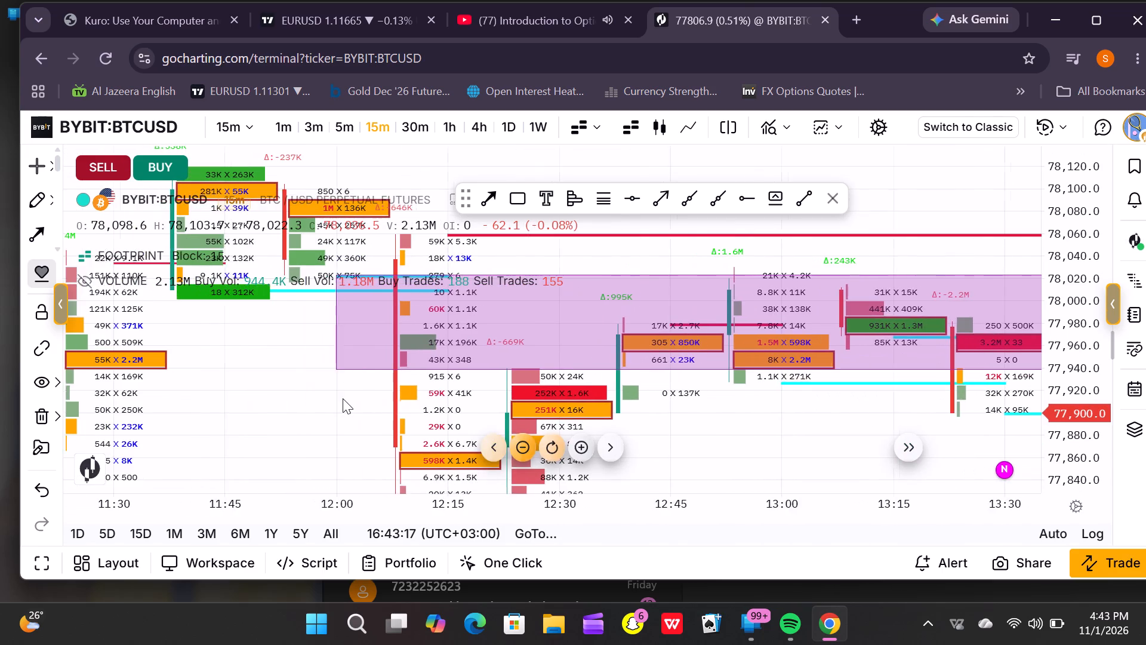
{"action": "left_click_drag", "start_coordinate": [343, 398], "coordinate": [570, 393]}
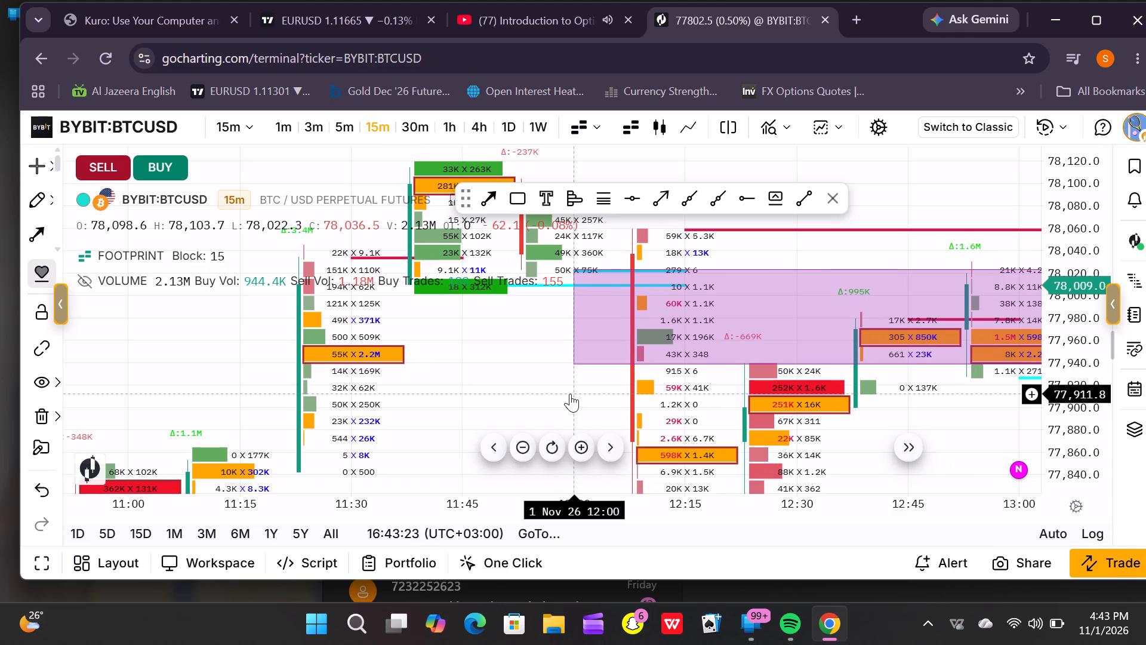
{"action": "left_click", "coordinate": [583, 447]}
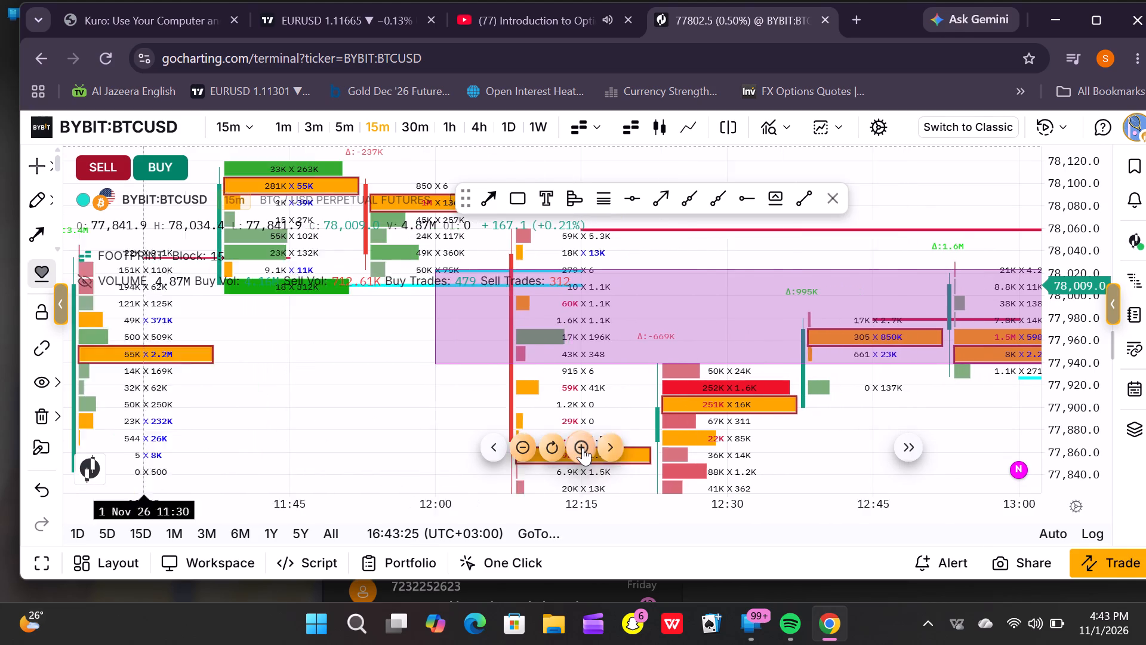
{"action": "left_click", "coordinate": [583, 447]}
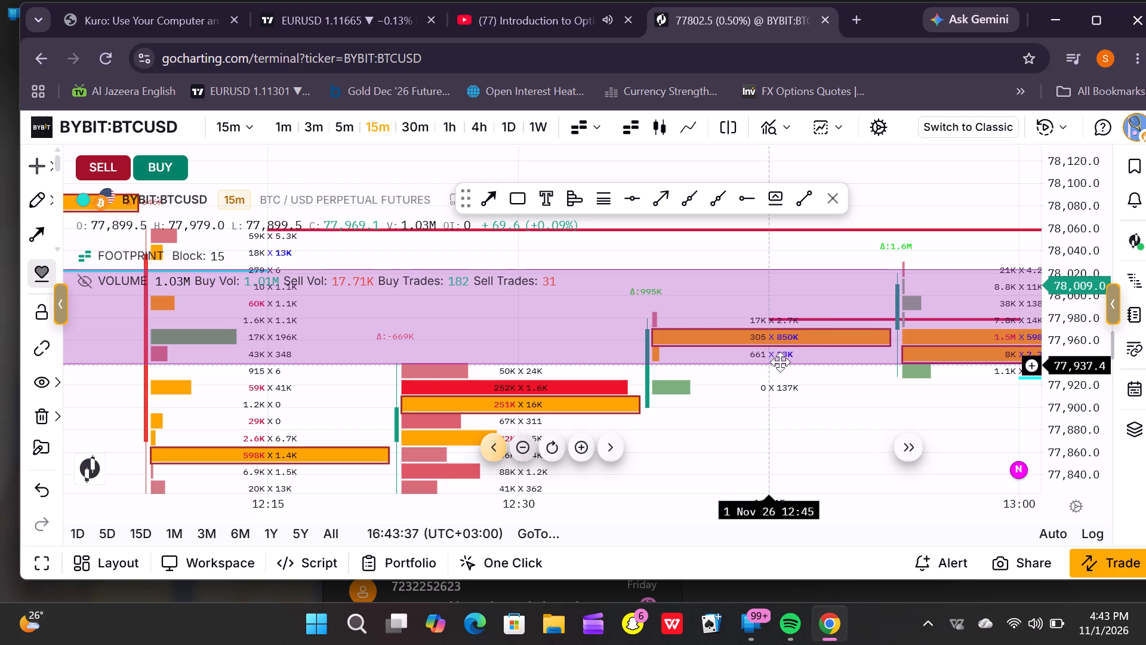
{"action": "left_click_drag", "start_coordinate": [832, 431], "coordinate": [671, 454]}
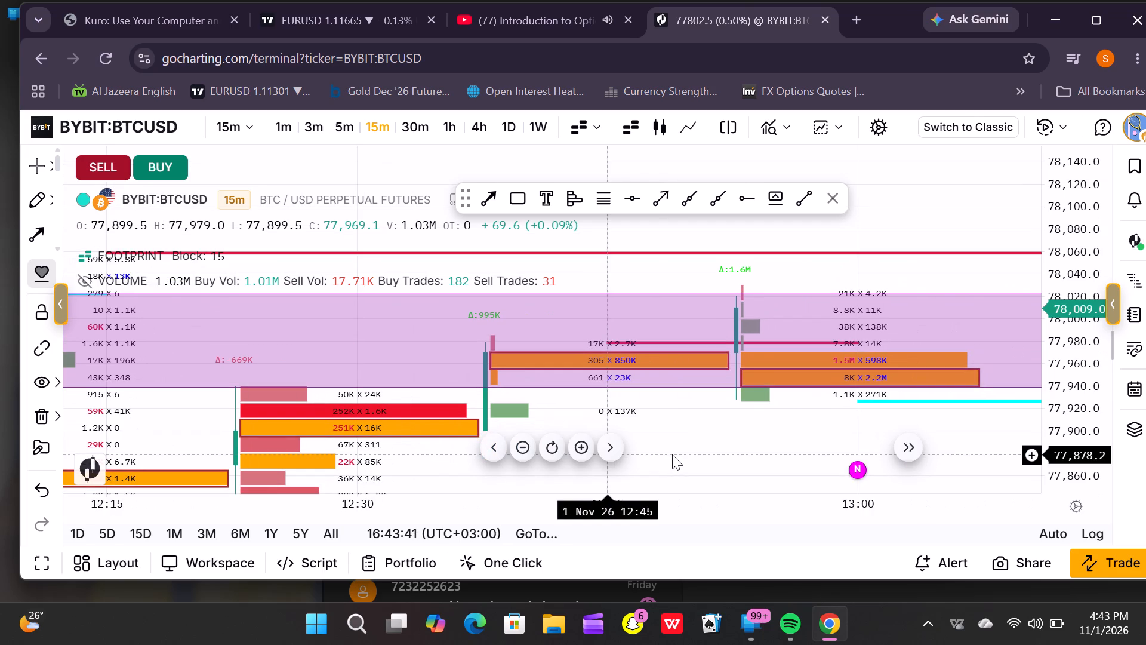
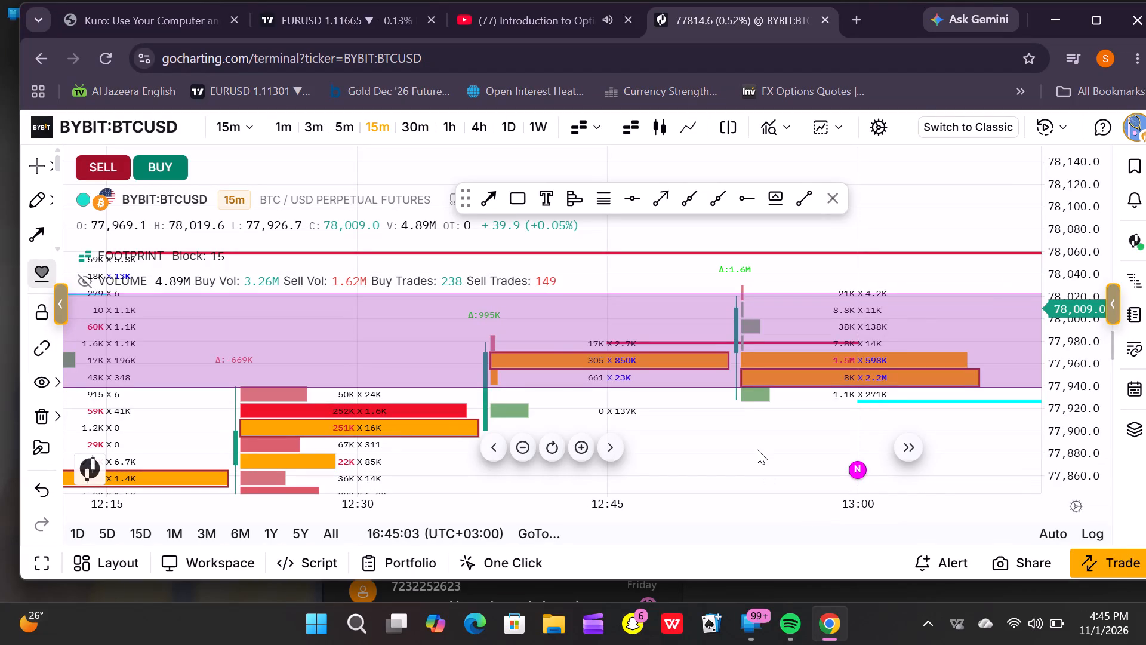
Examine the 15-minute BTCUSD footprint bars inside and just below the marked zone, between 12:30 and 14:30.
{"action": "left_click_drag", "start_coordinate": [757, 449], "coordinate": [656, 450]}
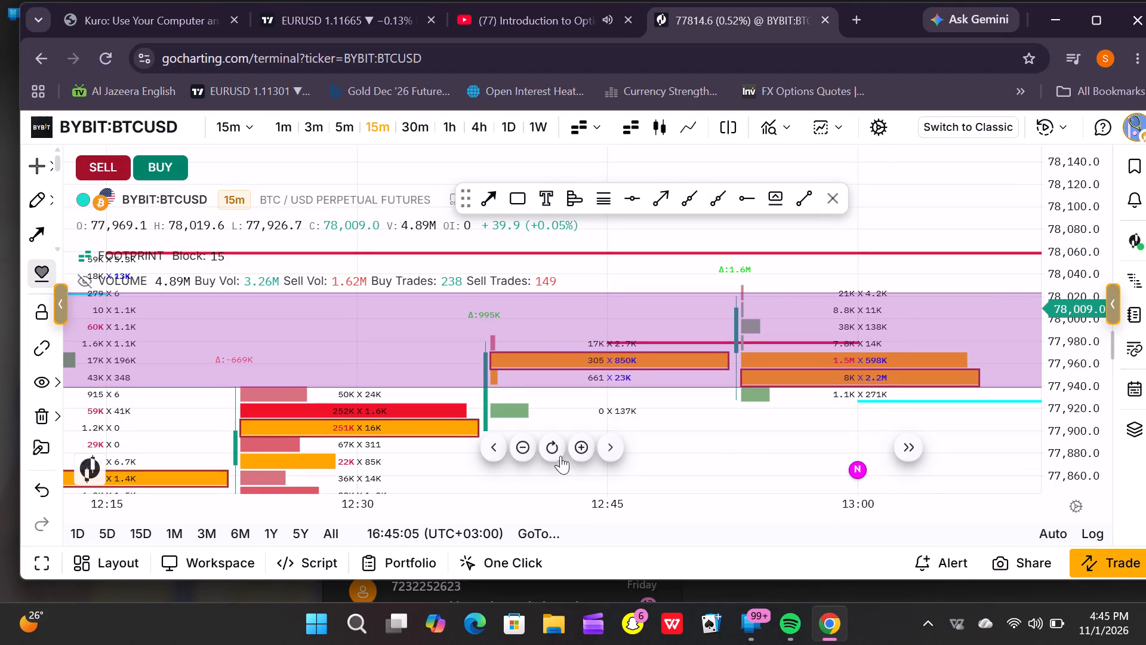
{"action": "triple_click", "coordinate": [602, 447]}
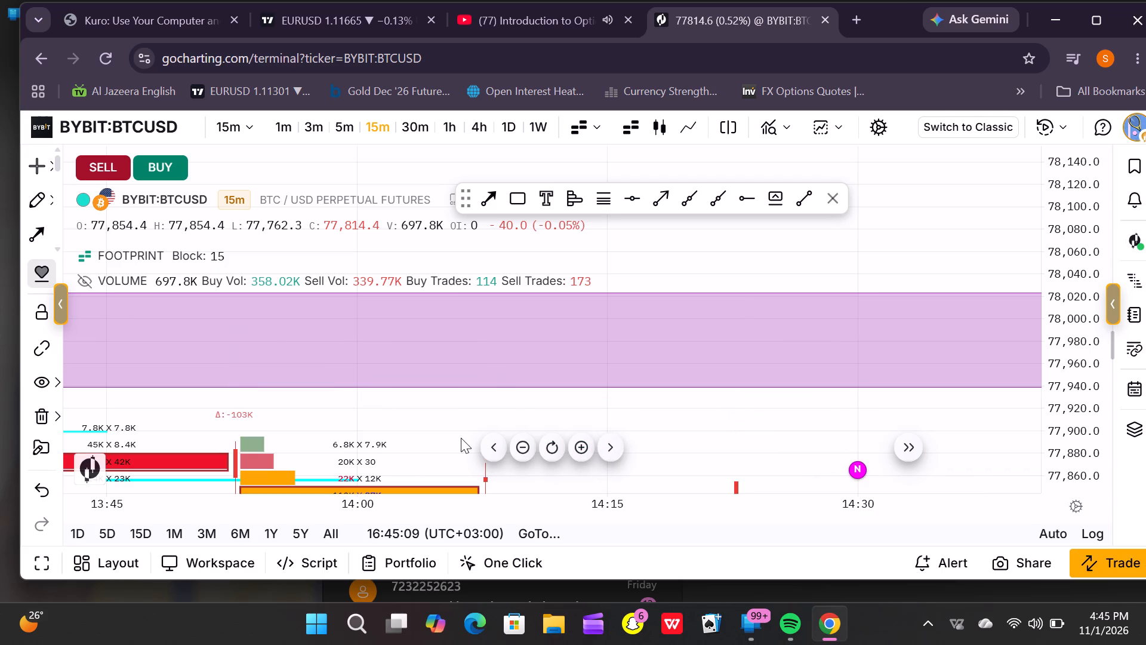
{"action": "left_click", "coordinate": [495, 444]}
{"action": "left_click", "coordinate": [495, 444]}
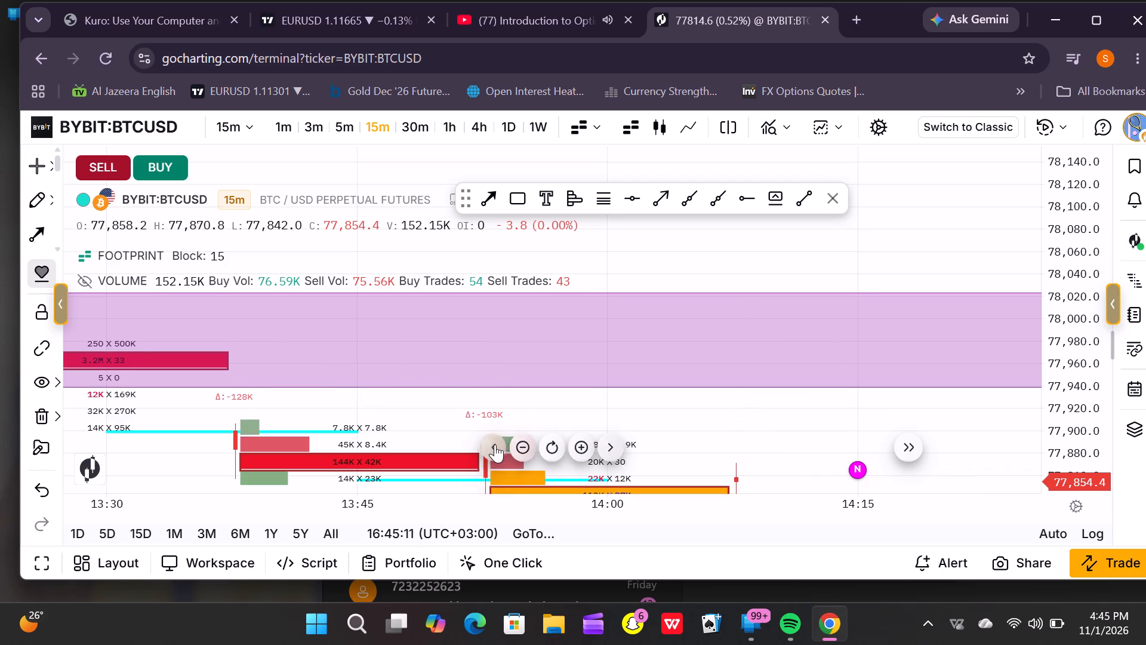
{"action": "left_click", "coordinate": [495, 444]}
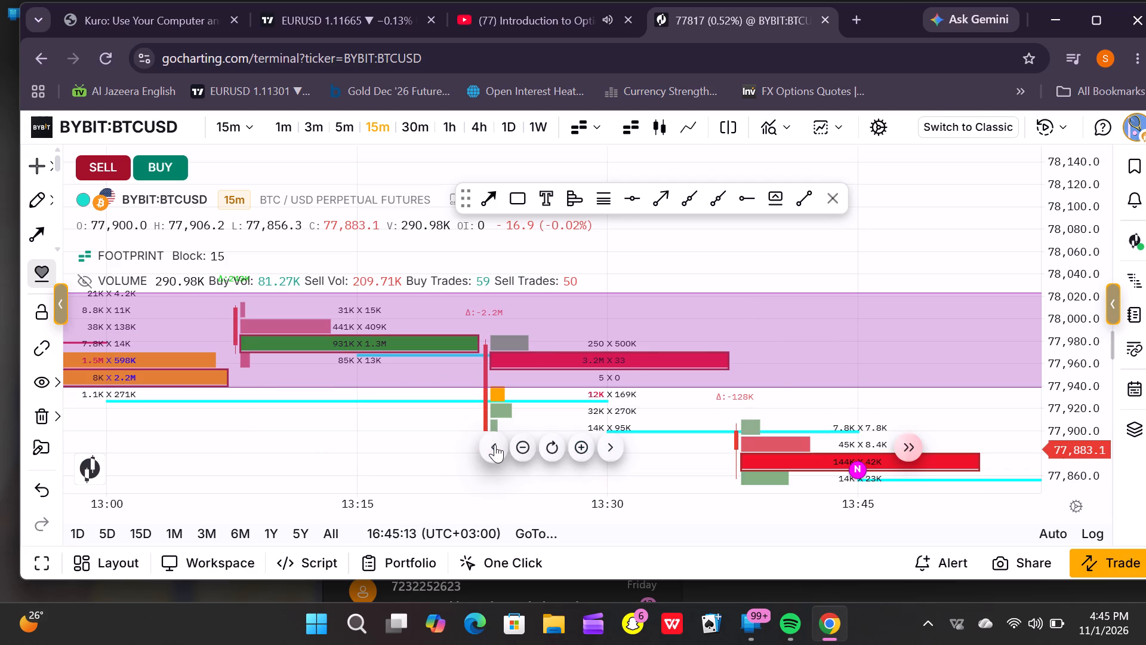
{"action": "left_click", "coordinate": [495, 444]}
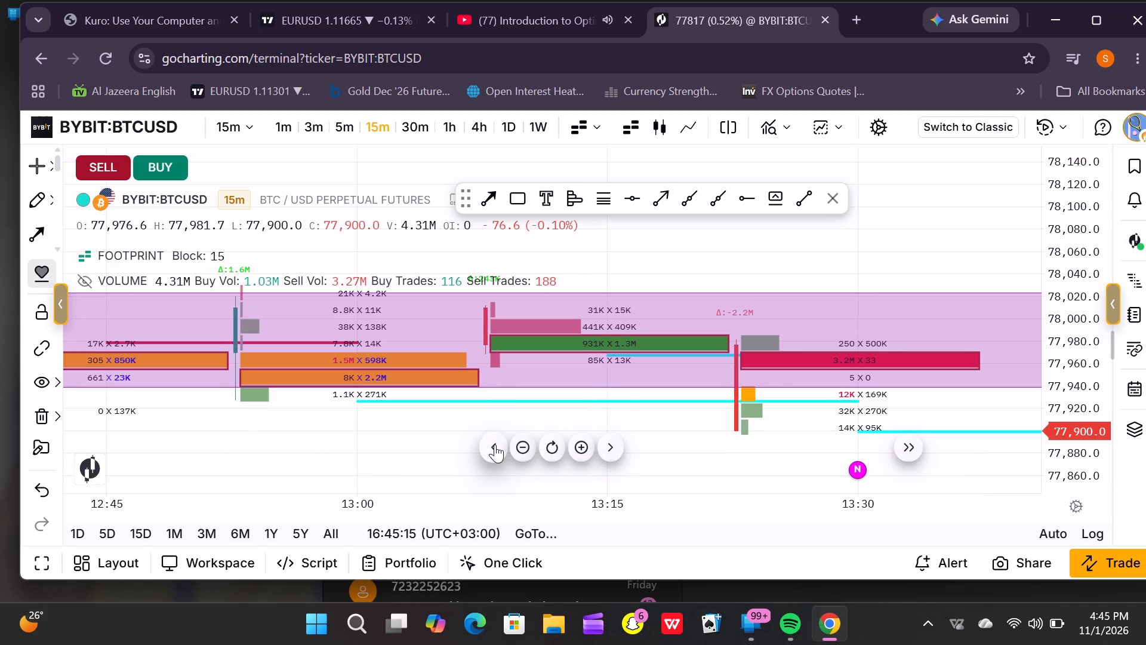
{"action": "left_click", "coordinate": [495, 444]}
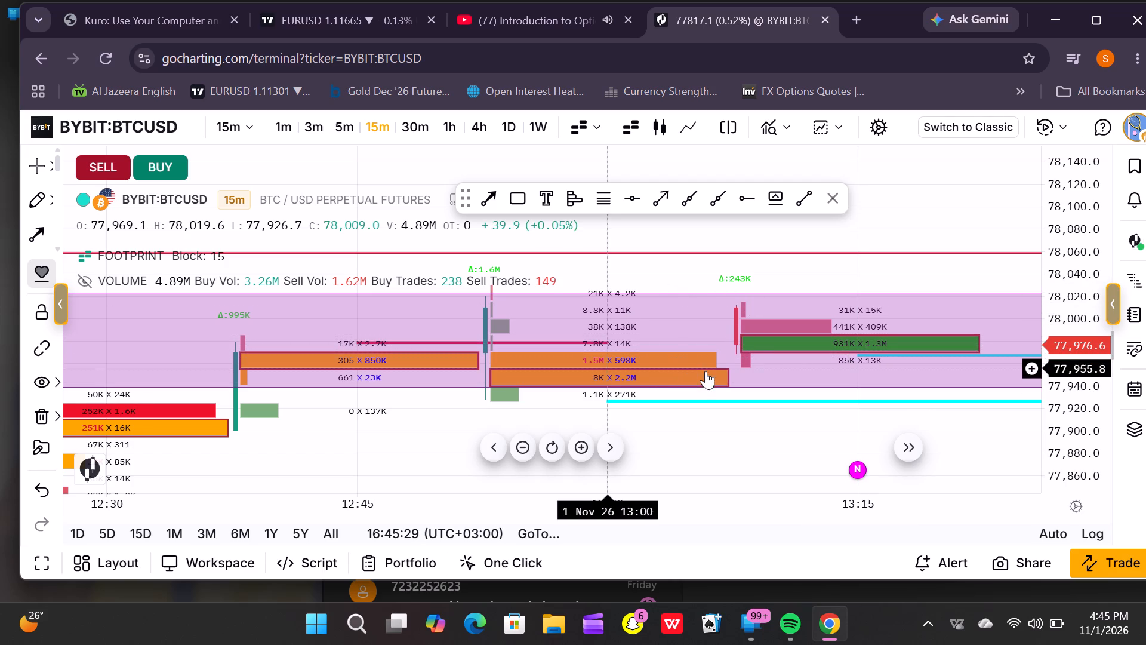
{"action": "left_click", "coordinate": [694, 420]}
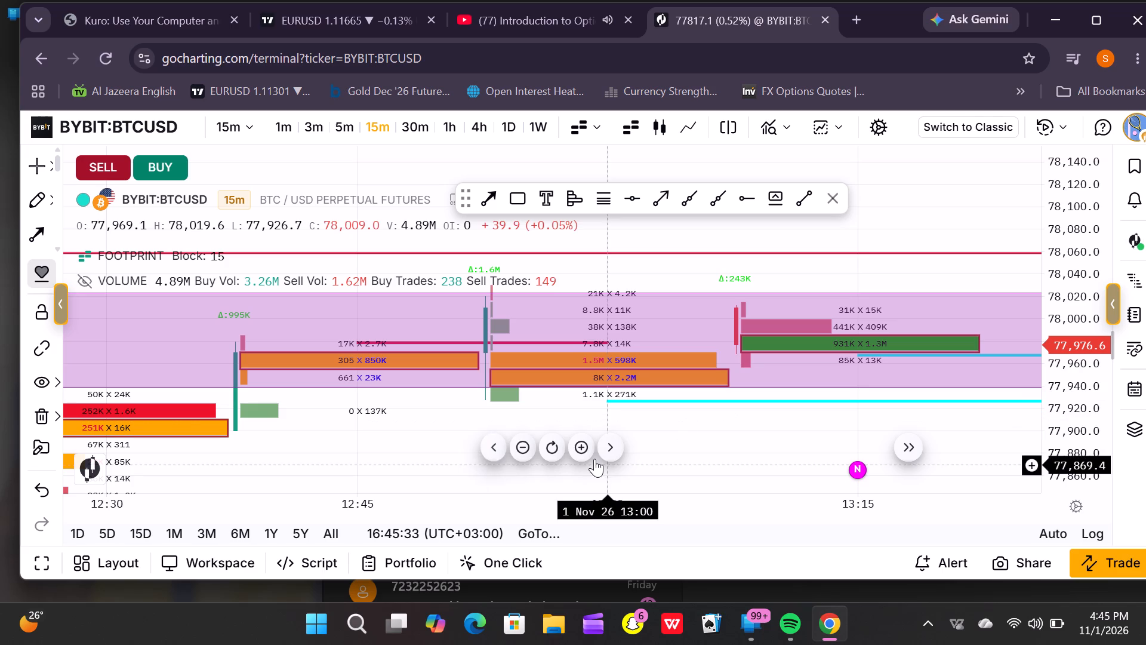
Examine the 15-minute footprint volumes and deltas from the 13:00 drop out of the zone through to the latest price.
{"action": "left_click", "coordinate": [614, 455]}
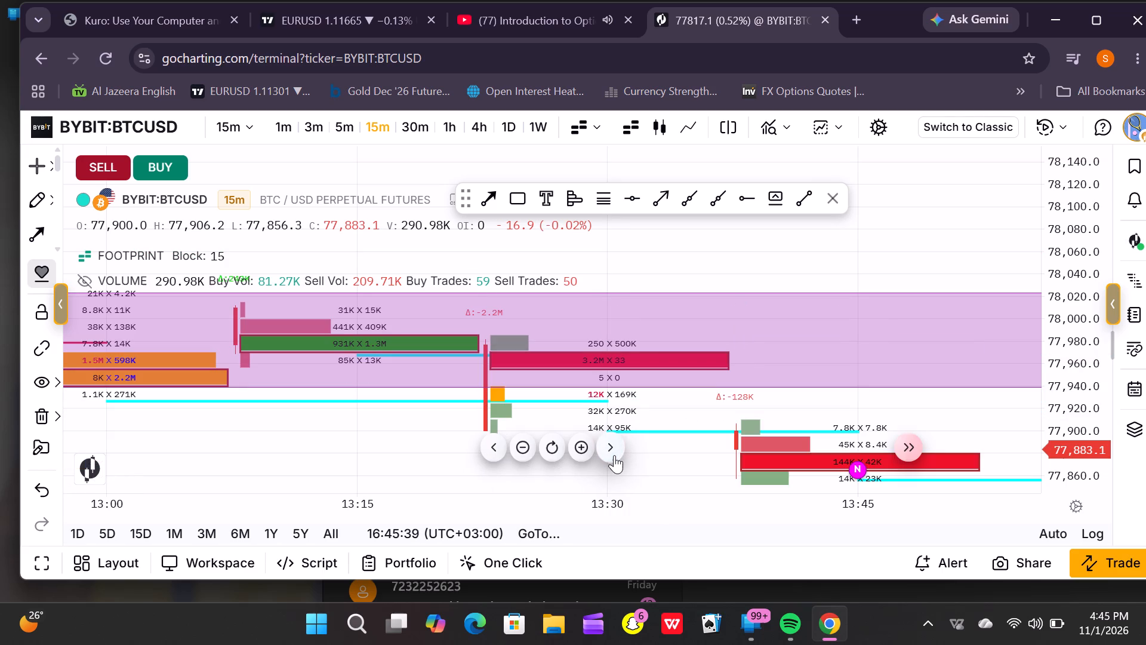
{"action": "left_click", "coordinate": [614, 455]}
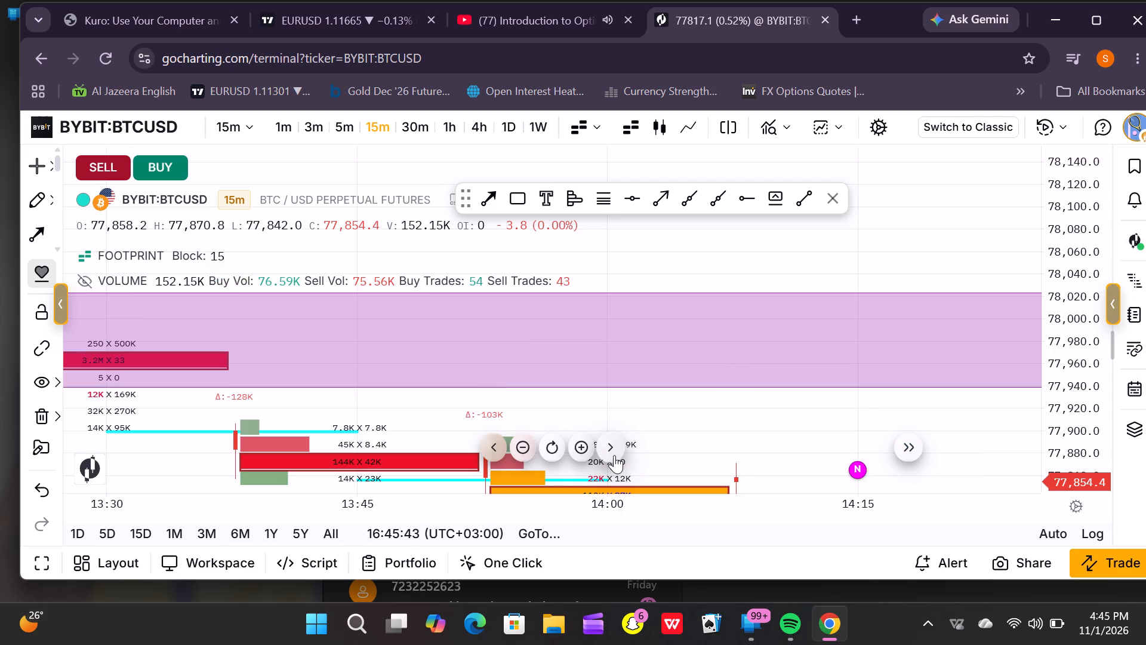
{"action": "left_click", "coordinate": [614, 455]}
{"action": "left_click", "coordinate": [614, 455]}
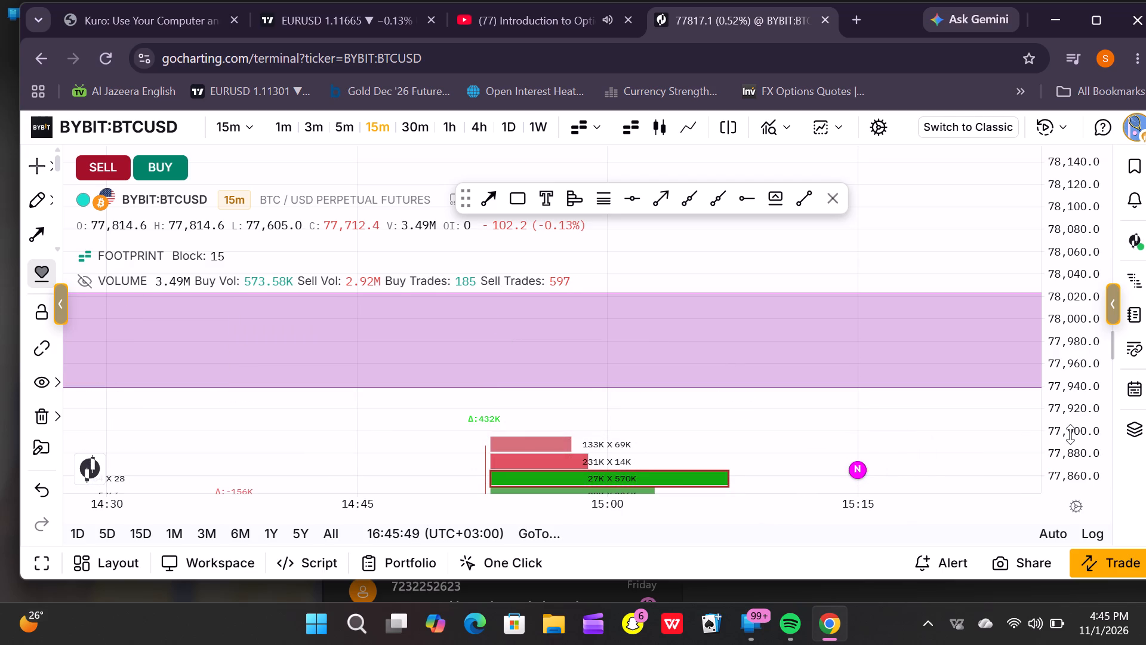
{"action": "left_click_drag", "start_coordinate": [1070, 434], "coordinate": [1081, 629]}
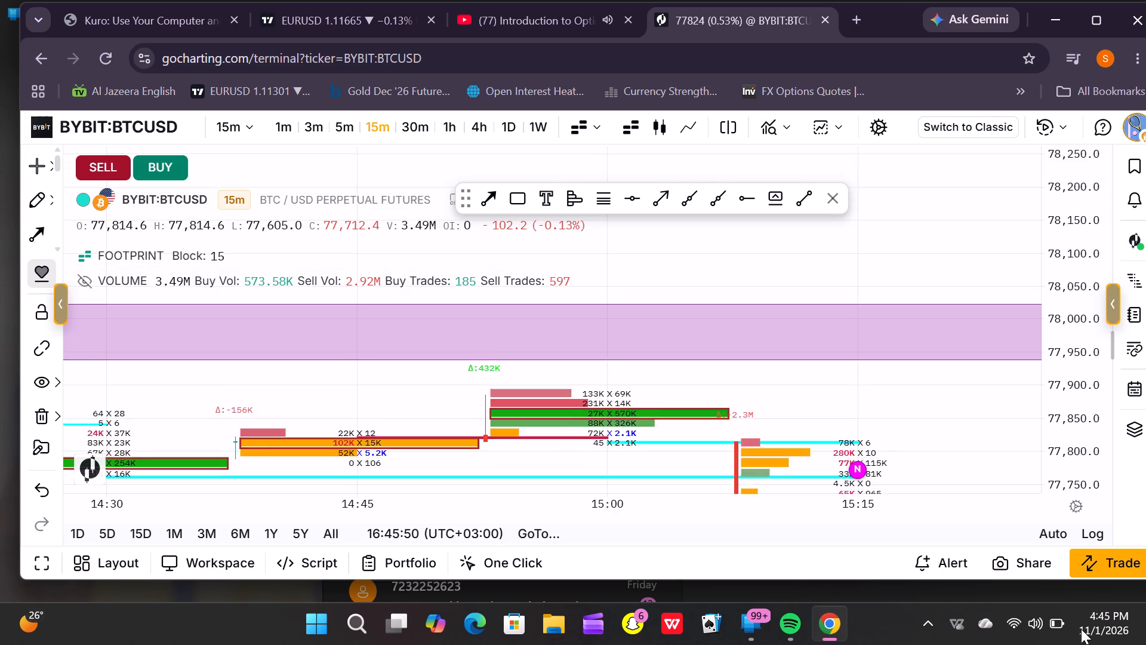
{"action": "left_click_drag", "start_coordinate": [1081, 629], "coordinate": [1085, 644]}
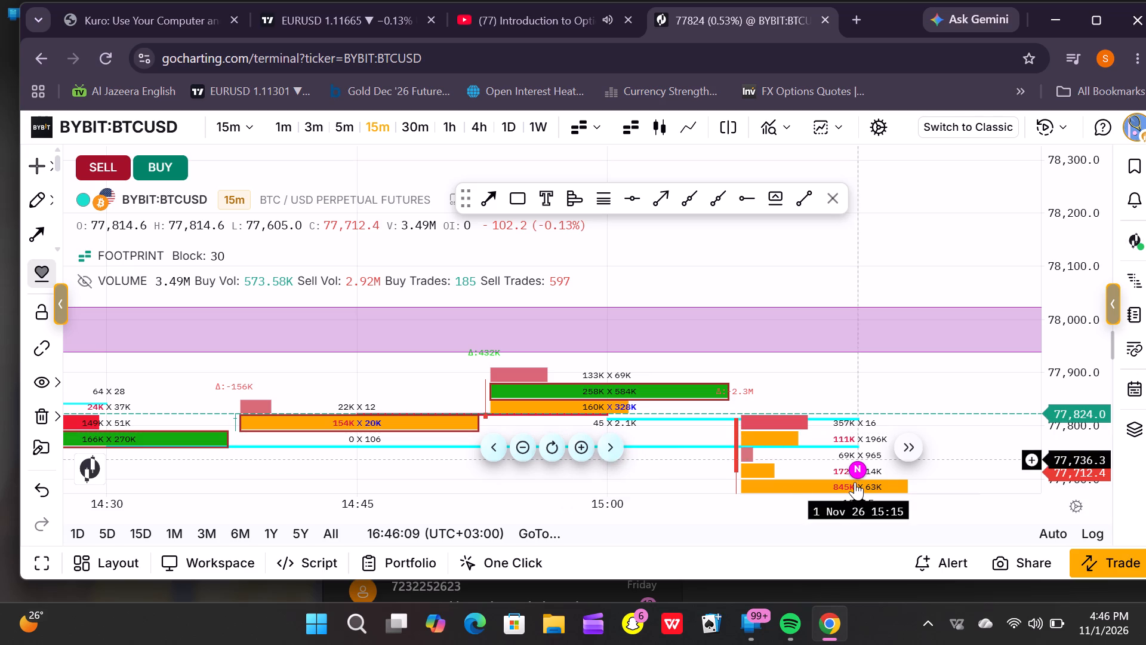
{"action": "left_click", "coordinate": [902, 450]}
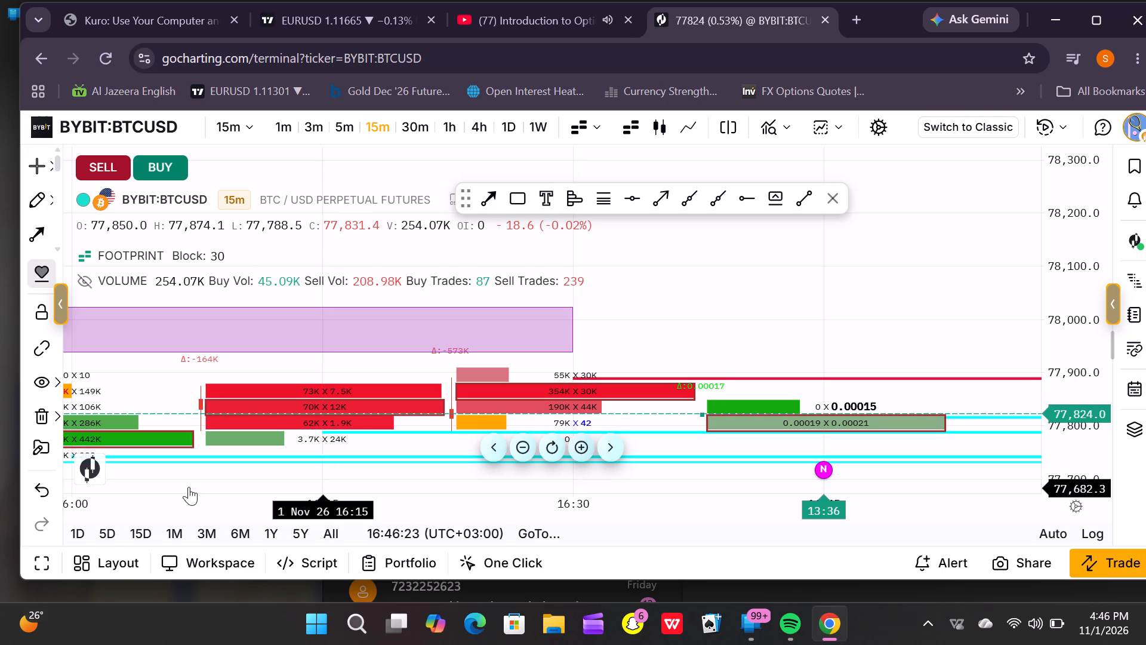
{"action": "left_click", "coordinate": [486, 449]}
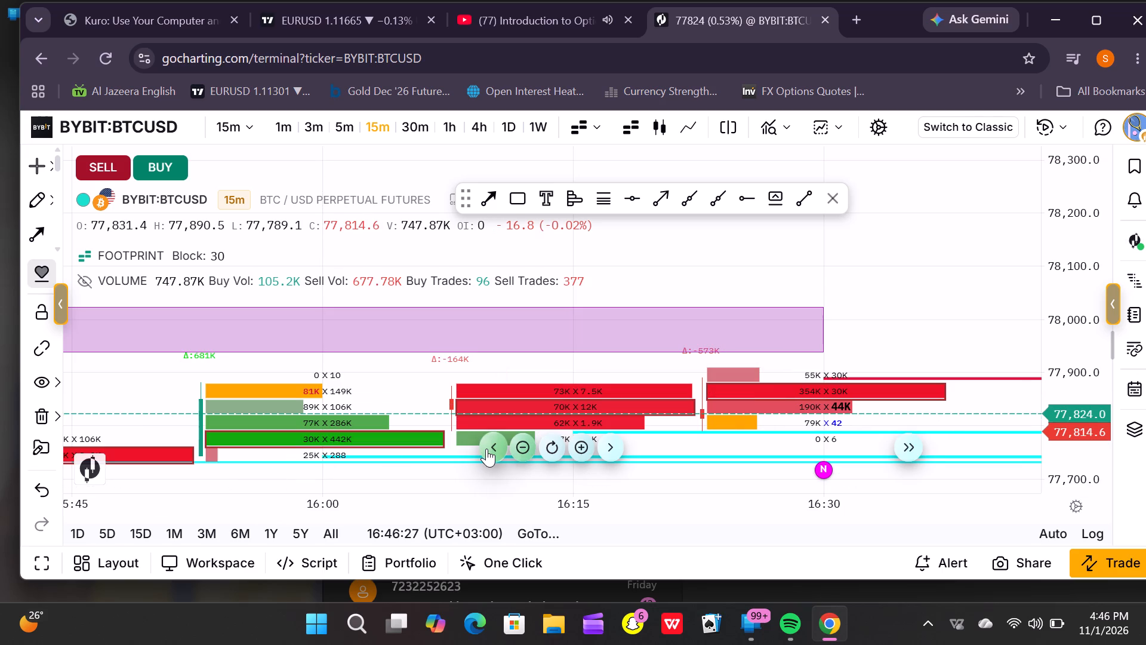
{"action": "left_click", "coordinate": [486, 449]}
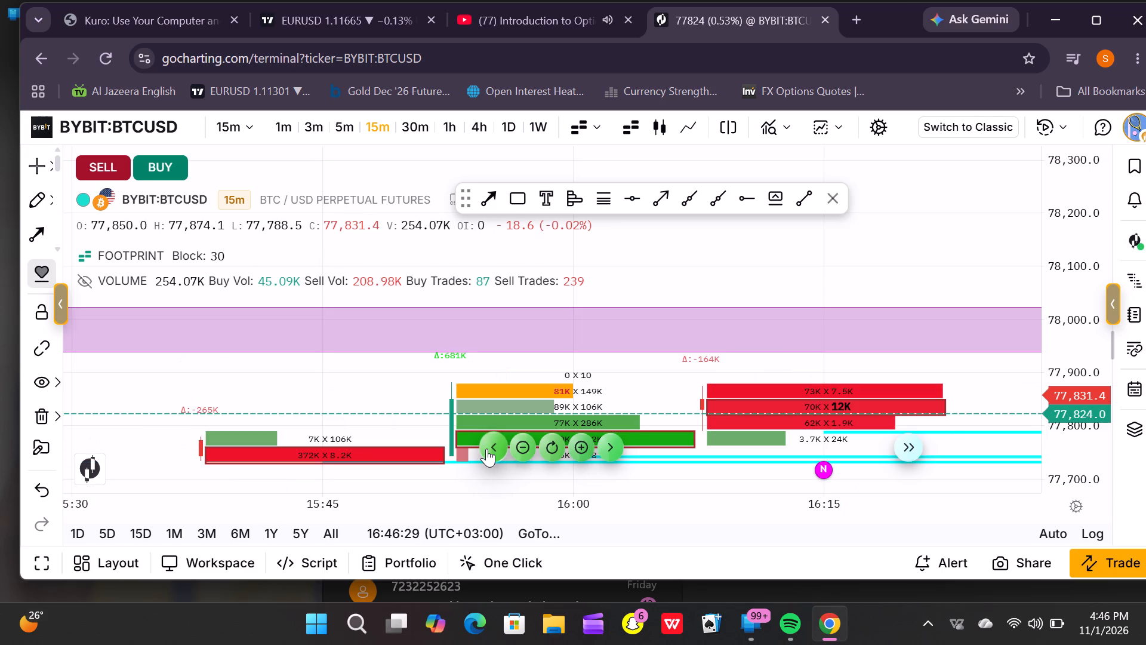
{"action": "left_click", "coordinate": [486, 449]}
{"action": "left_click", "coordinate": [486, 449]}
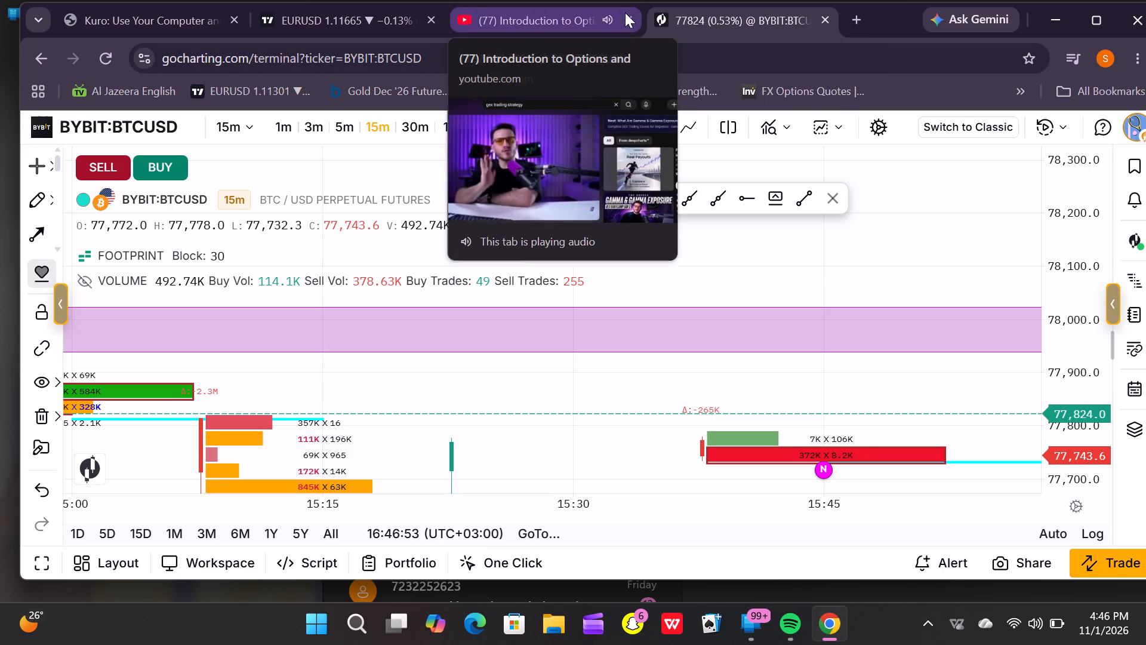
Switch to the YouTube video on options and gamma, and close its tab.
{"action": "left_click", "coordinate": [587, 17]}
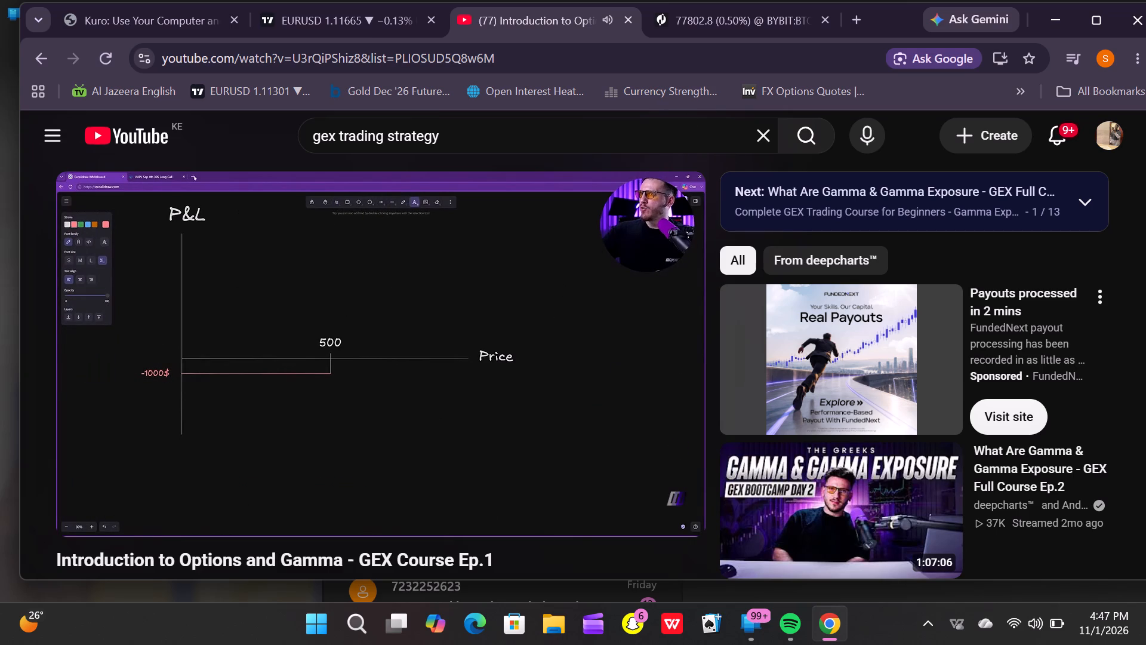
{"action": "left_click", "coordinate": [631, 19]}
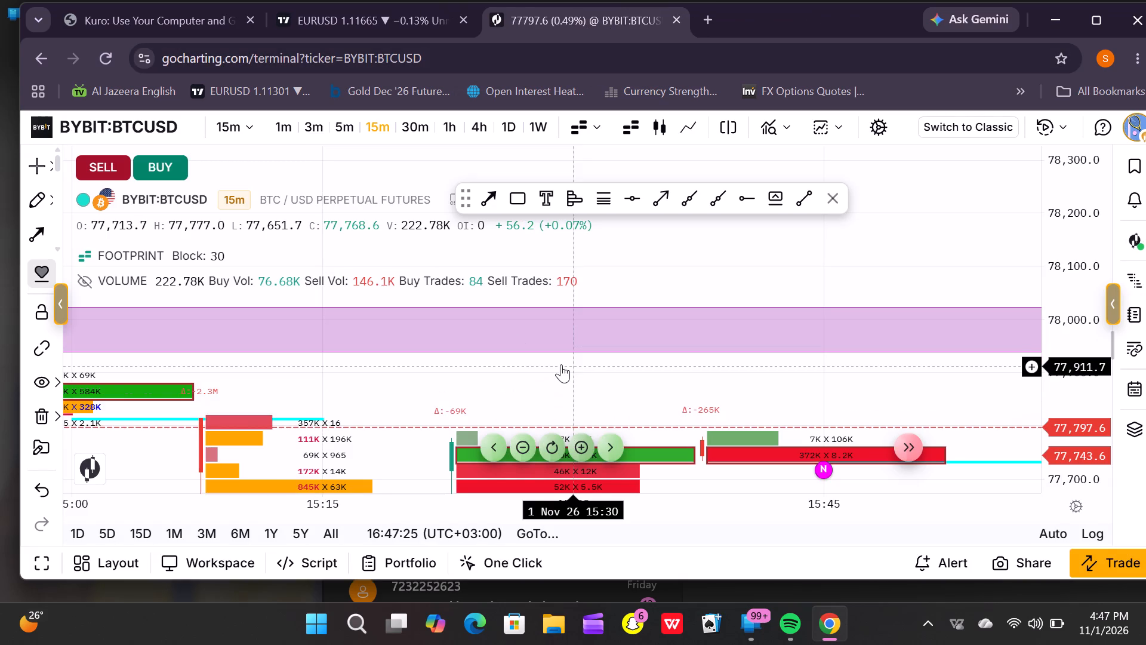
Switch the BTCUSD chart from footprint to candlesticks and set it to the 4-hour timeframe.
{"action": "left_click", "coordinate": [663, 128]}
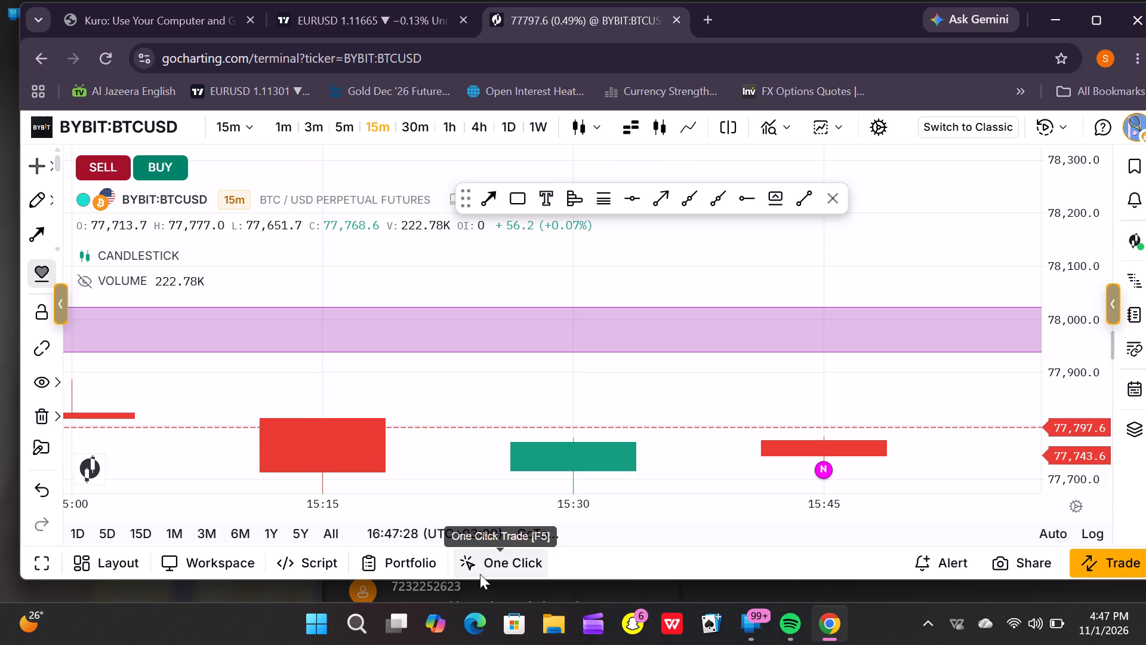
{"action": "left_click", "coordinate": [557, 443]}
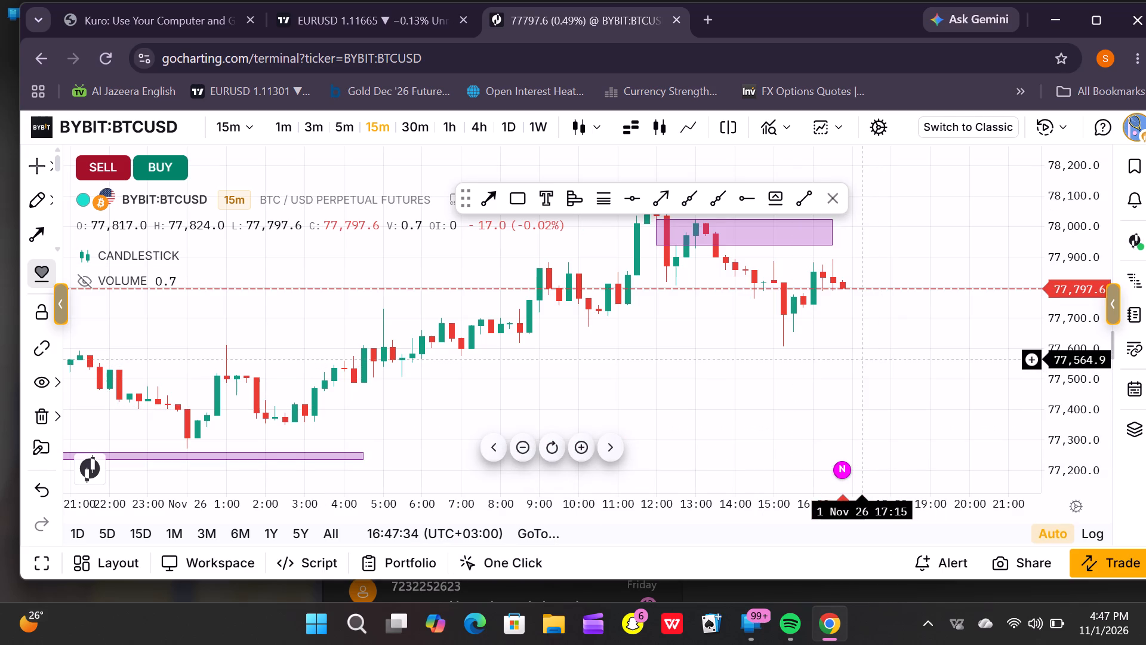
{"action": "left_click", "coordinate": [477, 128]}
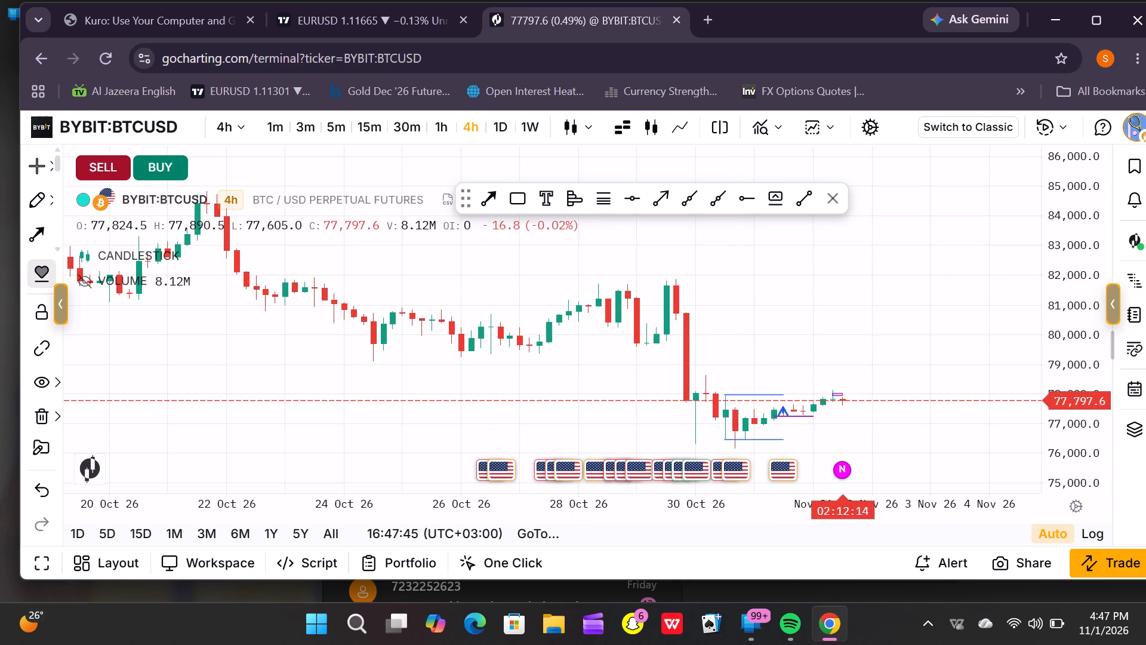
Examine the 4-hour BTCUSD candles around the marked zones, from the late-October drop to the latest price.
{"action": "left_click_drag", "start_coordinate": [1074, 366], "coordinate": [1074, 365]}
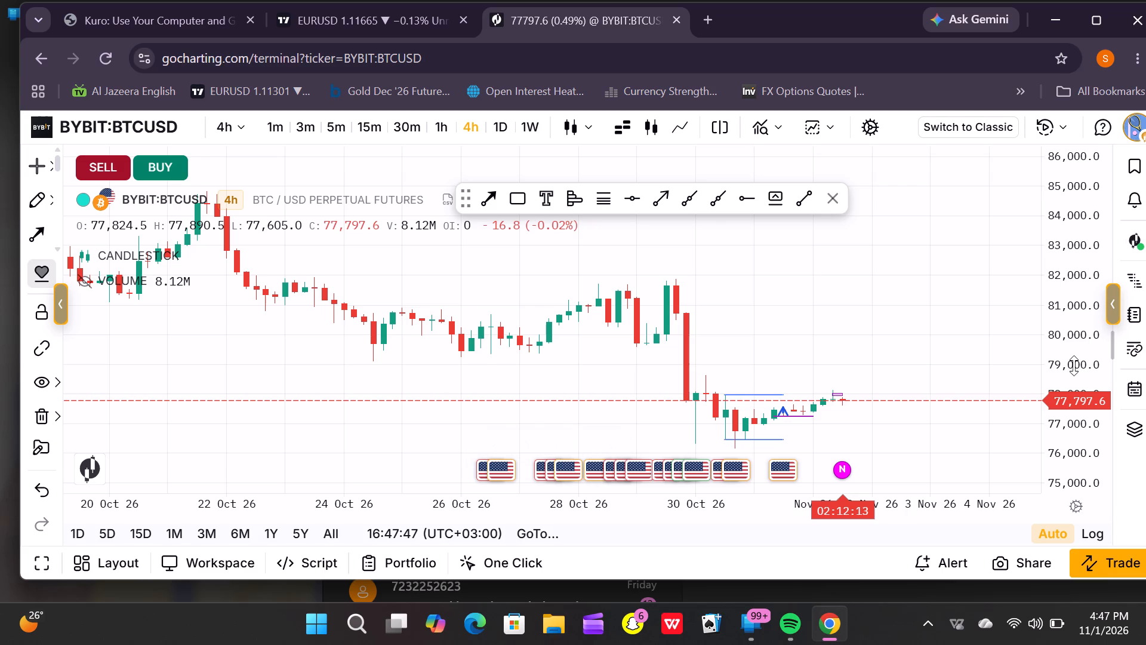
{"action": "left_click_drag", "start_coordinate": [1074, 365], "coordinate": [1074, 176]}
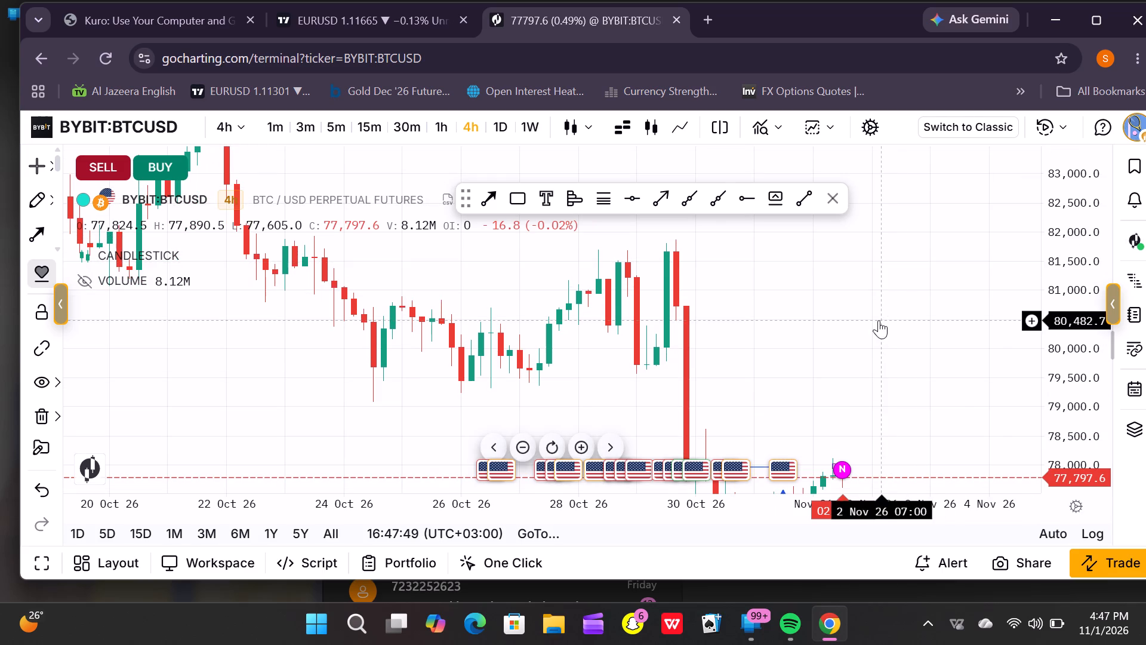
{"action": "left_click_drag", "start_coordinate": [876, 320], "coordinate": [559, 134]}
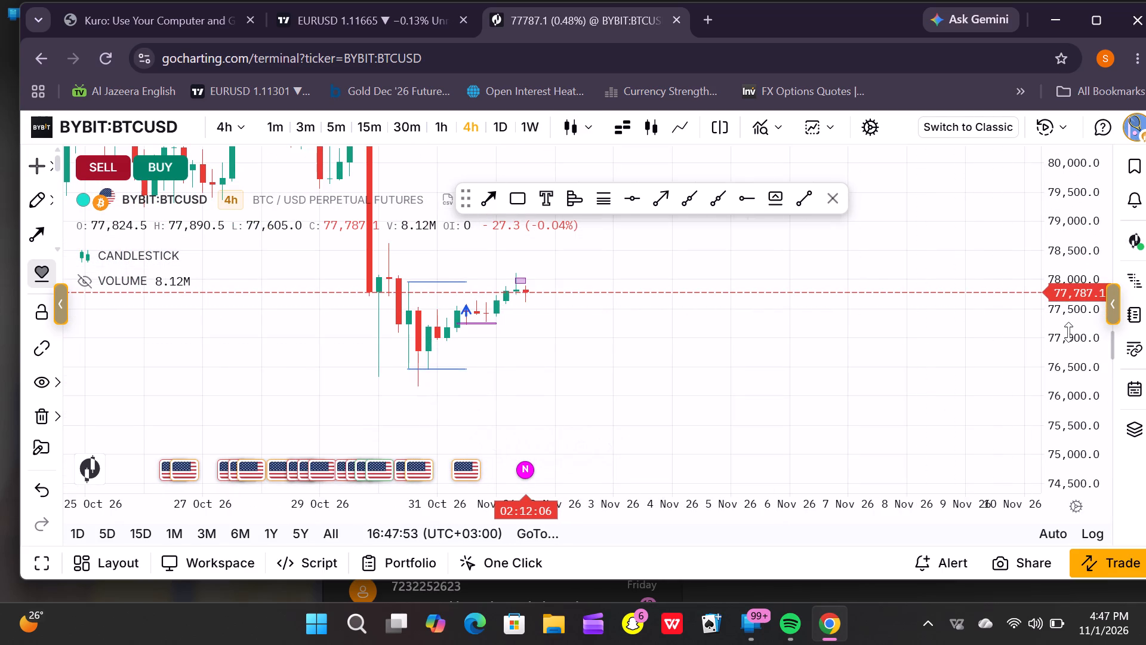
{"action": "left_click_drag", "start_coordinate": [1068, 332], "coordinate": [1065, 77]}
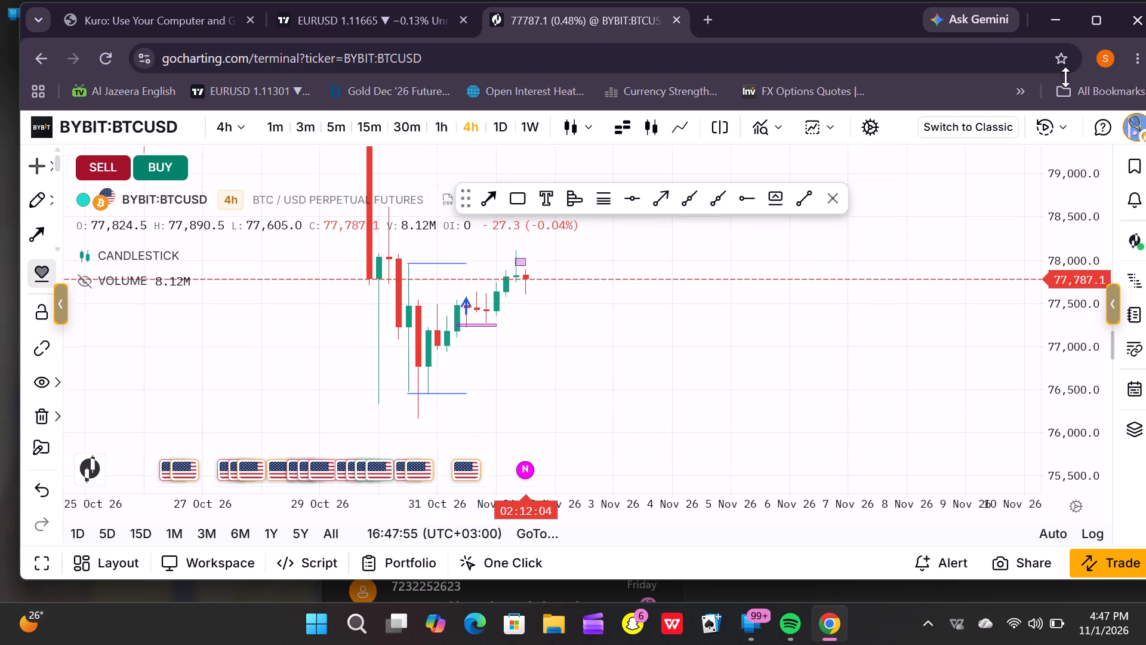
{"action": "left_click_drag", "start_coordinate": [1065, 77], "coordinate": [1067, 31]}
{"action": "left_click_drag", "start_coordinate": [790, 343], "coordinate": [773, 385]}
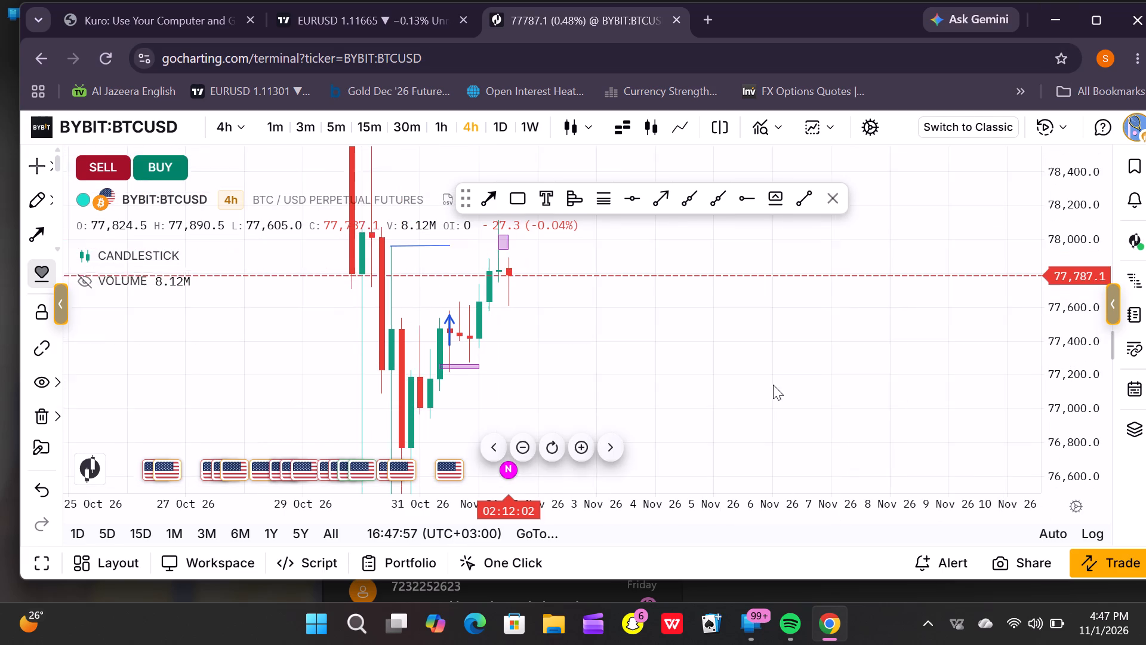
{"action": "left_click_drag", "start_coordinate": [773, 385], "coordinate": [778, 418]}
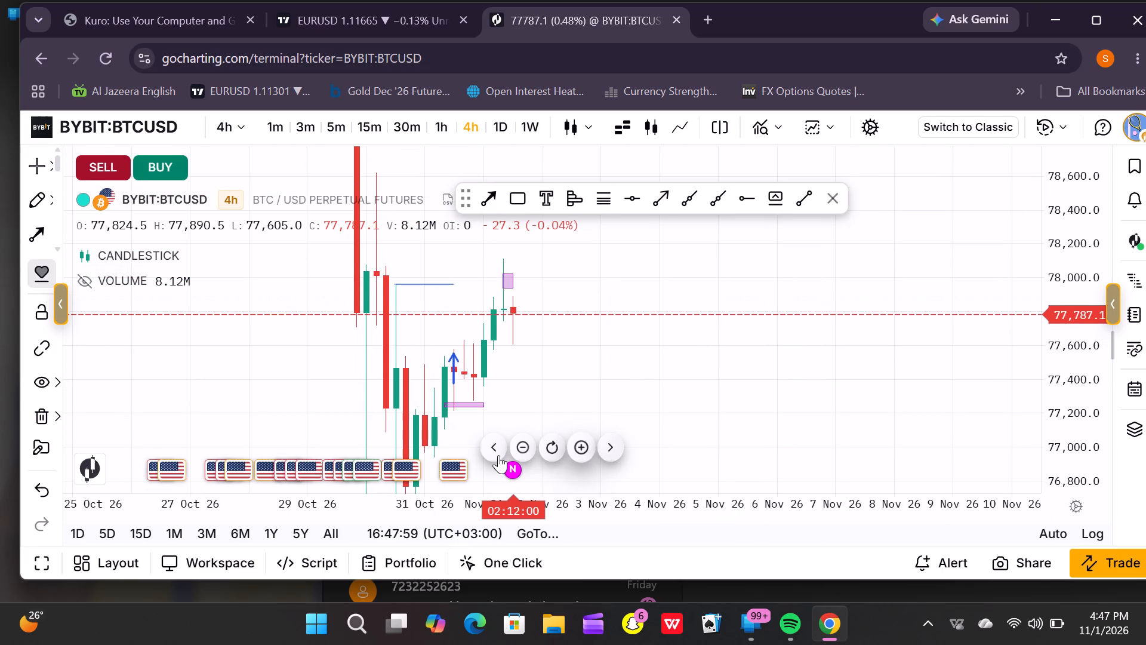
{"action": "left_click", "coordinate": [494, 450]}
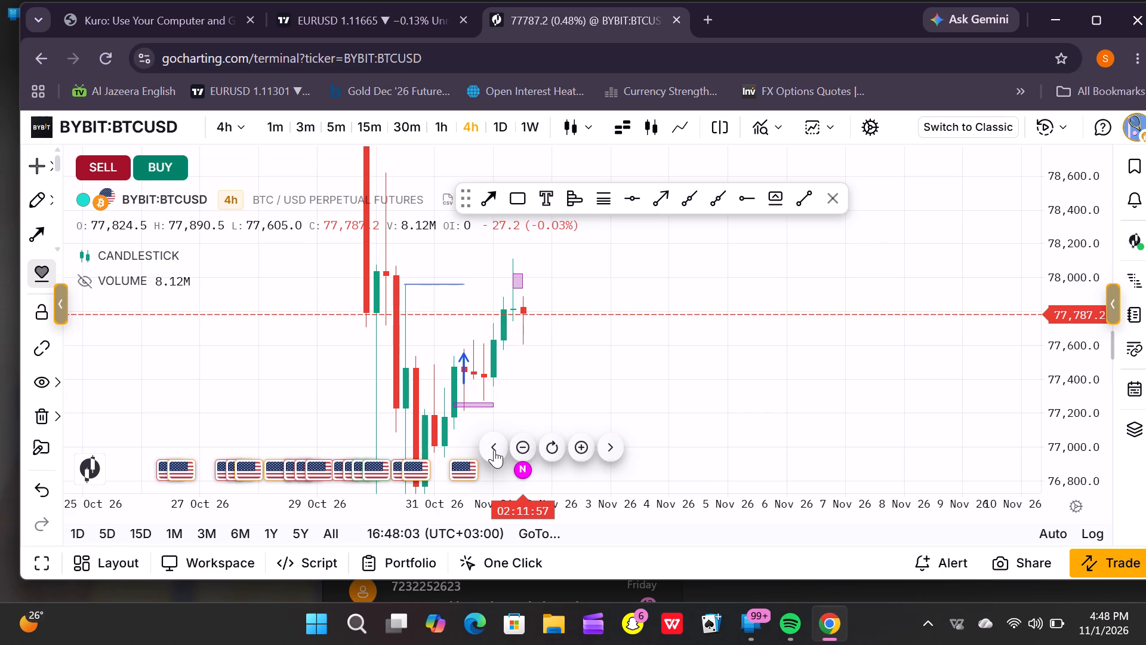
{"action": "left_click", "coordinate": [573, 444]}
{"action": "left_click", "coordinate": [573, 444]}
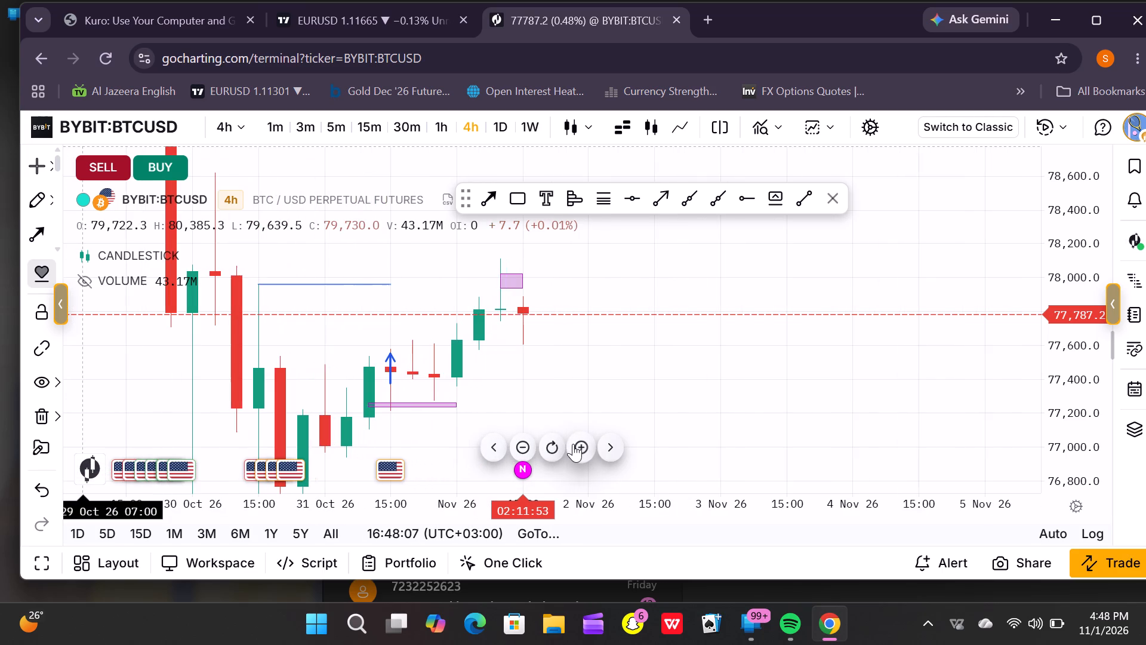
{"action": "left_click", "coordinate": [573, 444]}
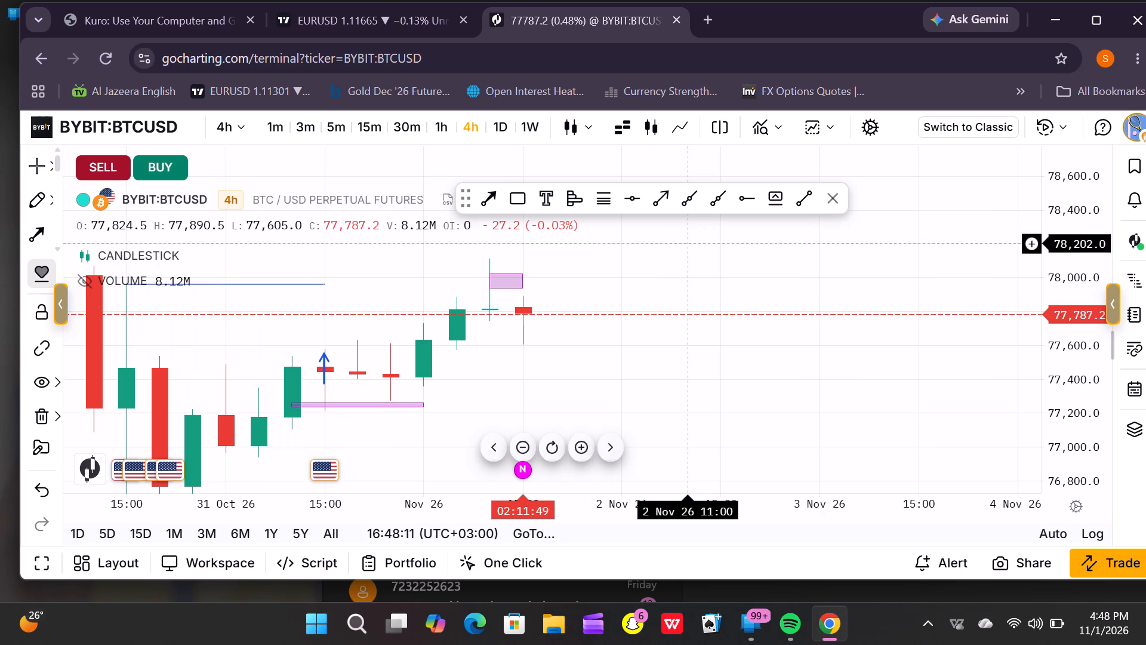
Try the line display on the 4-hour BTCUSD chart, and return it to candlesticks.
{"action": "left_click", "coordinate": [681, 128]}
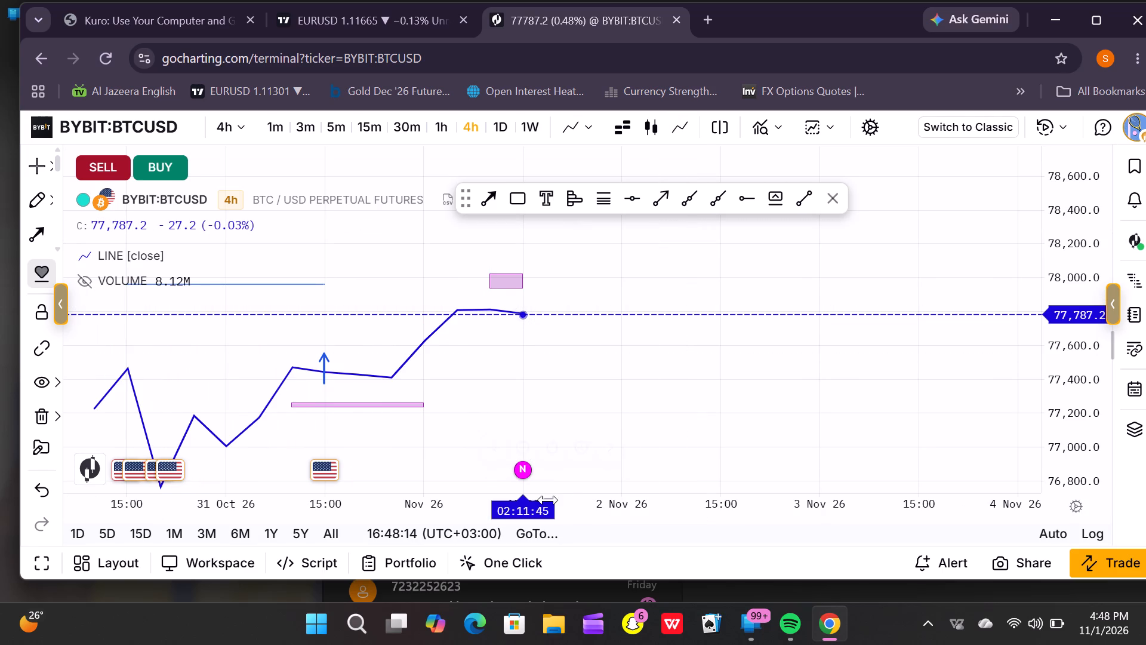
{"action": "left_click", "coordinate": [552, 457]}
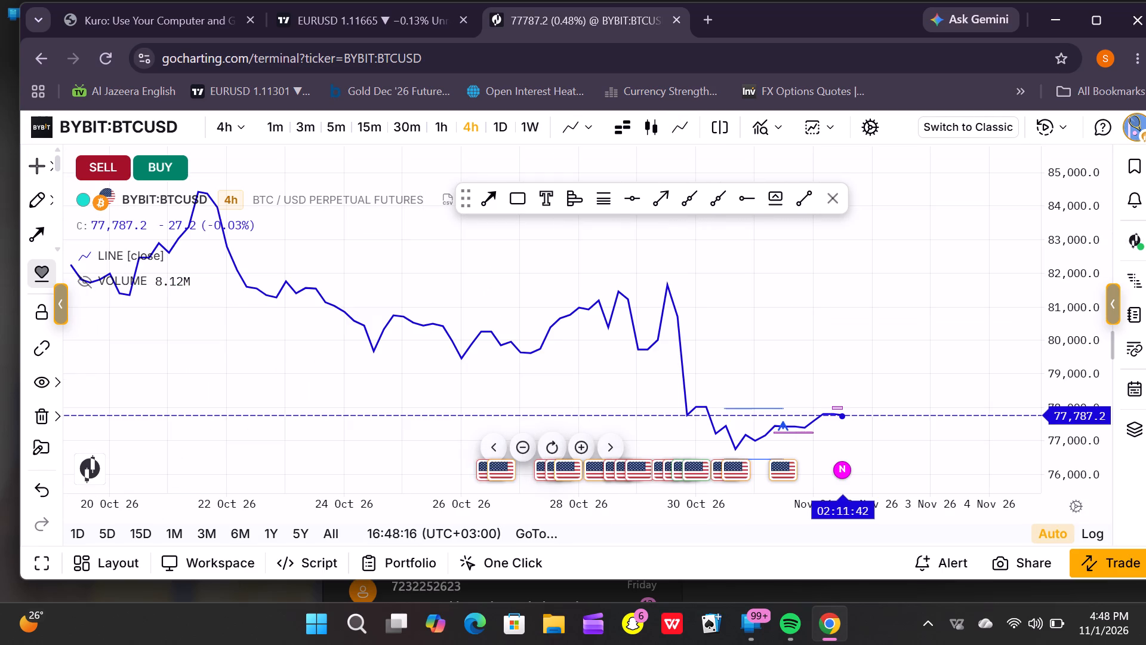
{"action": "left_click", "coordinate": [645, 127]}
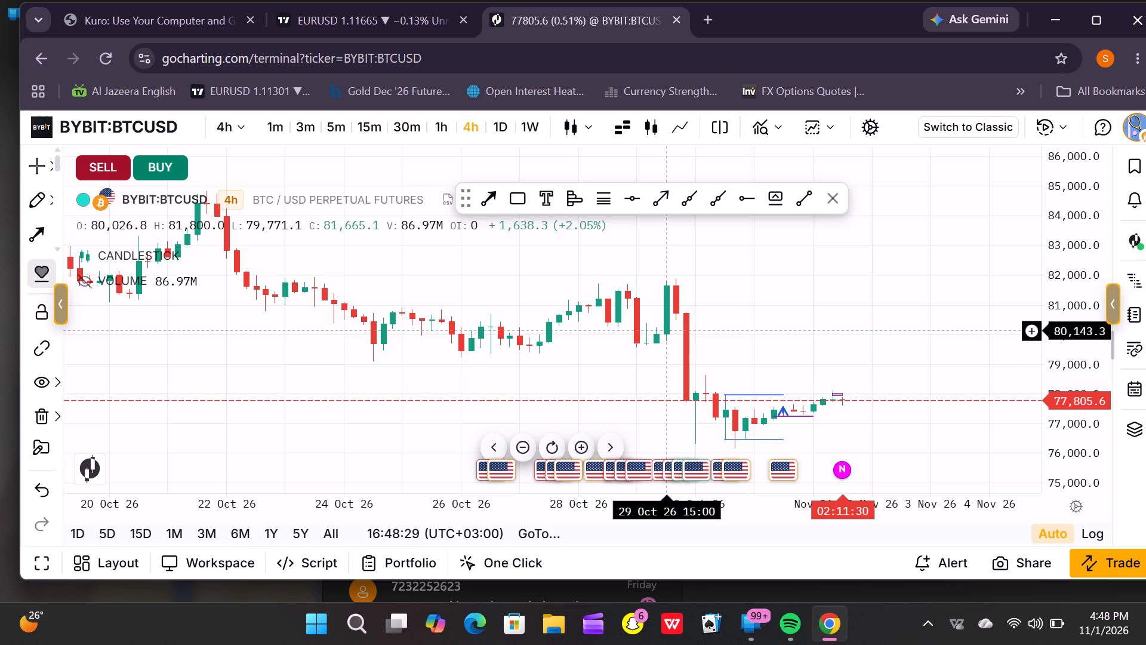
Draw a rectangle zone over the 29 October BTCUSD drop, from about 80,519 down to 78,051, extending to 3 November.
{"action": "left_click_drag", "start_coordinate": [649, 363], "coordinate": [621, 363]}
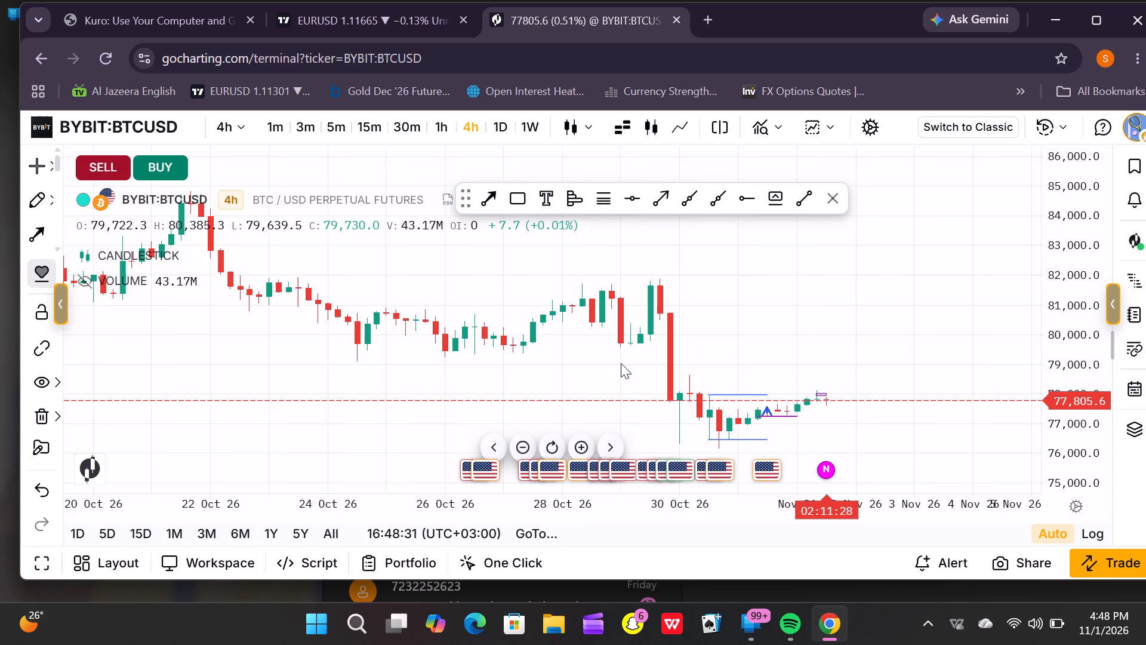
{"action": "left_click_drag", "start_coordinate": [621, 363], "coordinate": [292, 235]}
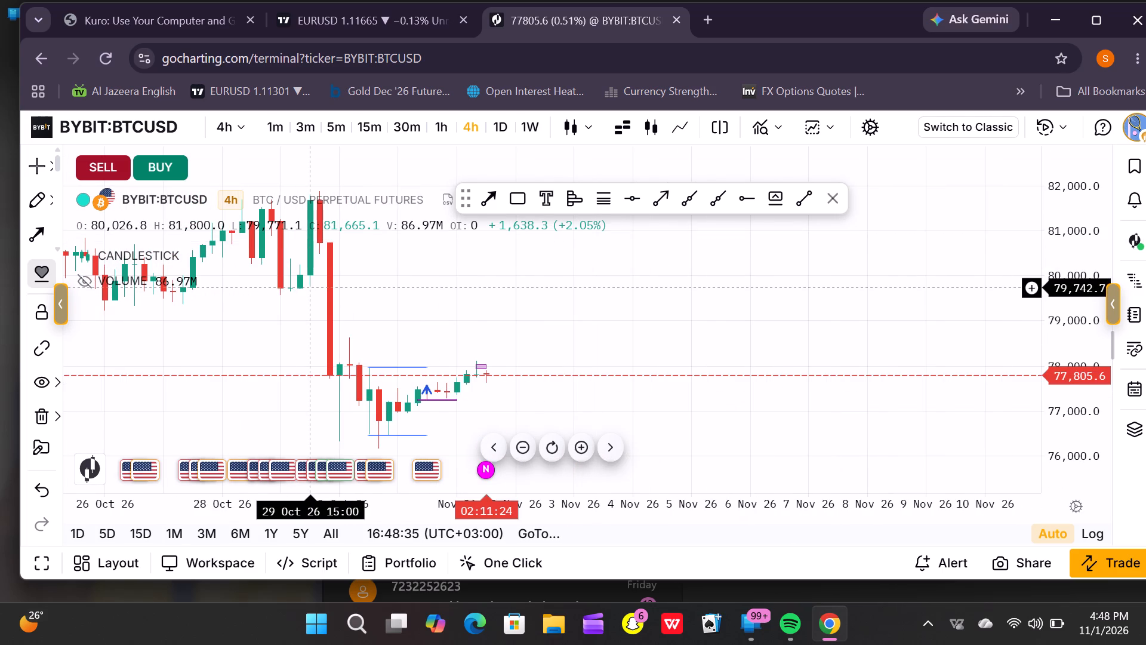
{"action": "left_click", "coordinate": [526, 193]}
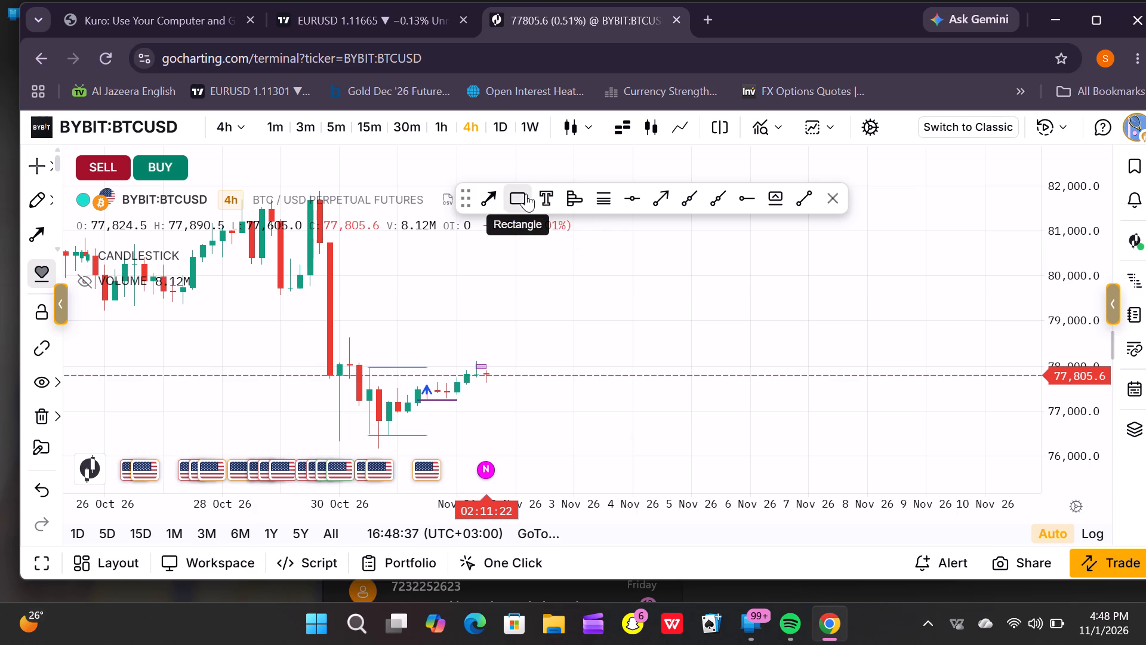
{"action": "left_click", "coordinate": [318, 252]}
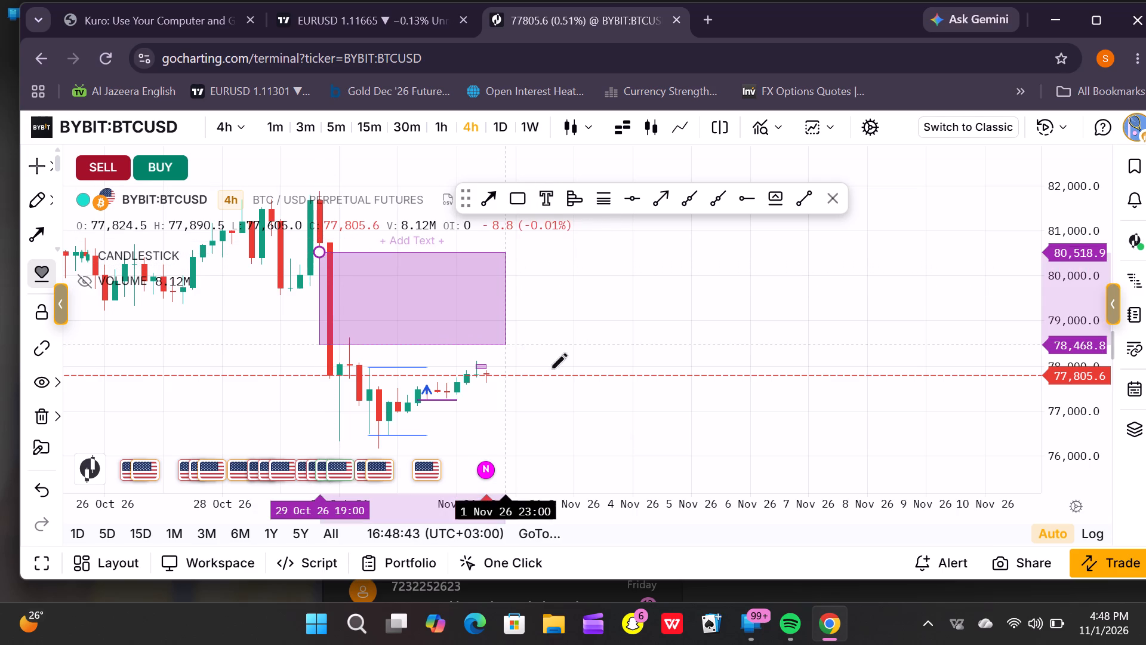
{"action": "double_click", "coordinate": [591, 363]}
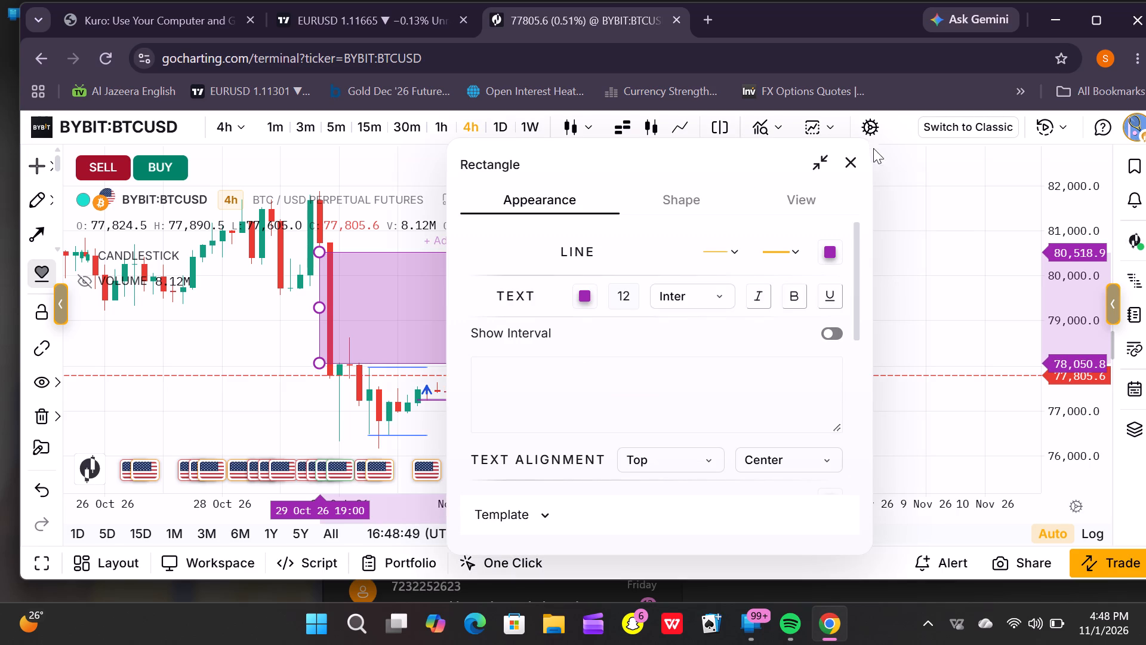
{"action": "left_click", "coordinate": [849, 163]}
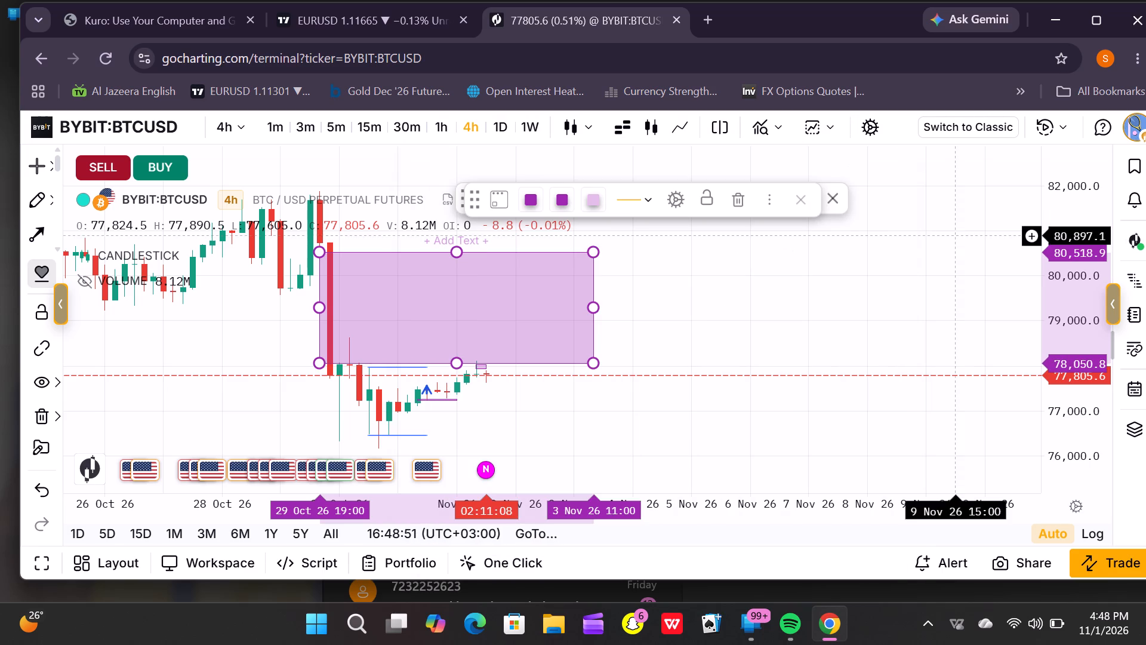
Examine the new rectangle zone against the surrounding 4-hour BTCUSD candles, from the late-October highs to the latest price.
{"action": "left_click_drag", "start_coordinate": [1065, 255], "coordinate": [1065, 265]}
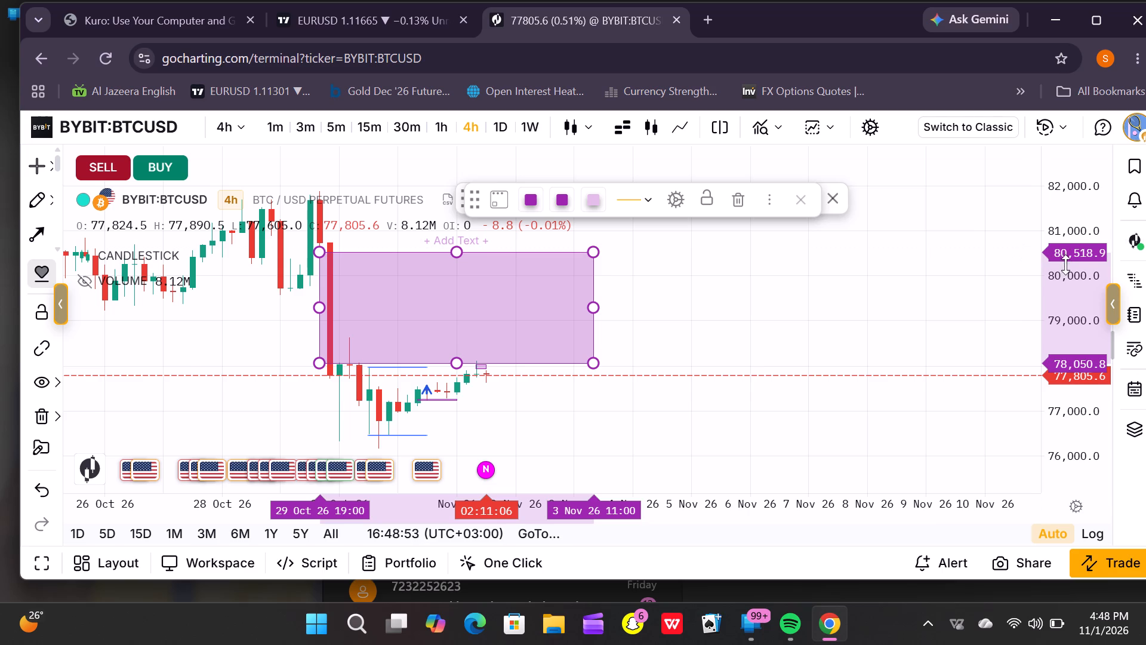
{"action": "left_click_drag", "start_coordinate": [1065, 265], "coordinate": [1073, 425]}
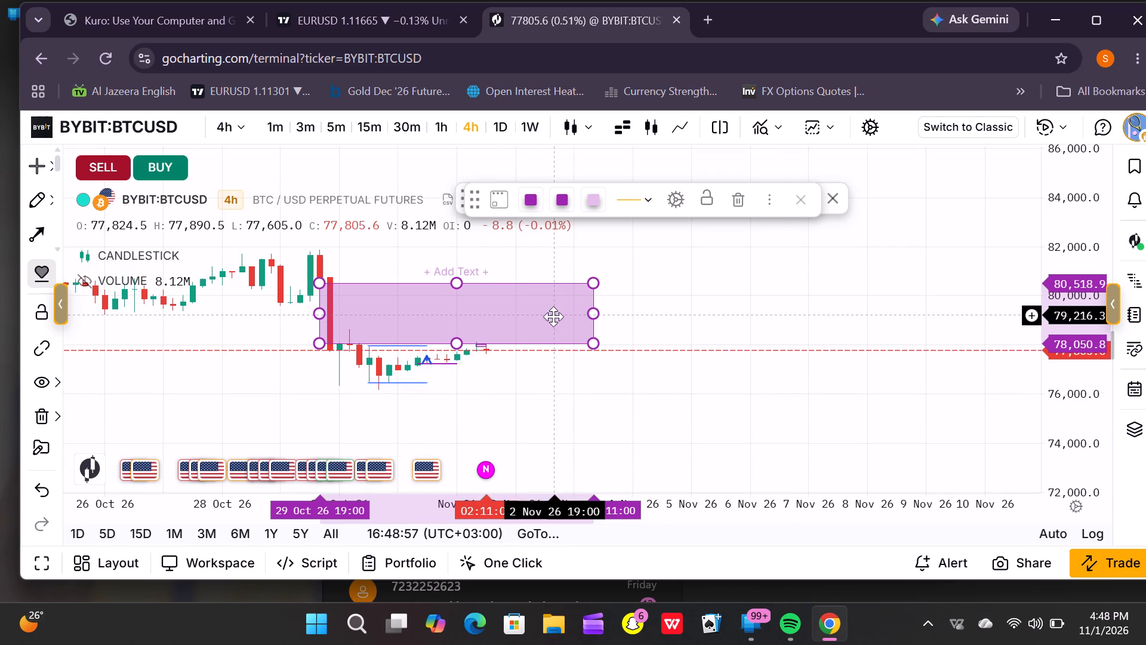
{"action": "left_click_drag", "start_coordinate": [535, 396], "coordinate": [475, 407]}
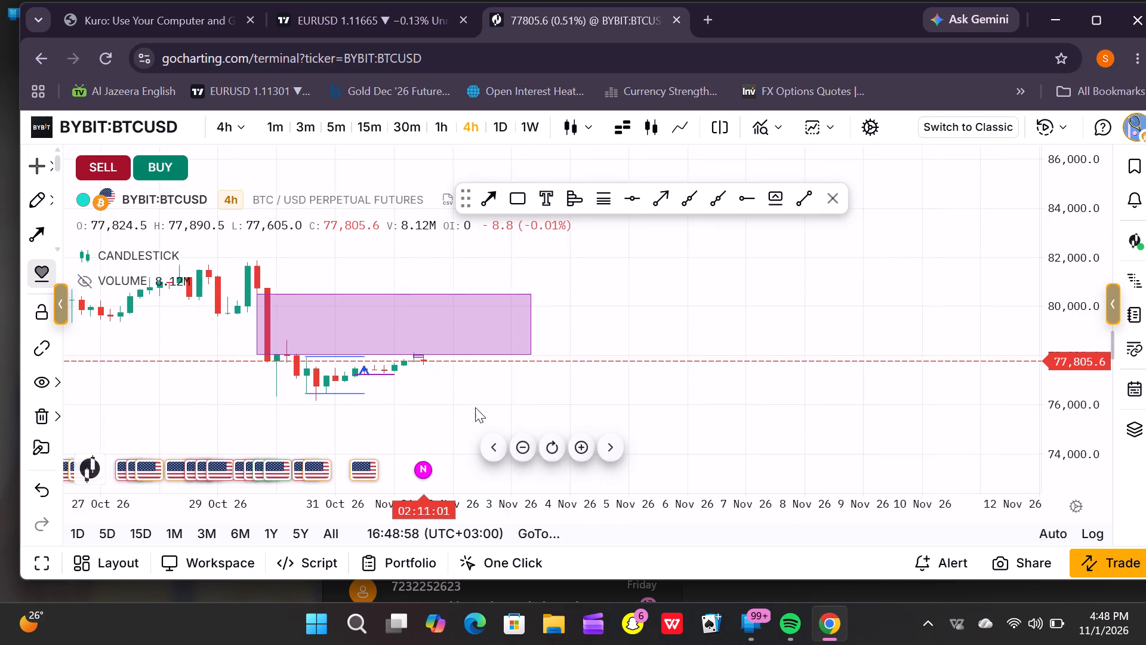
{"action": "left_click_drag", "start_coordinate": [475, 407], "coordinate": [504, 405]}
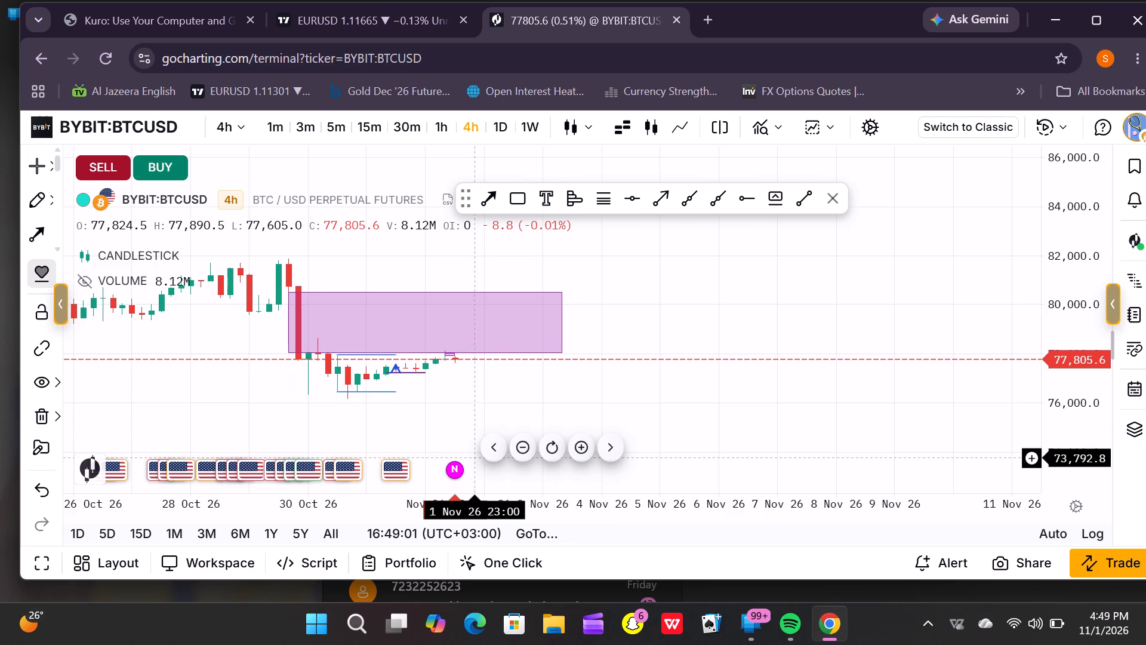
{"action": "left_click", "coordinate": [479, 457]}
{"action": "left_click", "coordinate": [494, 451]}
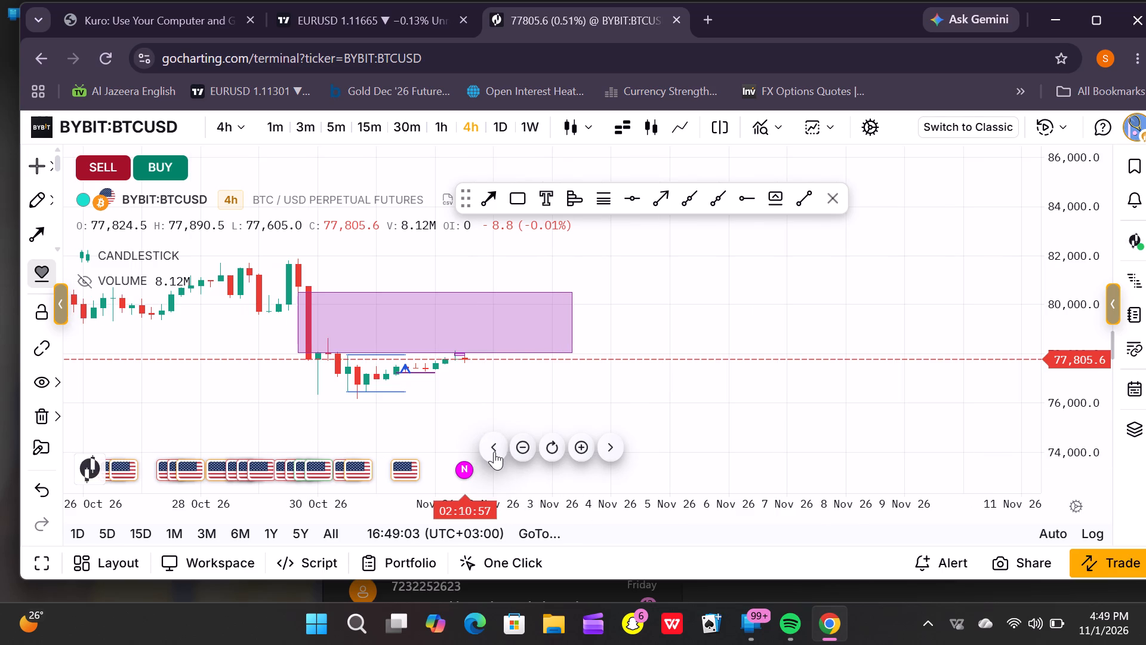
{"action": "left_click", "coordinate": [494, 451]}
{"action": "triple_click", "coordinate": [494, 451]}
{"action": "triple_click", "coordinate": [494, 451]}
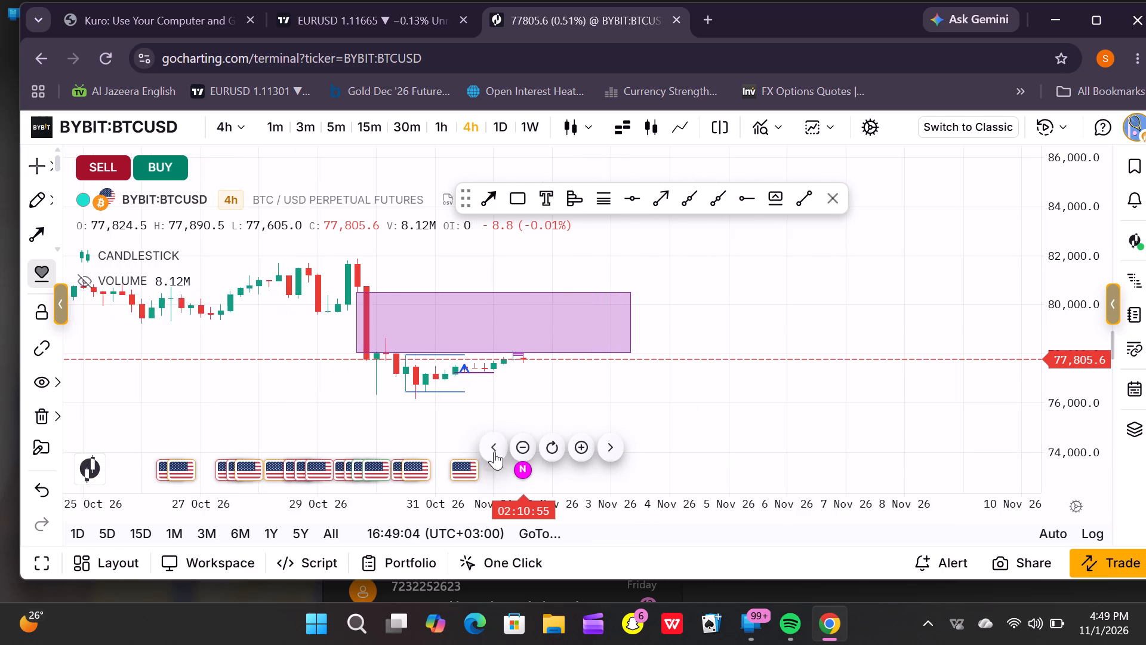
{"action": "triple_click", "coordinate": [494, 451]}
{"action": "triple_click", "coordinate": [494, 451]}
{"action": "triple_click", "coordinate": [494, 451]}
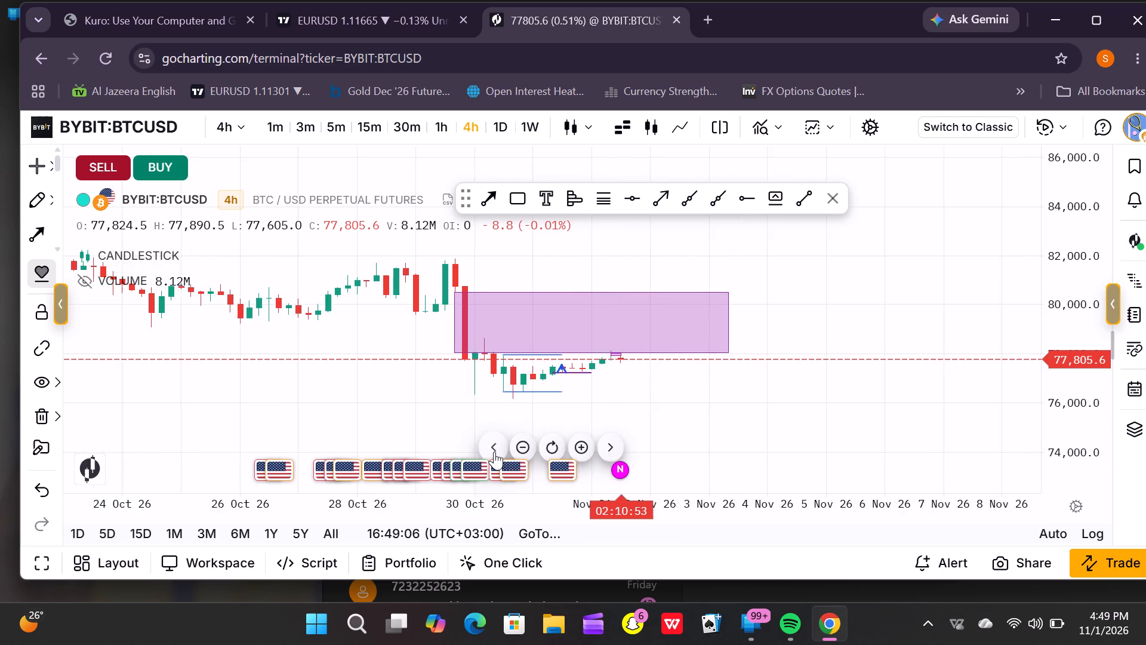
{"action": "triple_click", "coordinate": [494, 451]}
{"action": "triple_click", "coordinate": [494, 451]}
{"action": "left_click", "coordinate": [494, 451]}
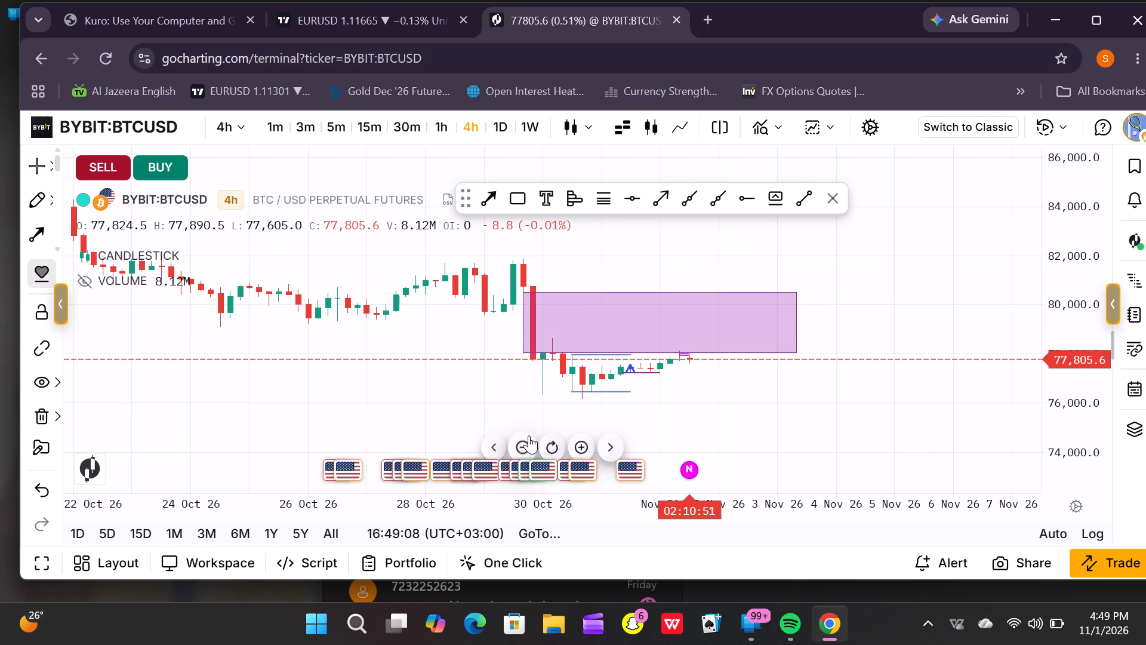
{"action": "left_click", "coordinate": [529, 435]}
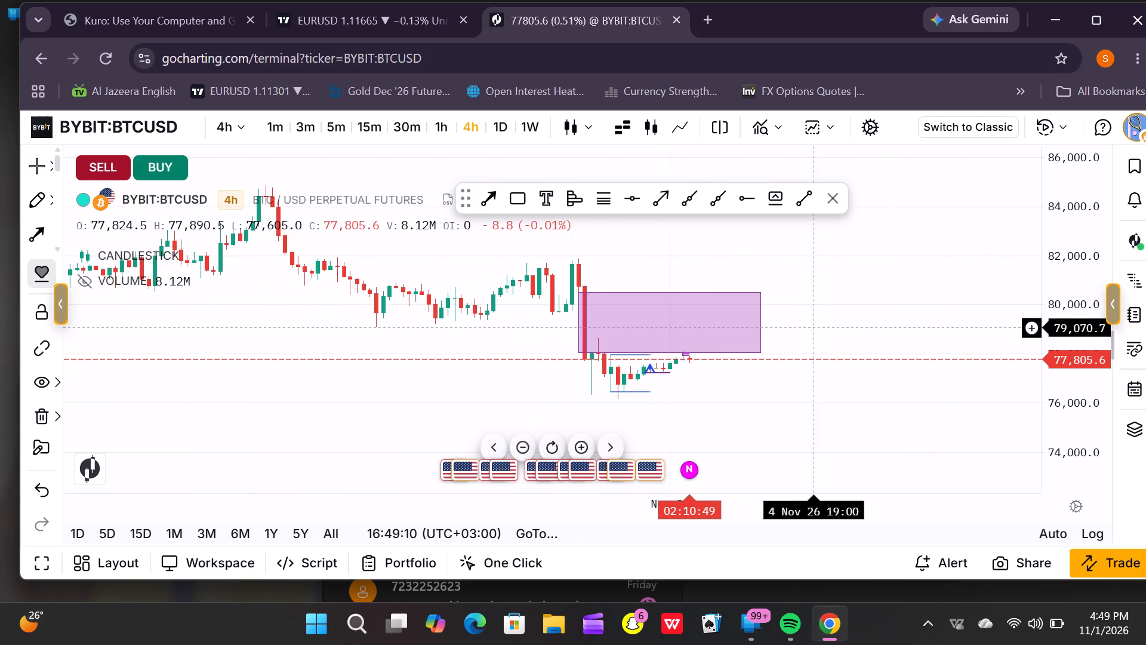
{"action": "left_click_drag", "start_coordinate": [1083, 365], "coordinate": [1083, 268]}
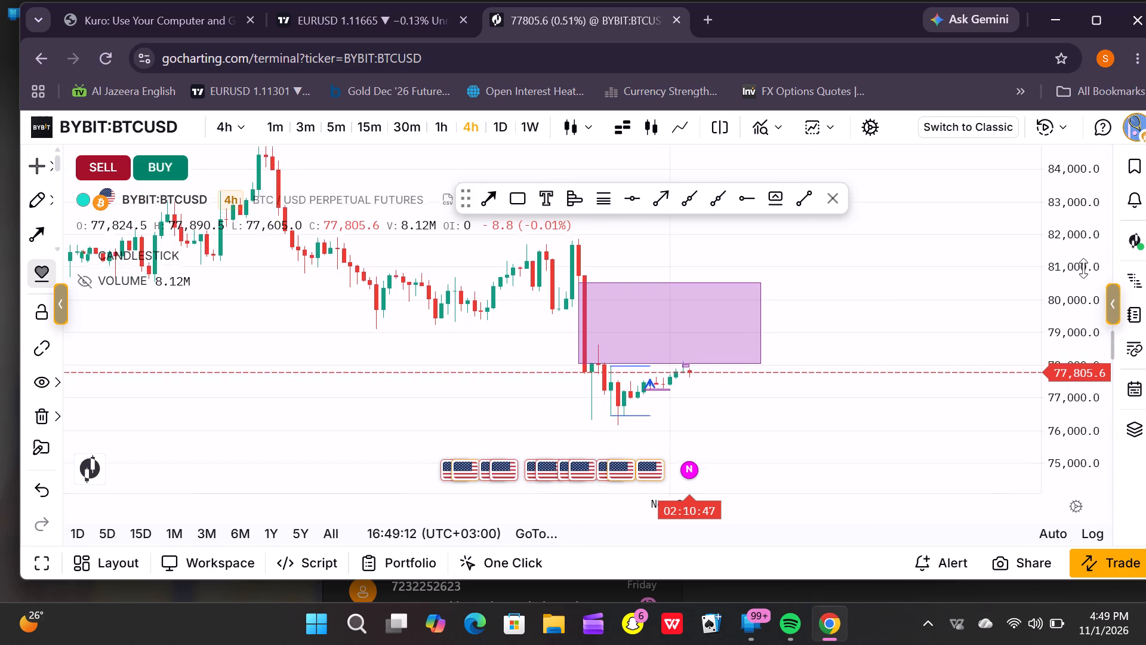
{"action": "left_click_drag", "start_coordinate": [1083, 268], "coordinate": [1081, 221]}
{"action": "left_click_drag", "start_coordinate": [934, 257], "coordinate": [893, 257]}
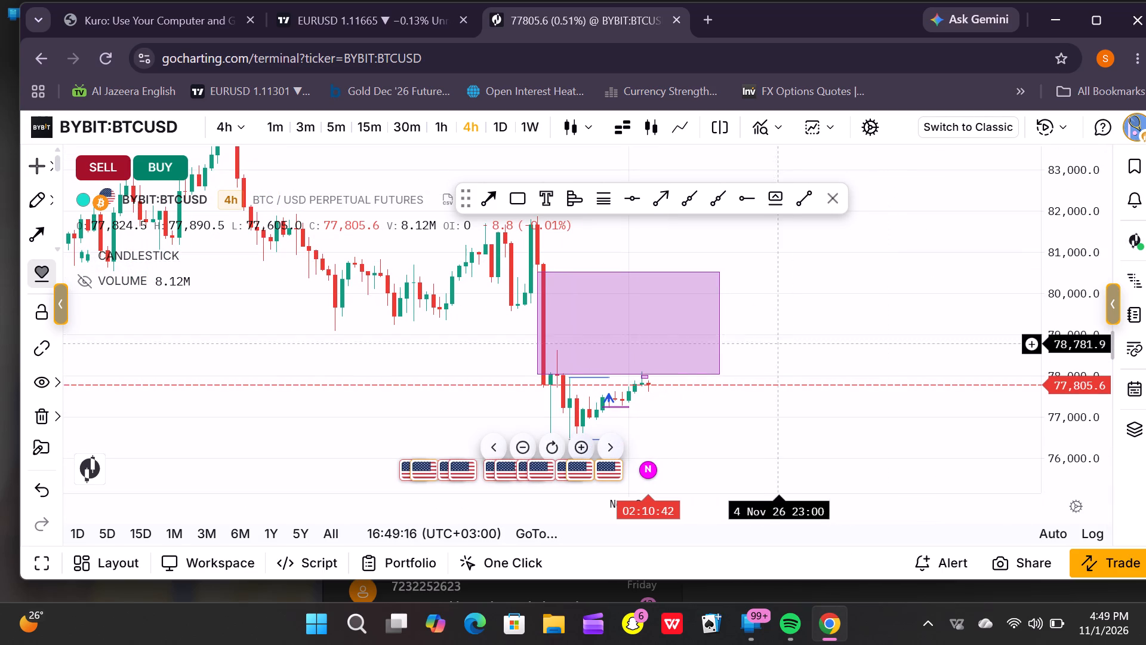
{"action": "left_click", "coordinate": [577, 451]}
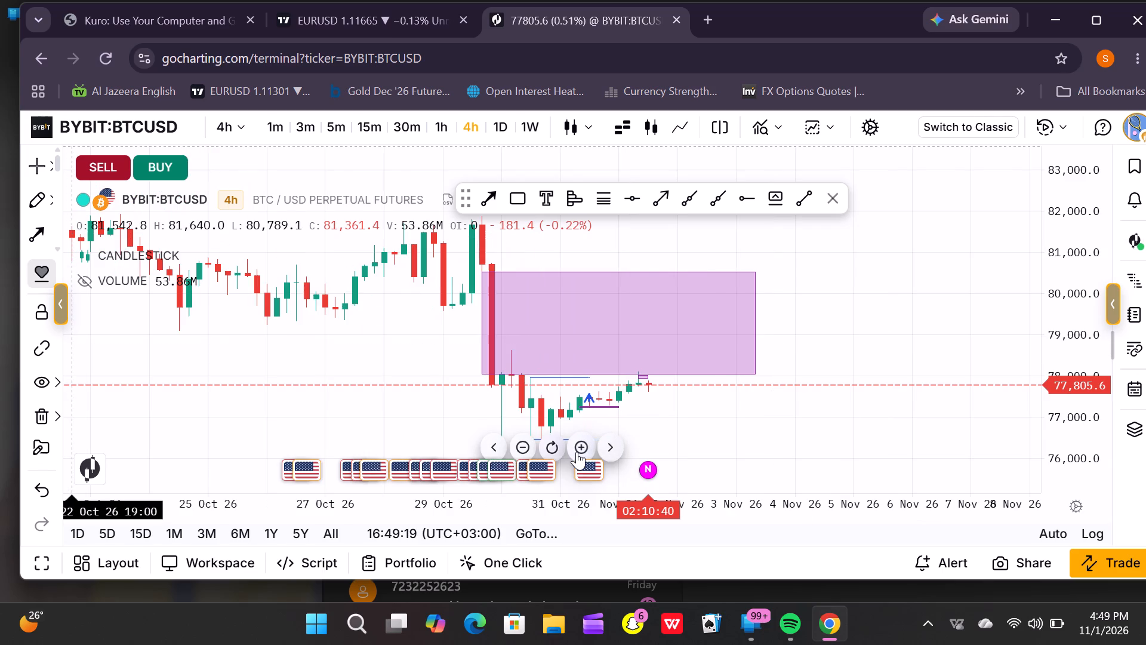
{"action": "left_click", "coordinate": [577, 451]}
{"action": "left_click", "coordinate": [577, 451]}
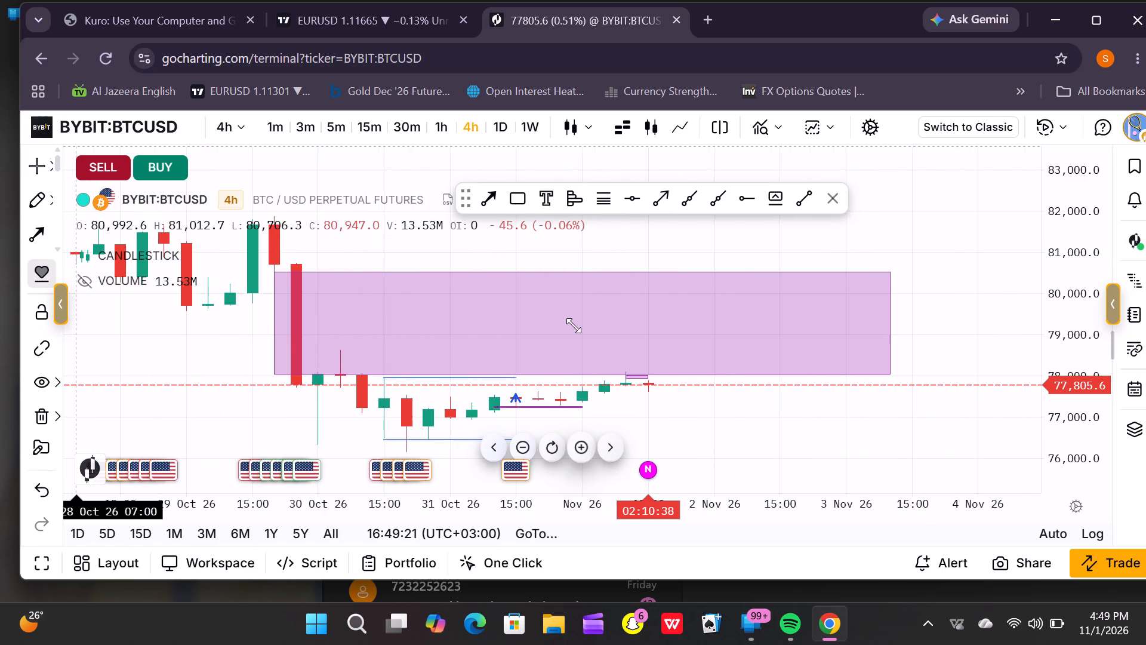
Switch the 4-hour BTCUSD chart to footprint and examine order flow from the 29 October drop through the latest bars.
{"action": "left_click", "coordinate": [624, 130]}
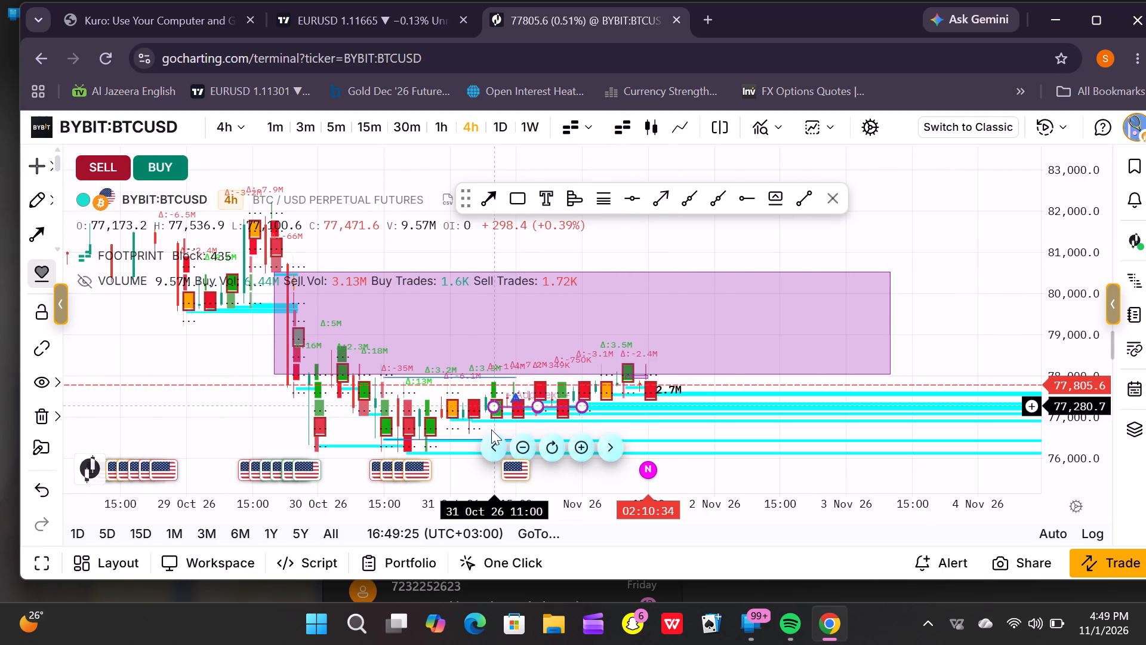
{"action": "left_click", "coordinate": [577, 450]}
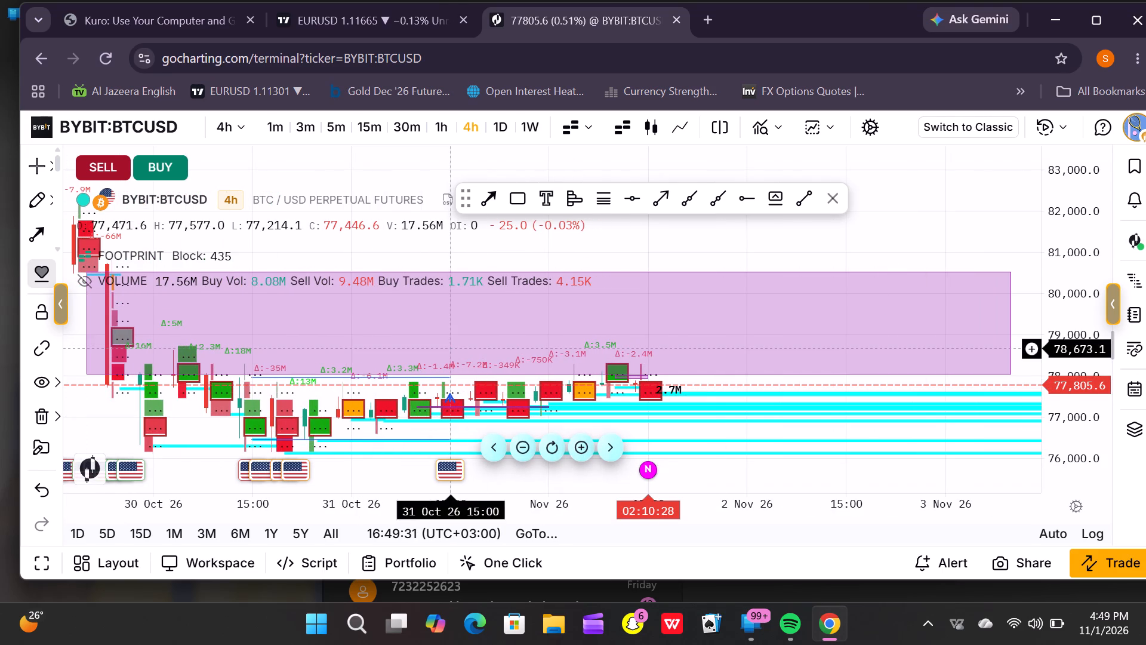
{"action": "left_click_drag", "start_coordinate": [626, 238], "coordinate": [646, 226]}
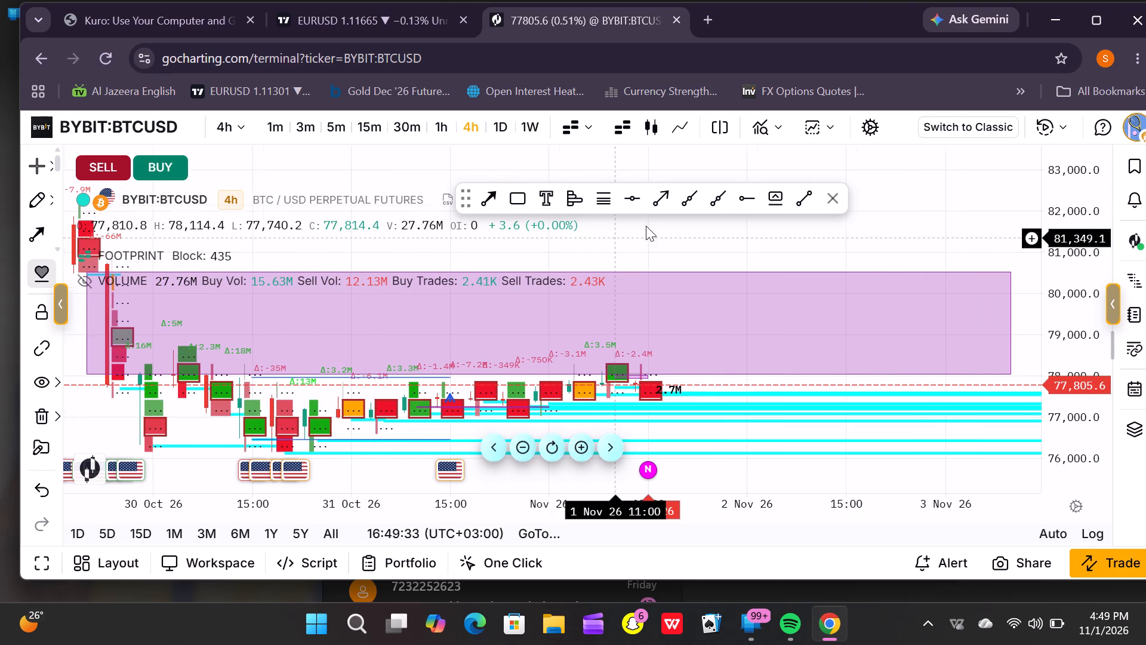
{"action": "left_click_drag", "start_coordinate": [646, 226], "coordinate": [1018, 242]}
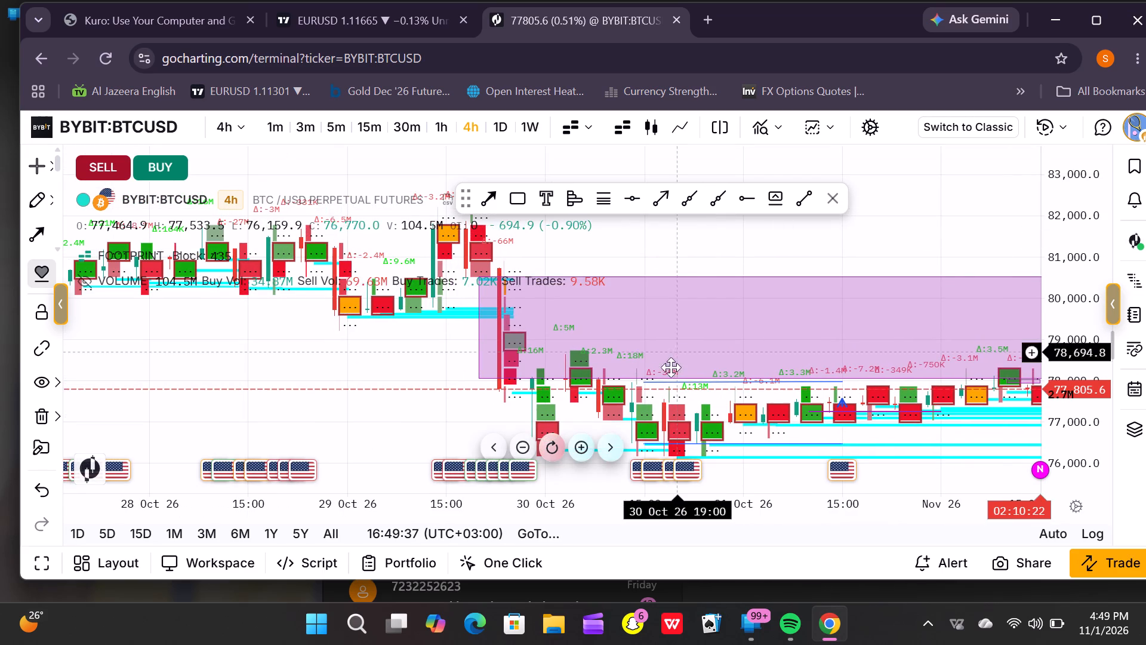
{"action": "left_click", "coordinate": [576, 454]}
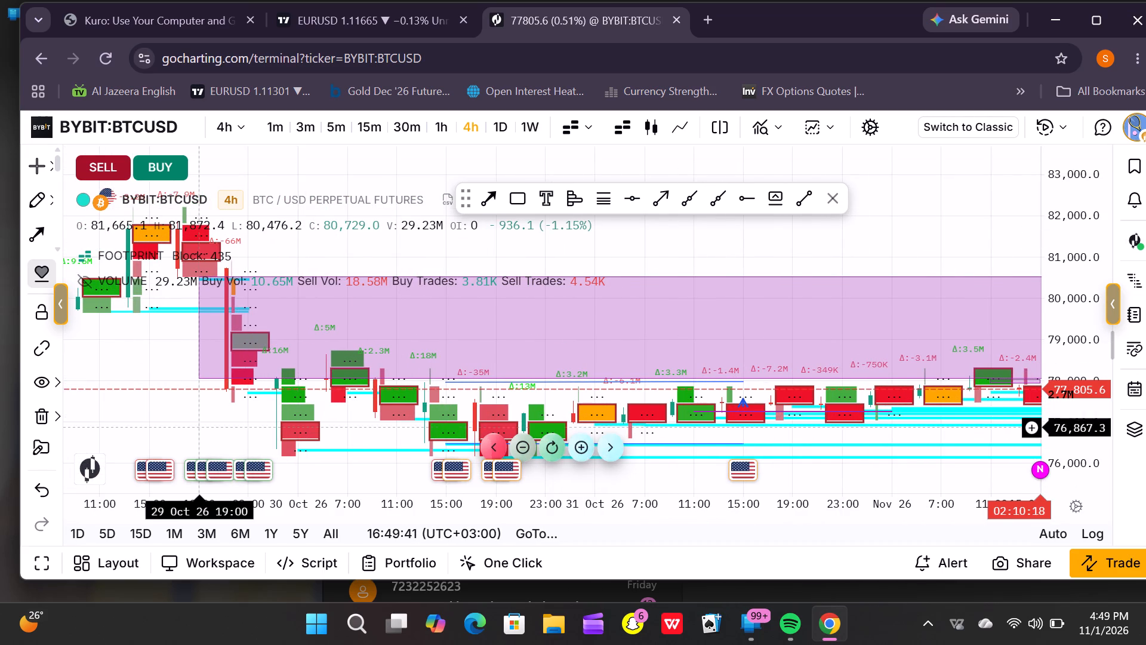
{"action": "left_click_drag", "start_coordinate": [175, 419], "coordinate": [359, 396]}
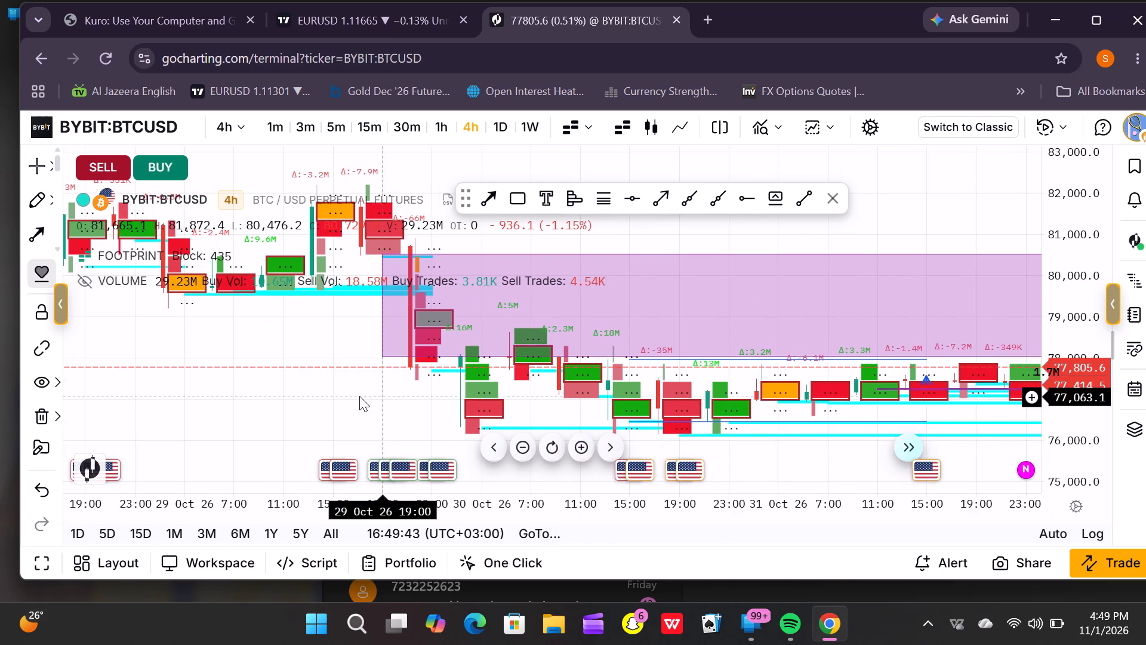
{"action": "left_click", "coordinate": [587, 447]}
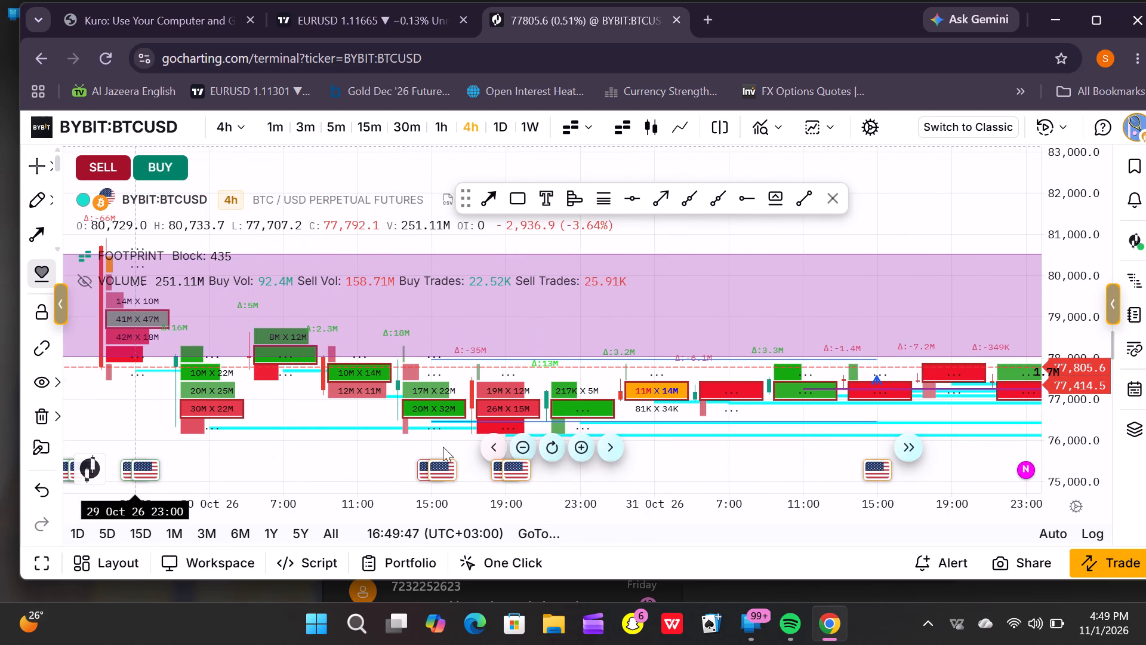
{"action": "left_click_drag", "start_coordinate": [282, 397], "coordinate": [383, 398]}
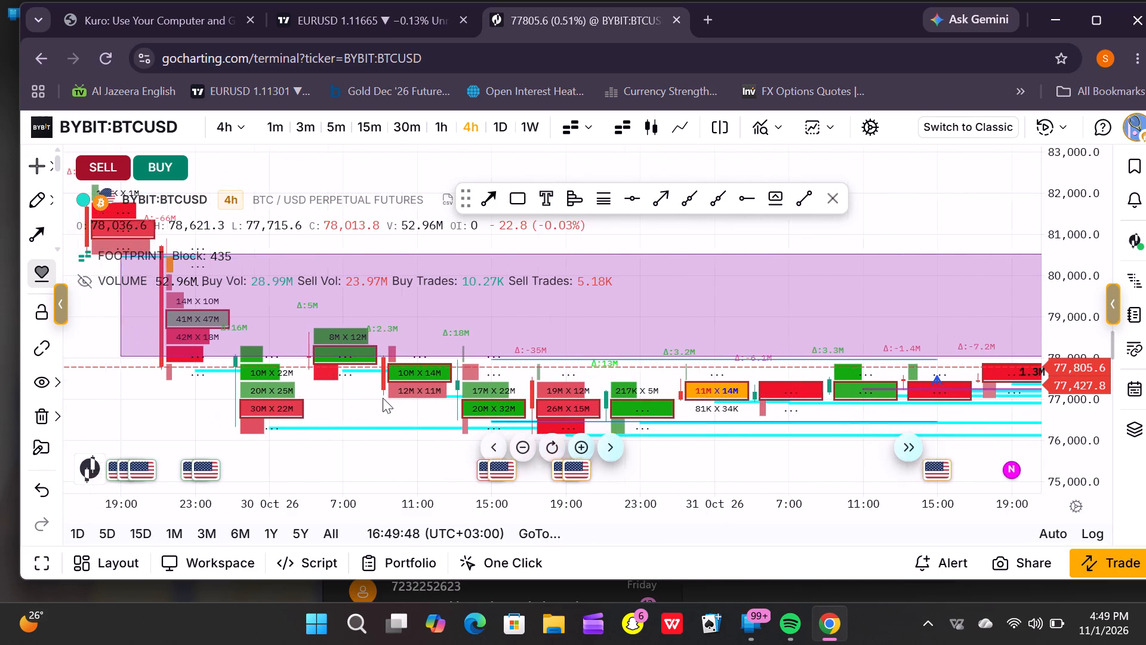
{"action": "left_click_drag", "start_coordinate": [383, 398], "coordinate": [412, 411]}
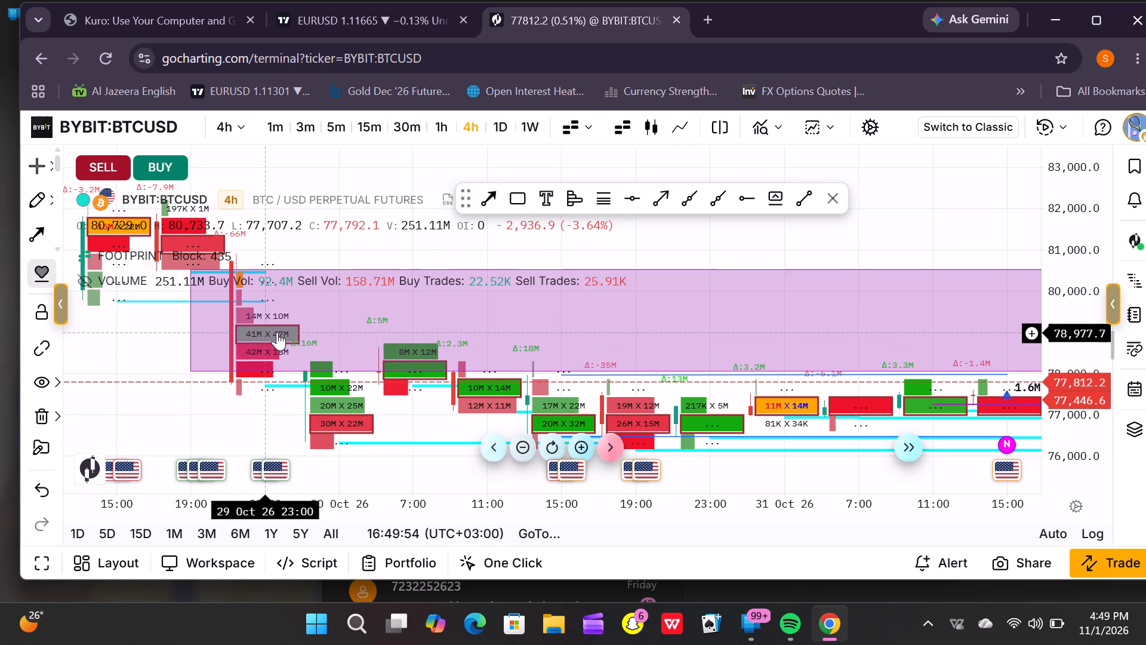
{"action": "left_click_drag", "start_coordinate": [404, 429], "coordinate": [492, 428]}
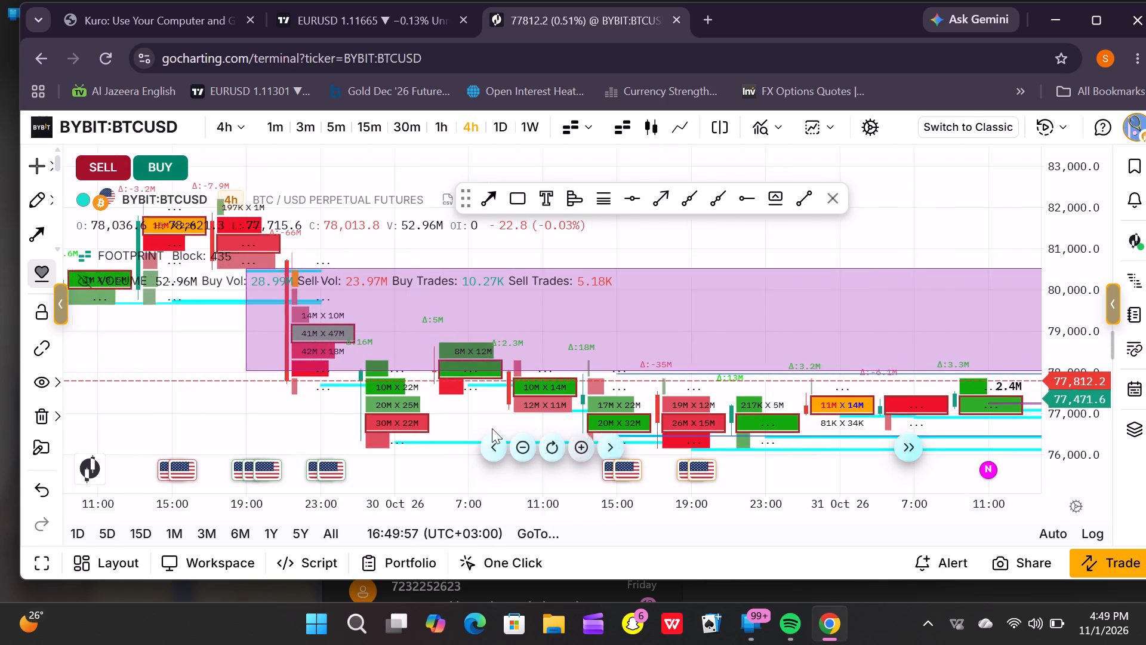
{"action": "left_click_drag", "start_coordinate": [492, 428], "coordinate": [603, 436]}
{"action": "left_click", "coordinate": [578, 446]}
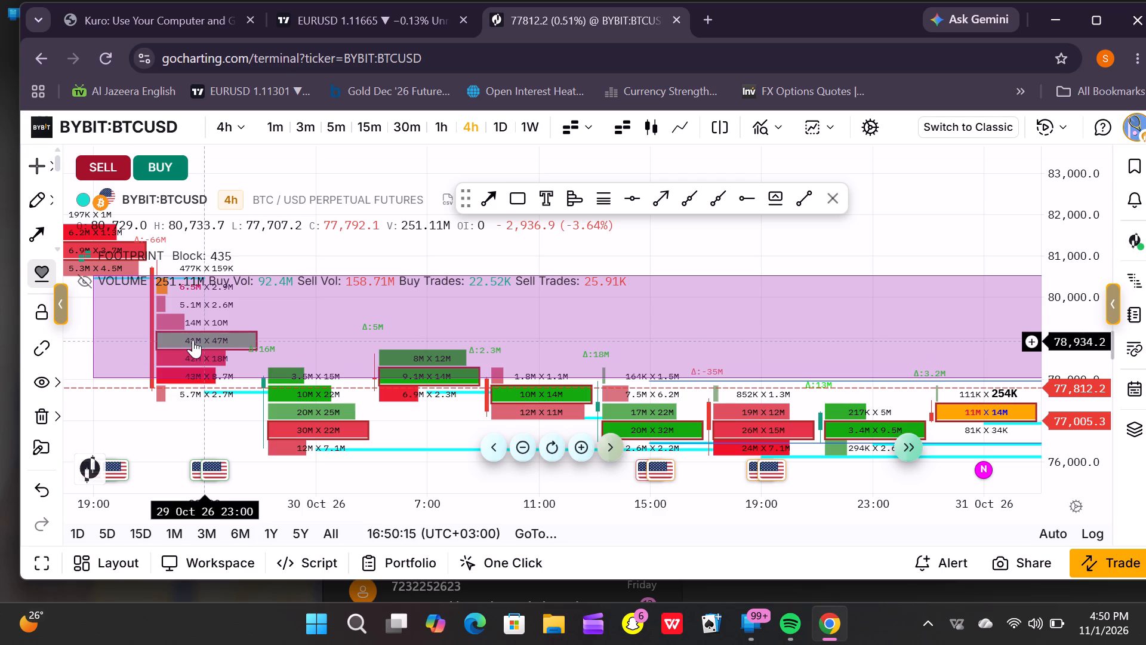
{"action": "left_click", "coordinate": [526, 444]}
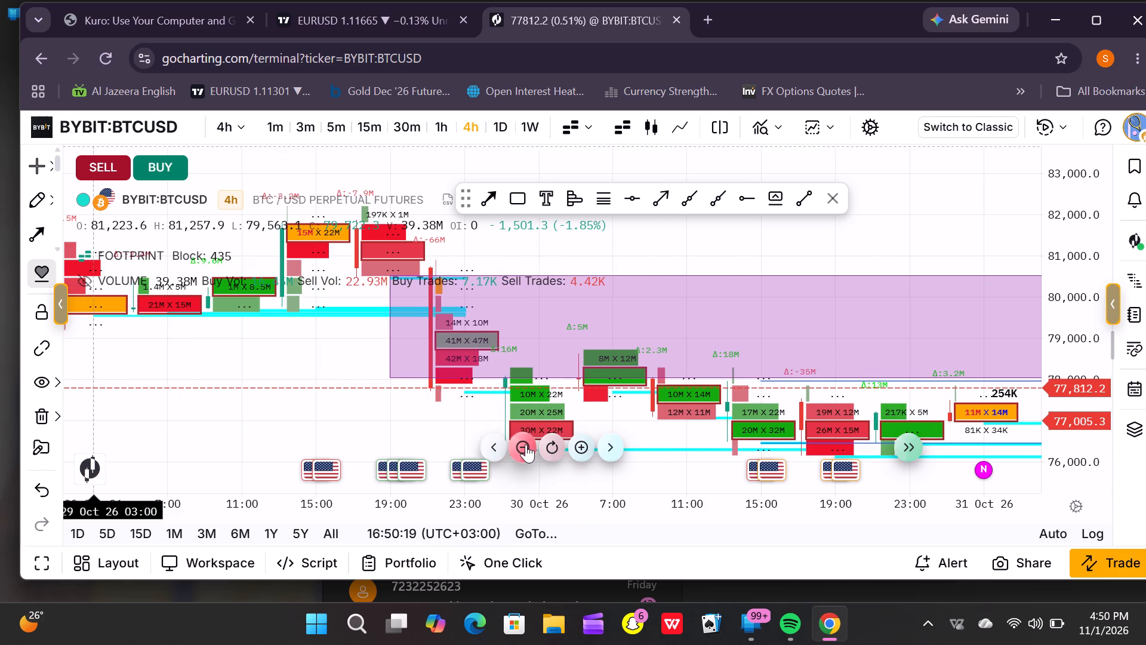
{"action": "triple_click", "coordinate": [603, 444]}
{"action": "double_click", "coordinate": [603, 444]}
{"action": "left_click", "coordinate": [603, 444]}
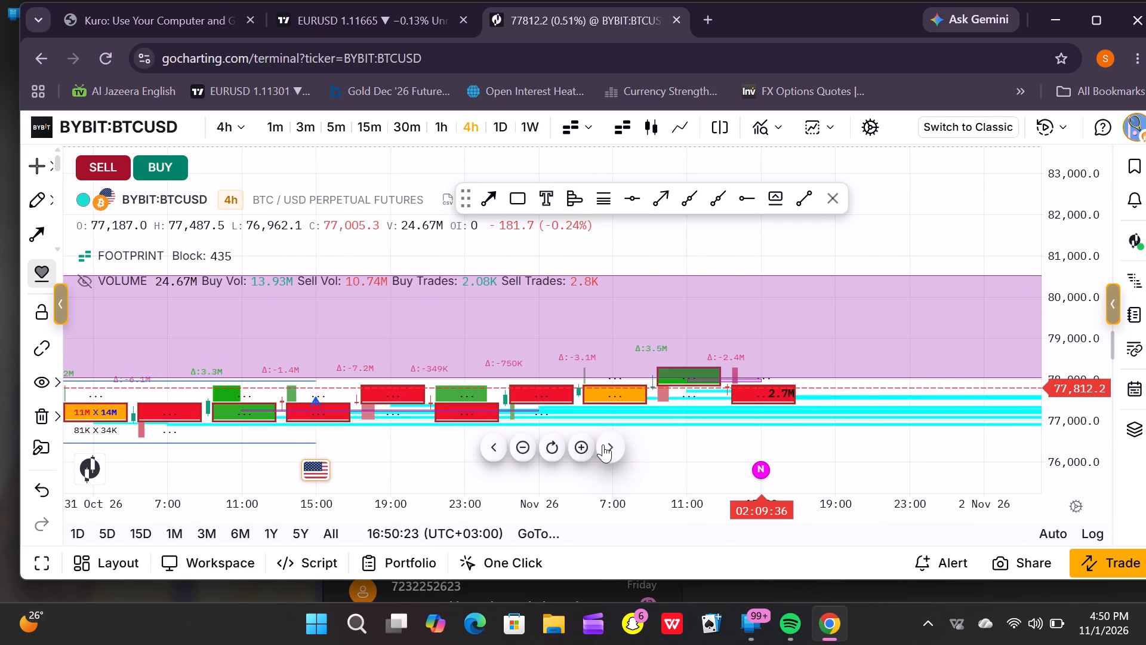
{"action": "triple_click", "coordinate": [603, 444]}
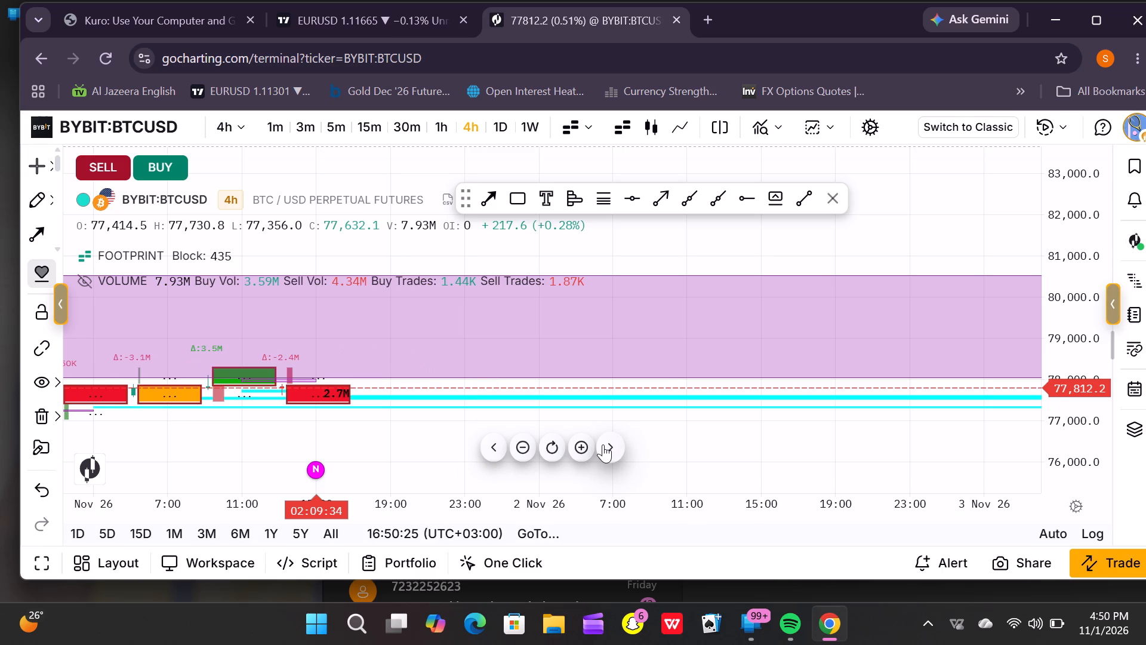
Return the BTCUSD chart to candlesticks and reset it to the default view.
{"action": "left_click", "coordinate": [646, 129]}
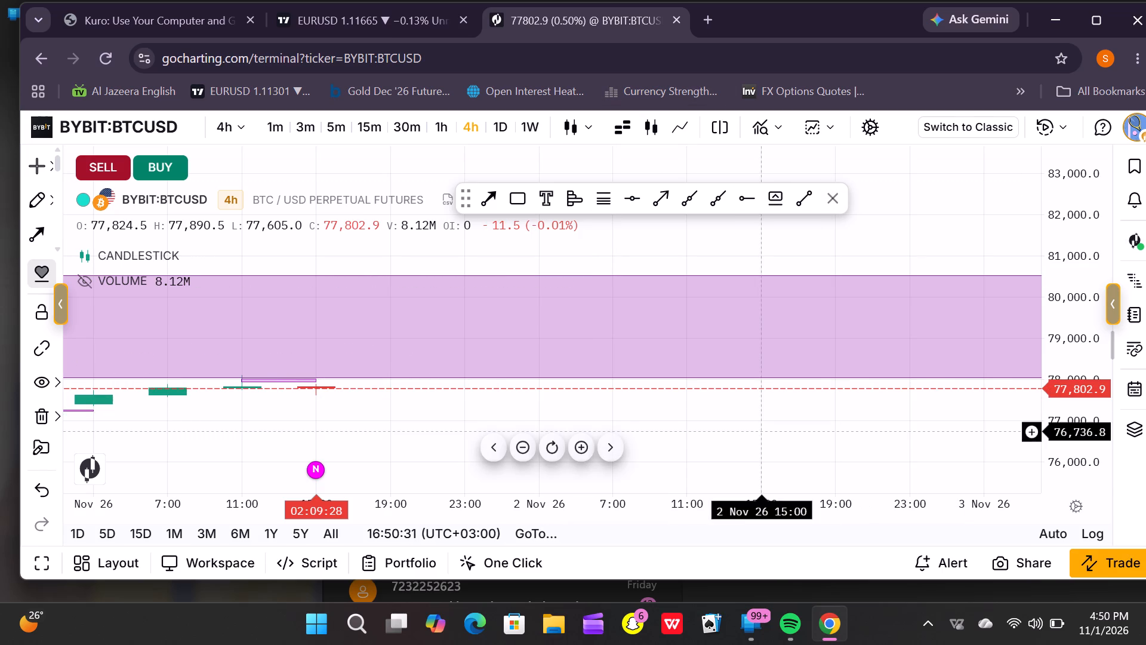
{"action": "left_click", "coordinate": [553, 460]}
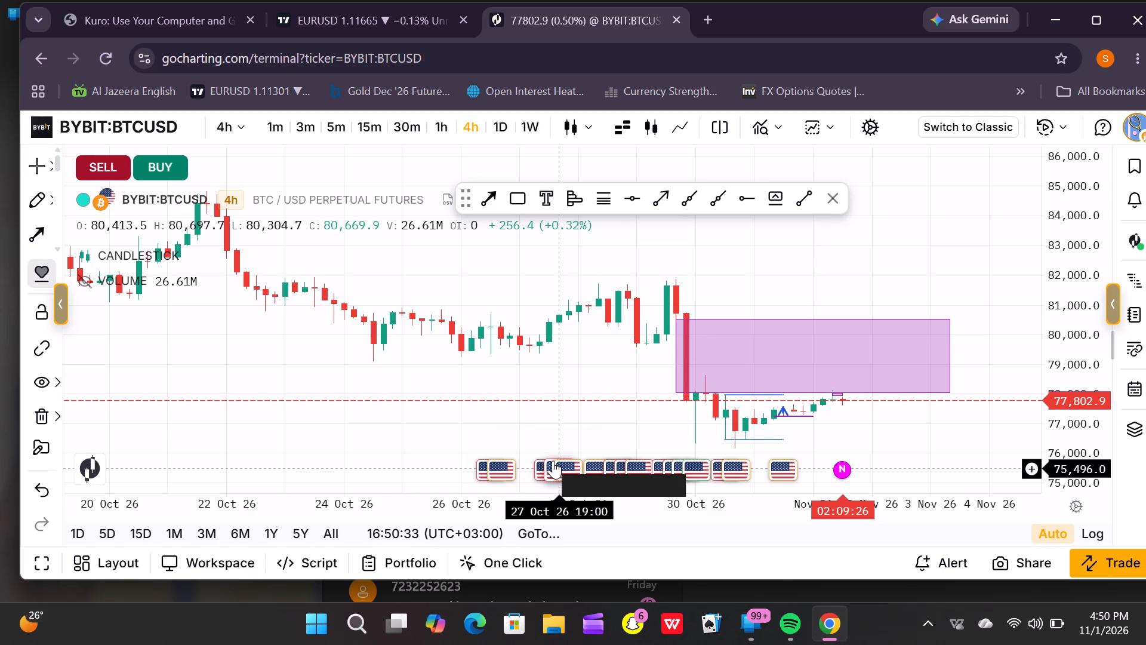
Delete the purple rectangle zone over the 29 October BTCUSD drop and the blue horizontal line just beneath it, near 78,000.
{"action": "left_click", "coordinate": [743, 312]}
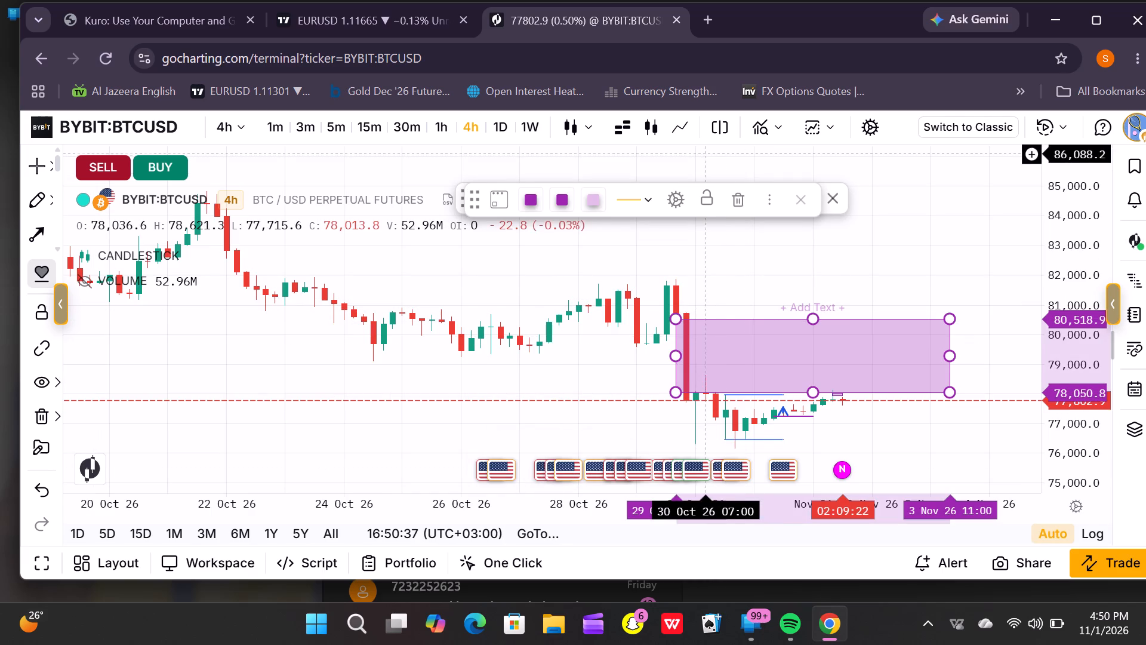
{"action": "left_click", "coordinate": [735, 191]}
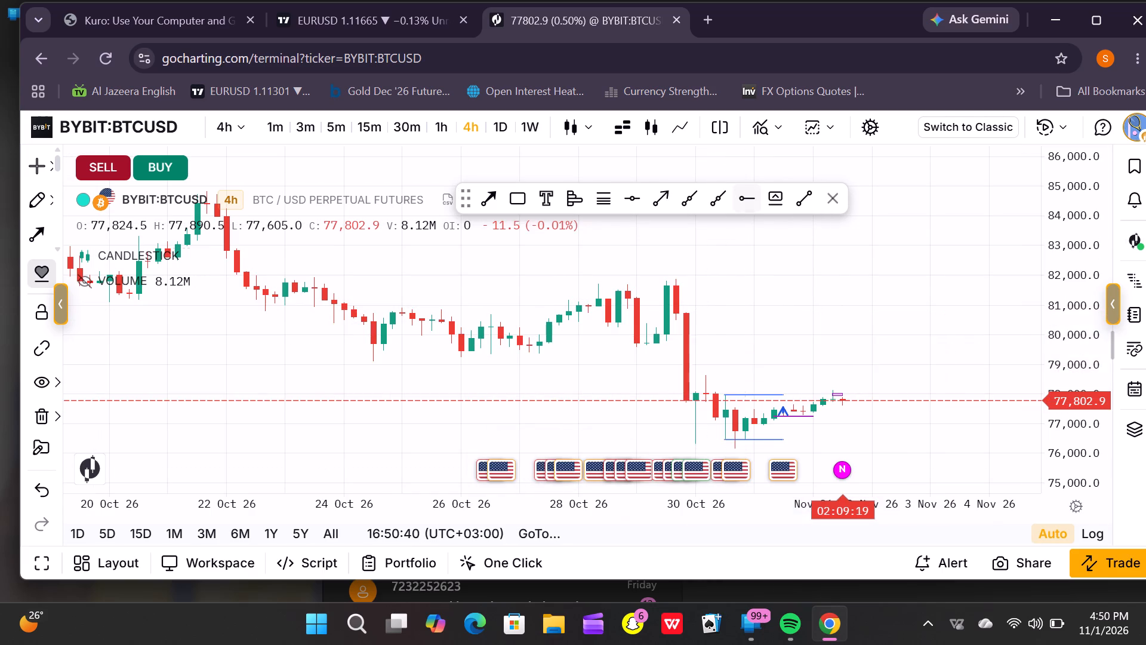
{"action": "left_click", "coordinate": [753, 393]}
{"action": "left_click", "coordinate": [715, 203]}
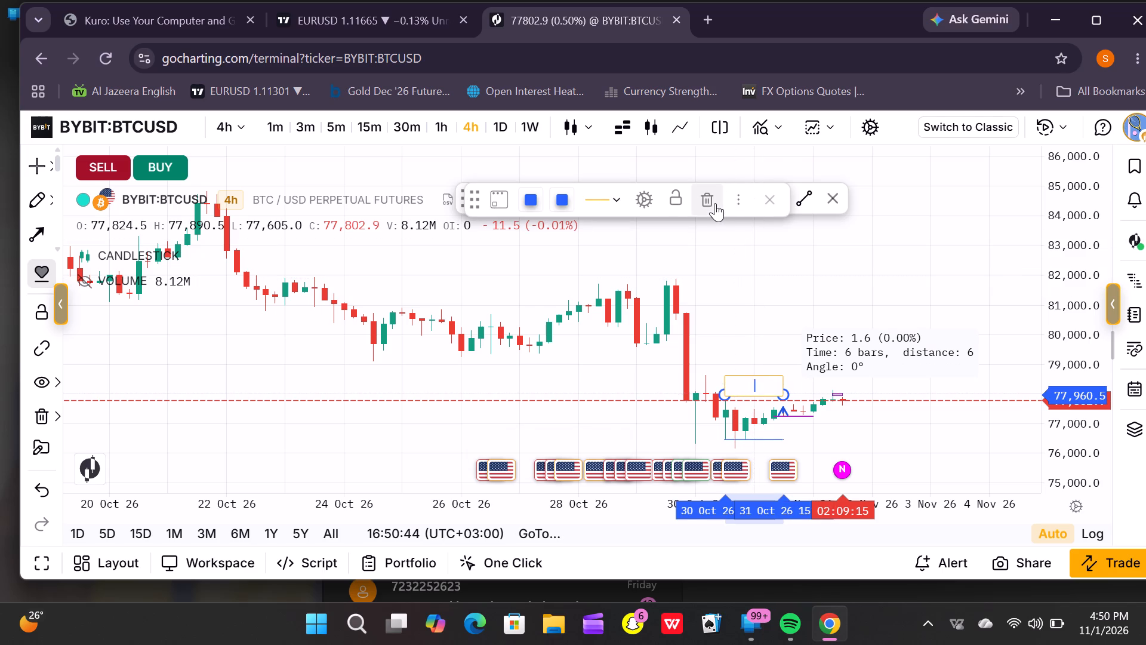
Delete the short vertical blue arrow at 31 October and the small purple zone beneath it, near 77,250.
{"action": "left_click", "coordinate": [752, 438]}
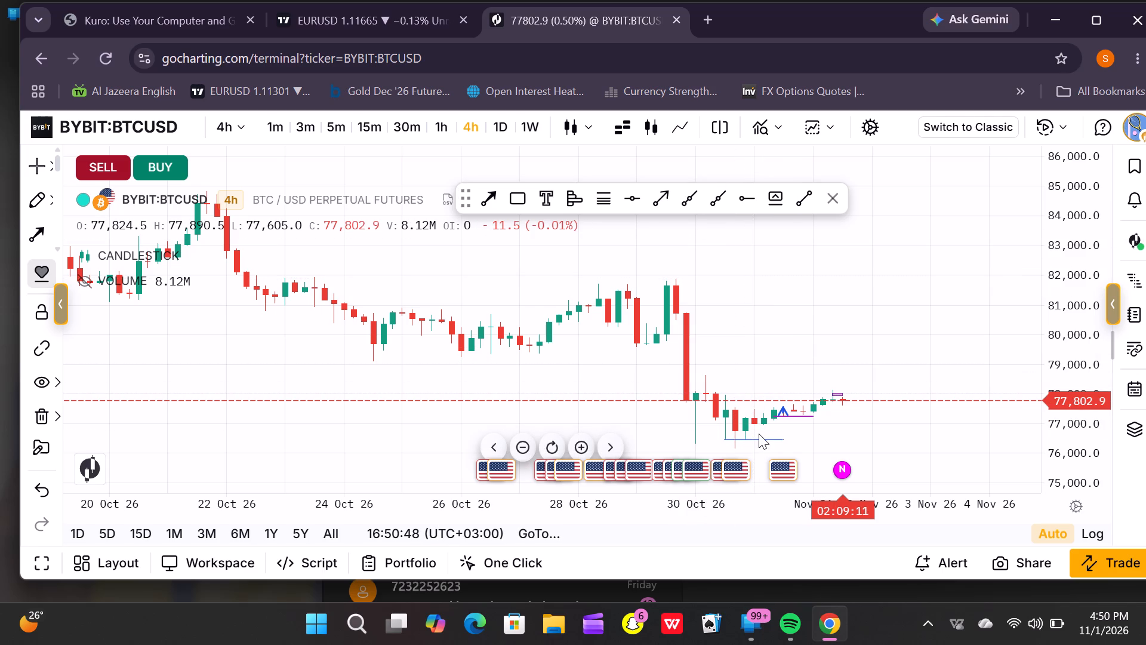
{"action": "left_click", "coordinate": [759, 437]}
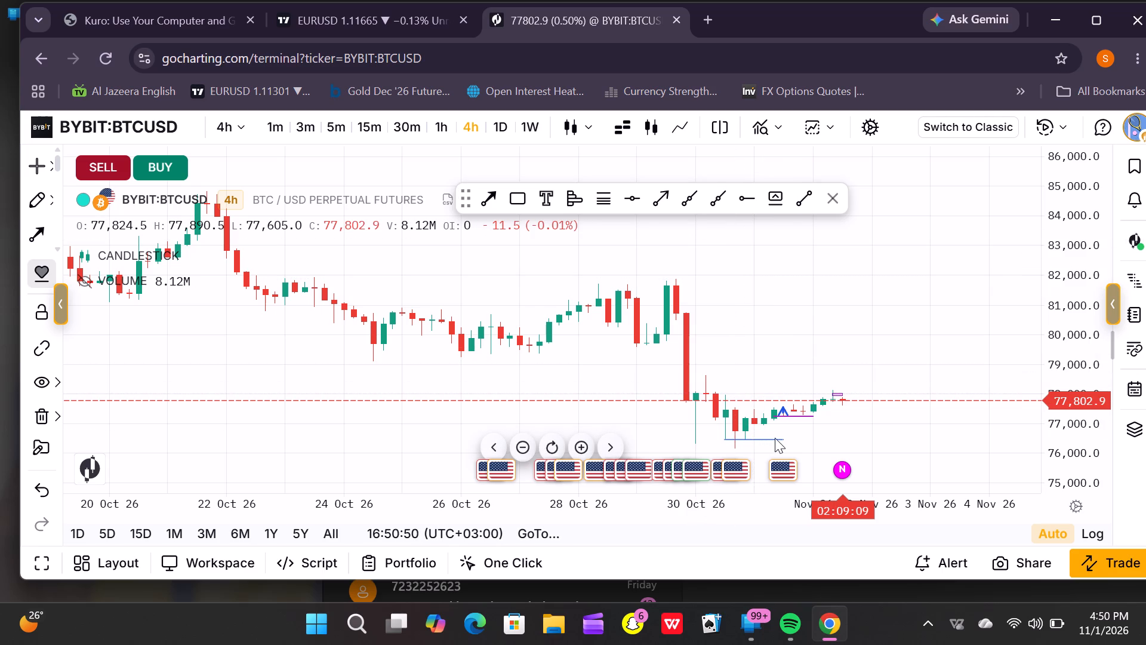
{"action": "triple_click", "coordinate": [781, 439]}
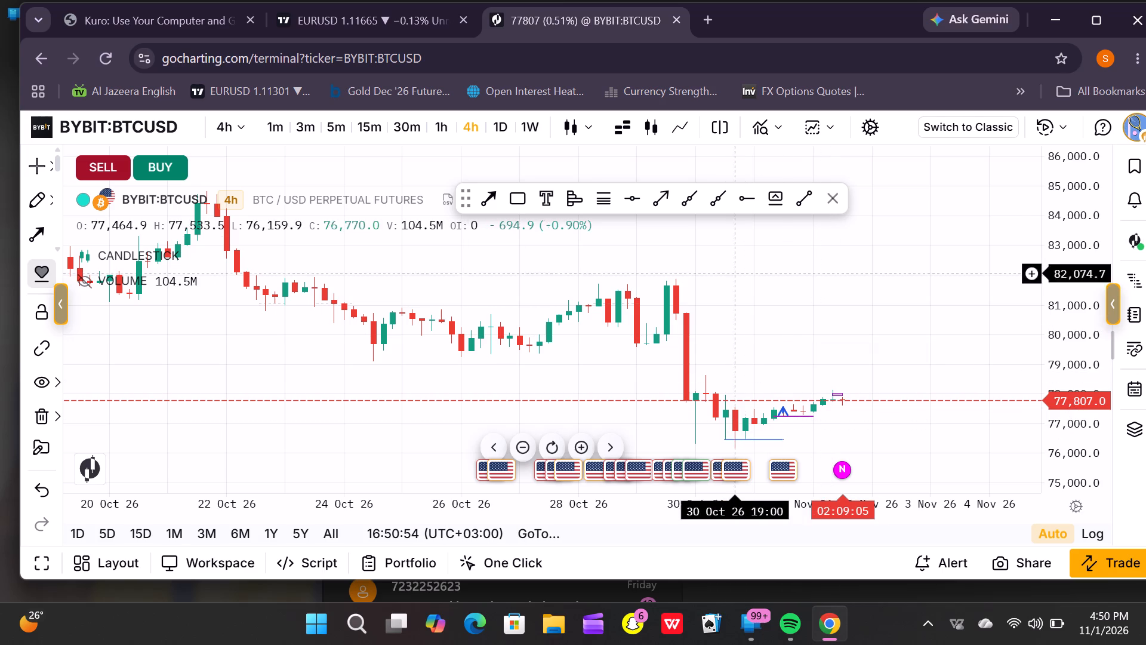
{"action": "left_click", "coordinate": [784, 408]}
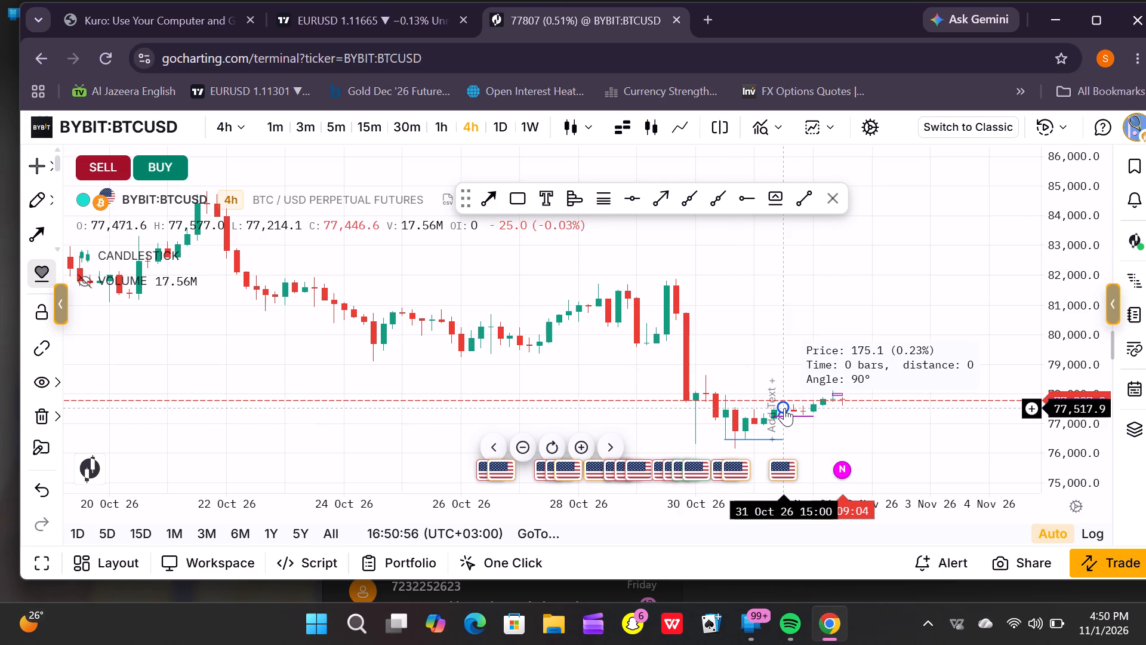
{"action": "left_click", "coordinate": [682, 192]}
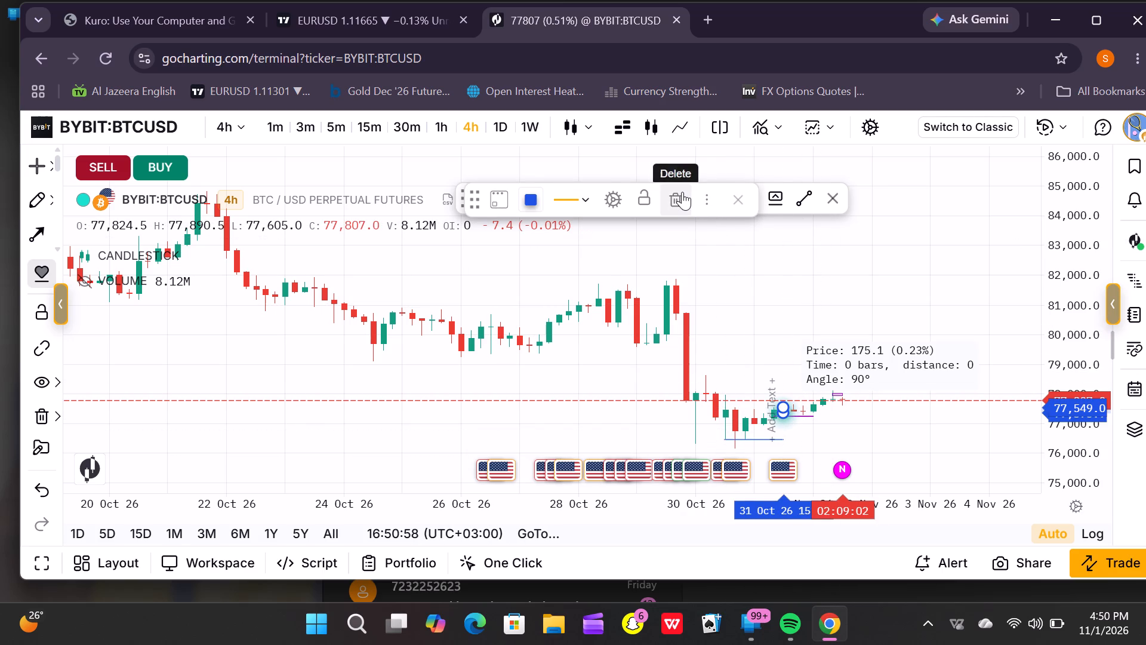
{"action": "left_click", "coordinate": [778, 416]}
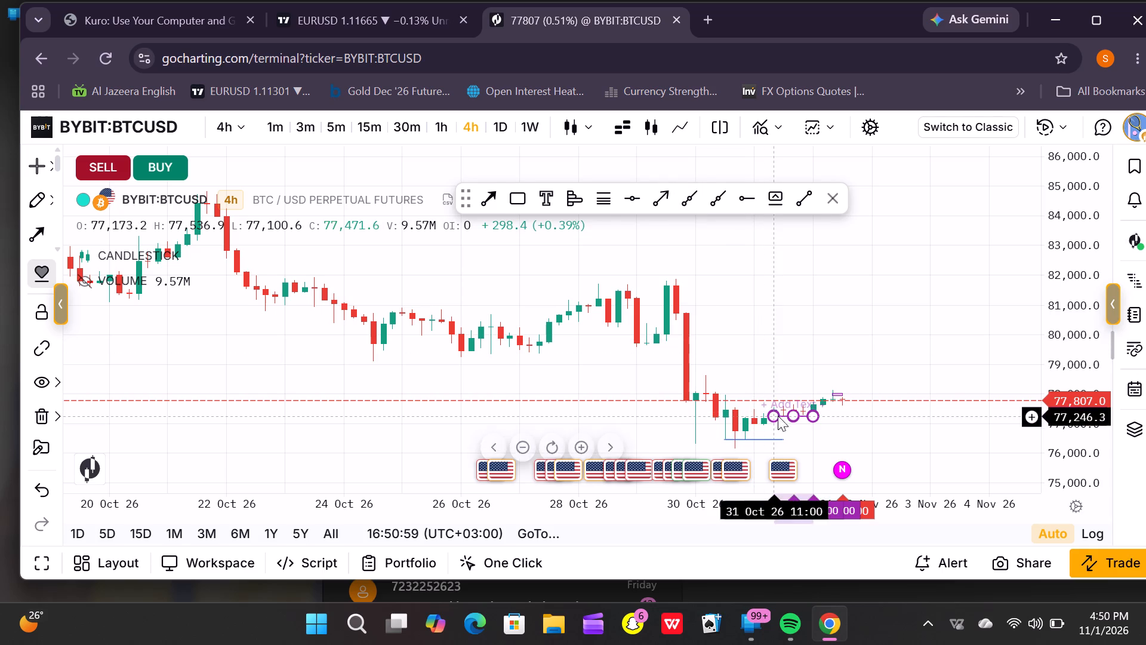
{"action": "left_click", "coordinate": [734, 208]}
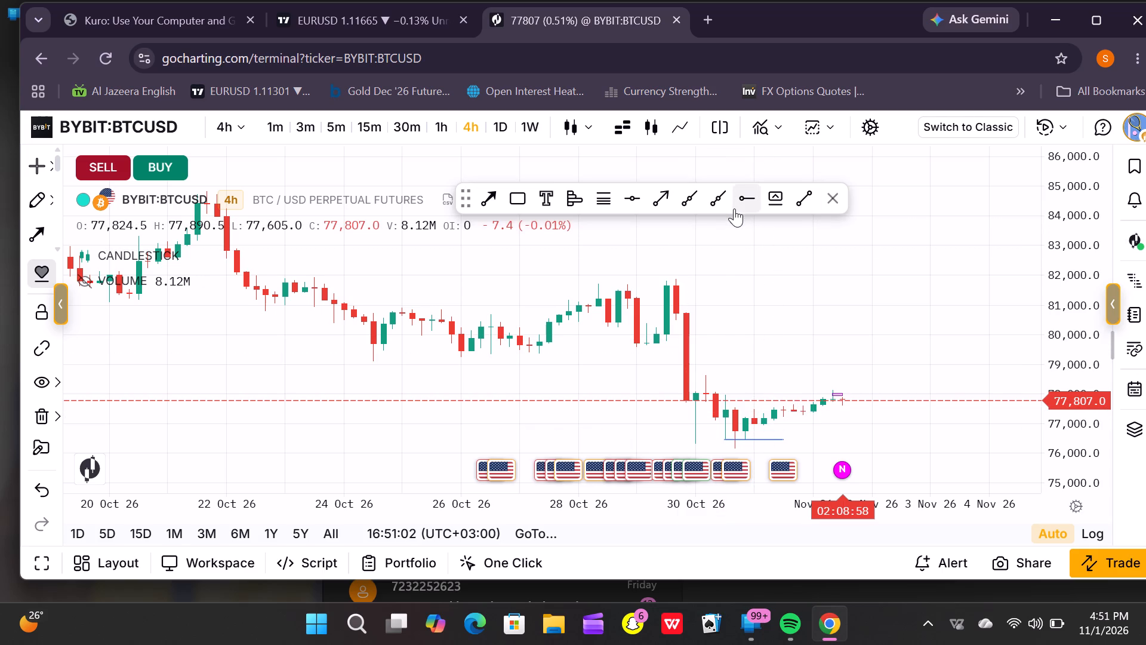
Delete the small purple zone at the 1 November candles and the remaining blue horizontal line under the 30–31 October lows.
{"action": "left_click", "coordinate": [726, 437]}
{"action": "double_click", "coordinate": [722, 439]}
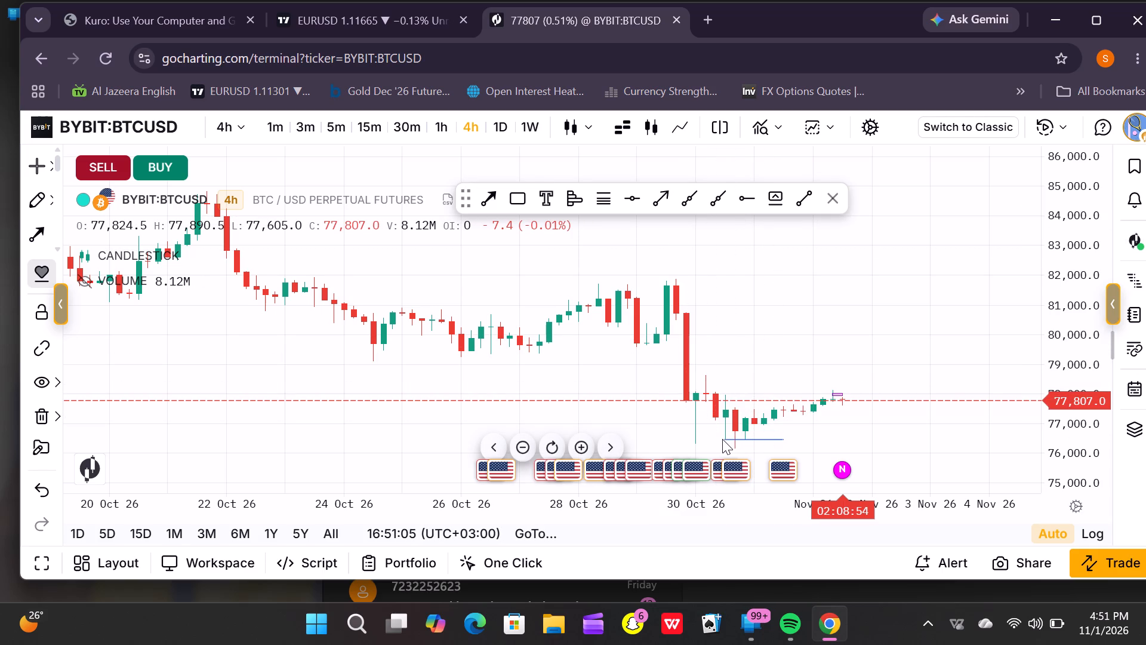
{"action": "double_click", "coordinate": [768, 435]}
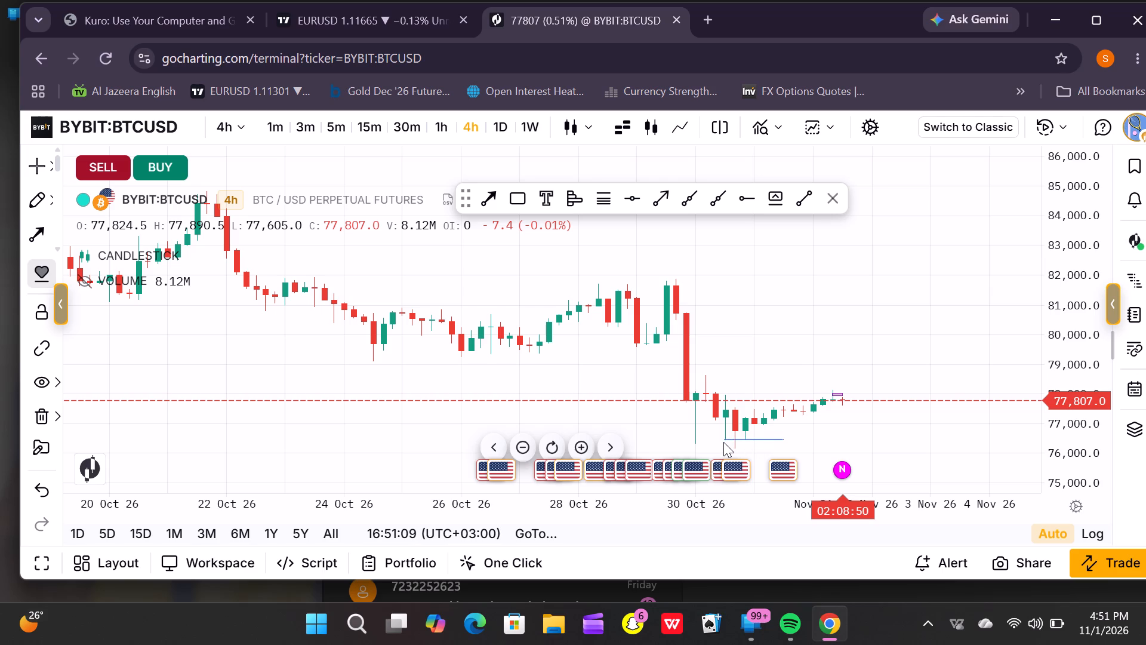
{"action": "double_click", "coordinate": [772, 438]}
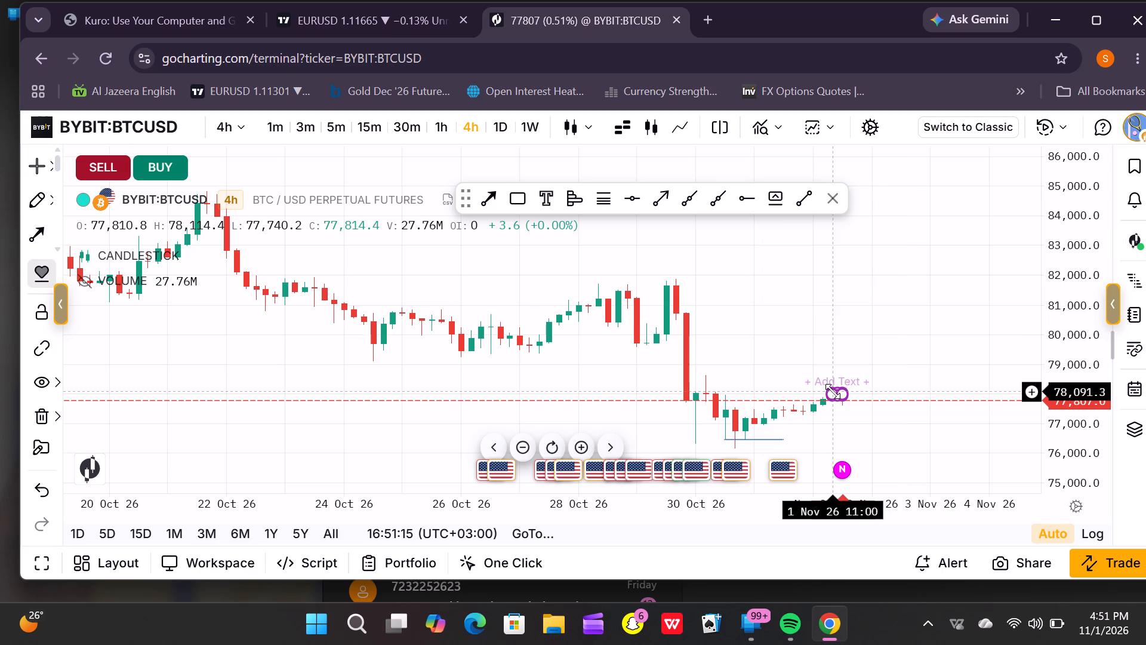
{"action": "left_click", "coordinate": [833, 391]}
{"action": "left_click", "coordinate": [743, 205]}
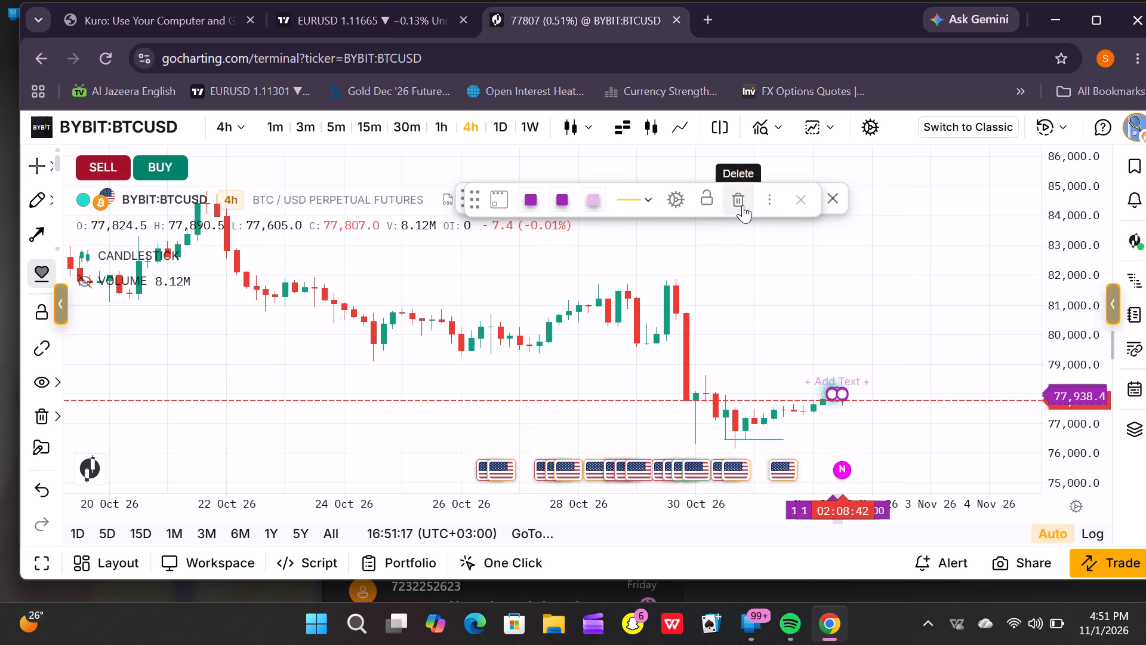
{"action": "left_click", "coordinate": [730, 413]}
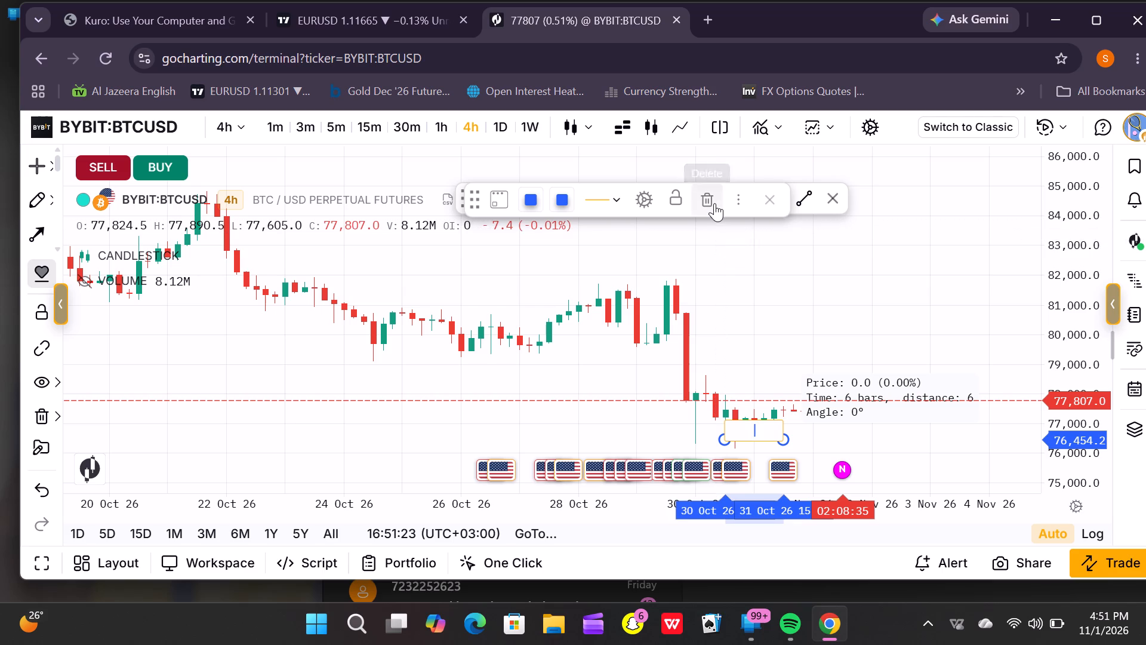
{"action": "left_click", "coordinate": [714, 203]}
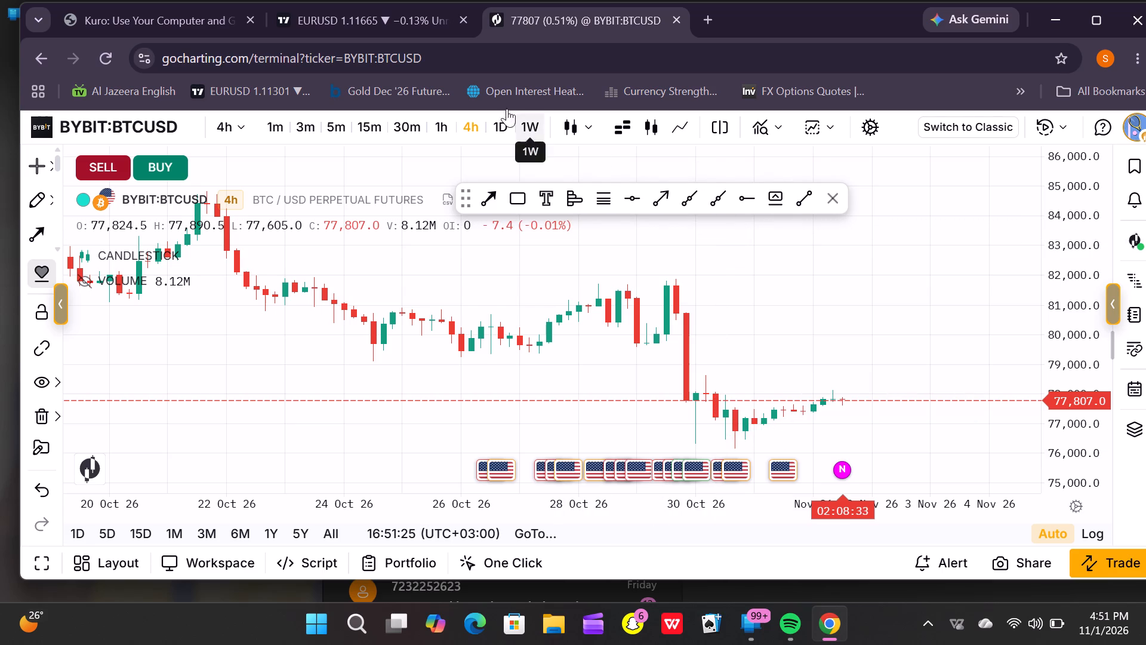